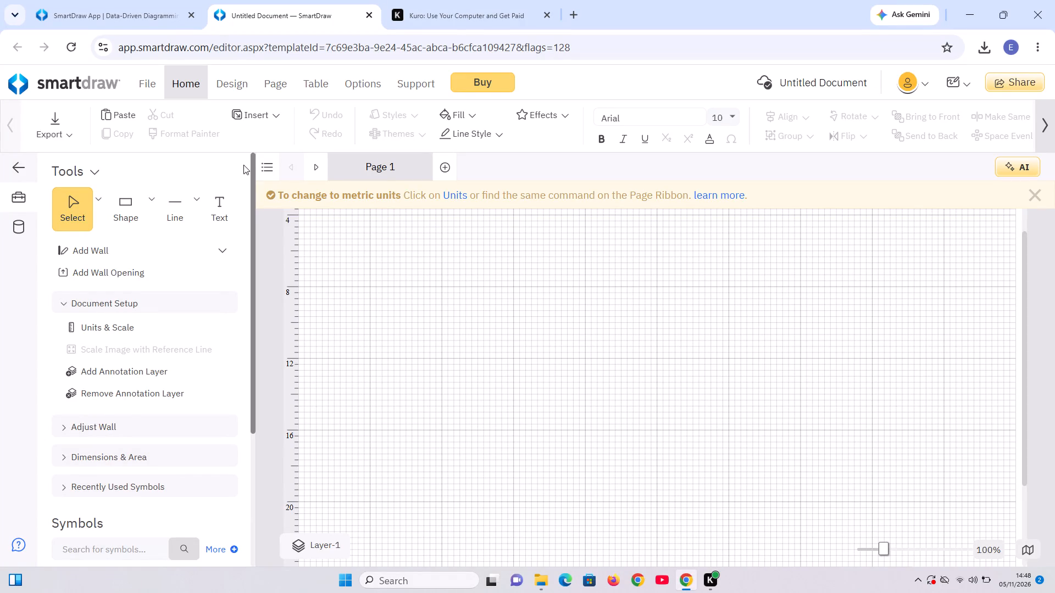
Draw three connected outer walls: left about 17' 2", top about 25' 2", and right about 22' 6" long.
left_click(107, 242)
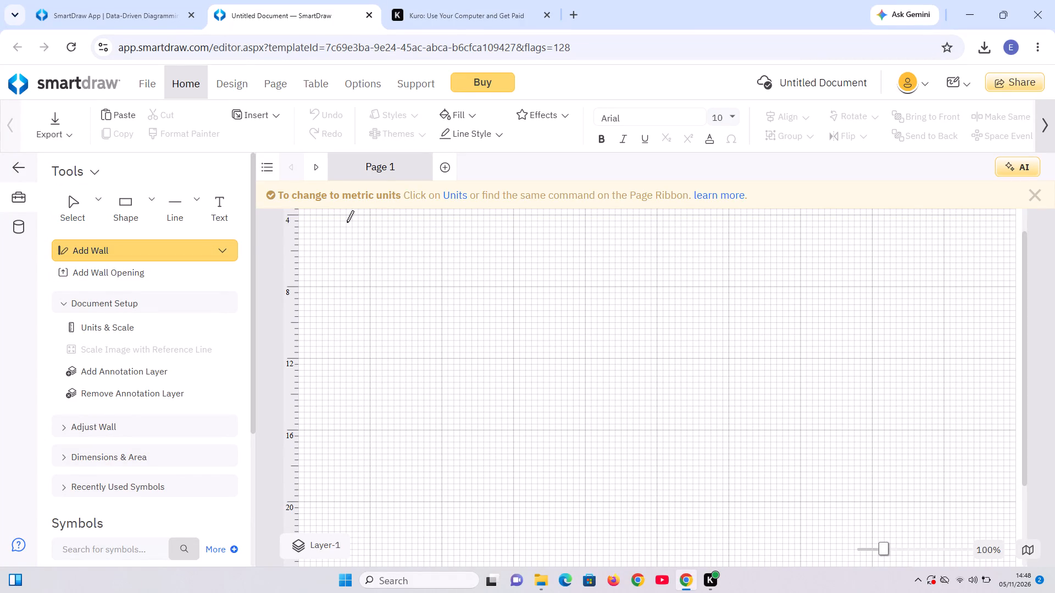
left_click(347, 222)
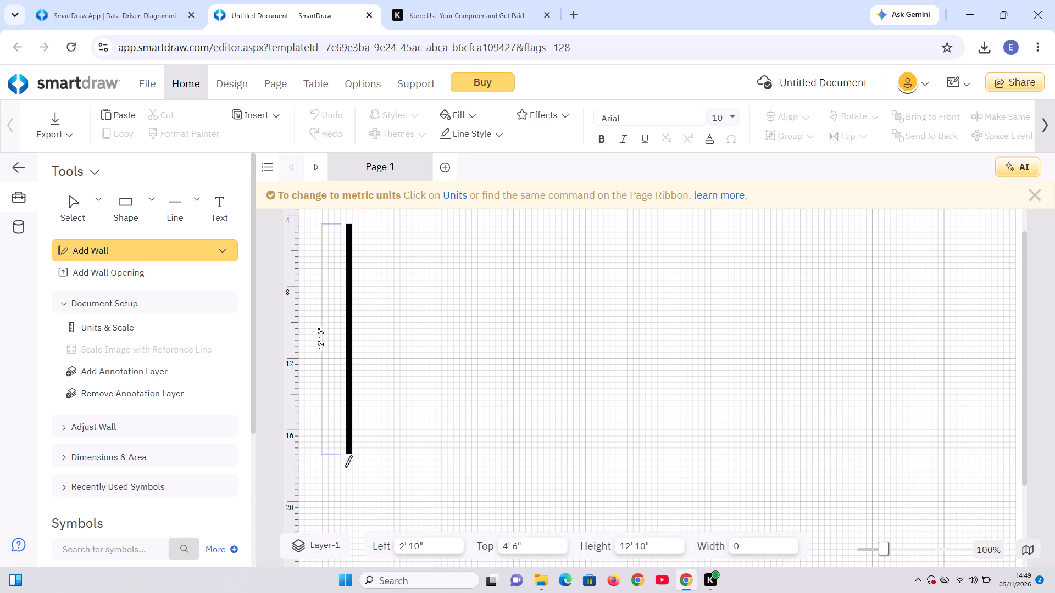
left_click(353, 533)
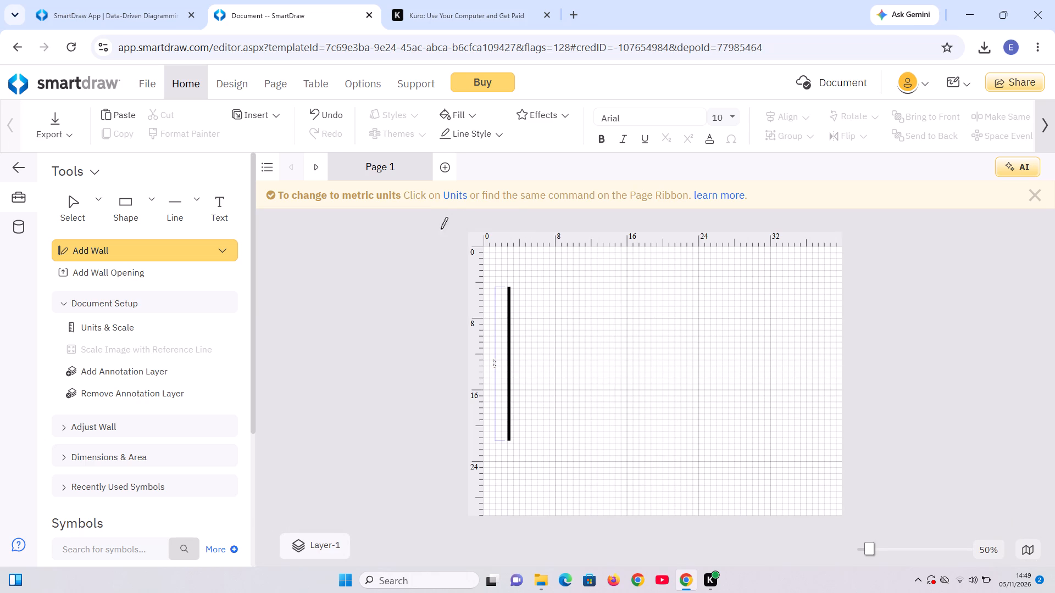
left_click(425, 233)
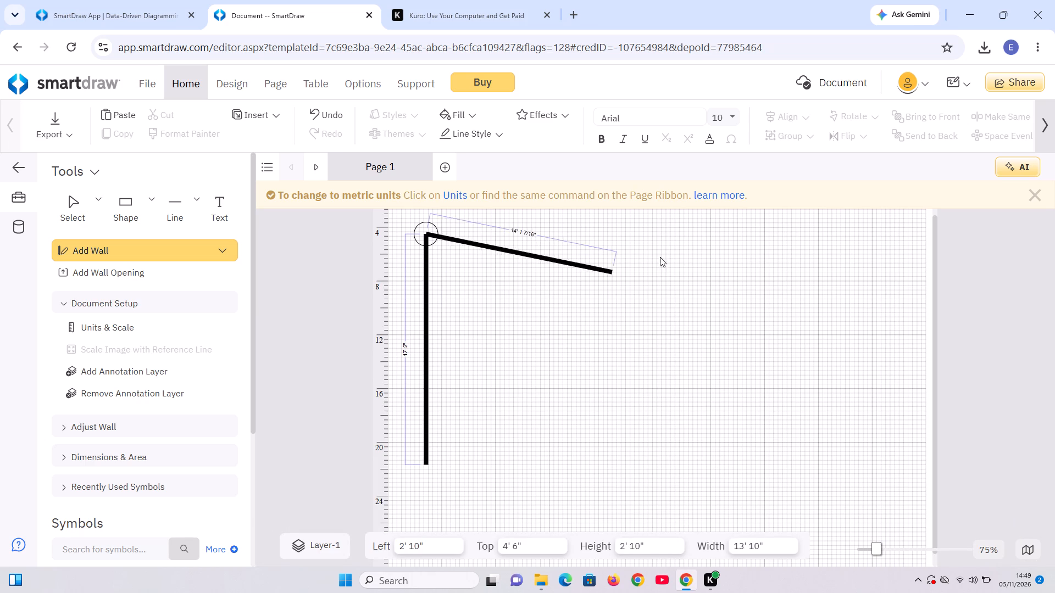
left_click(765, 230)
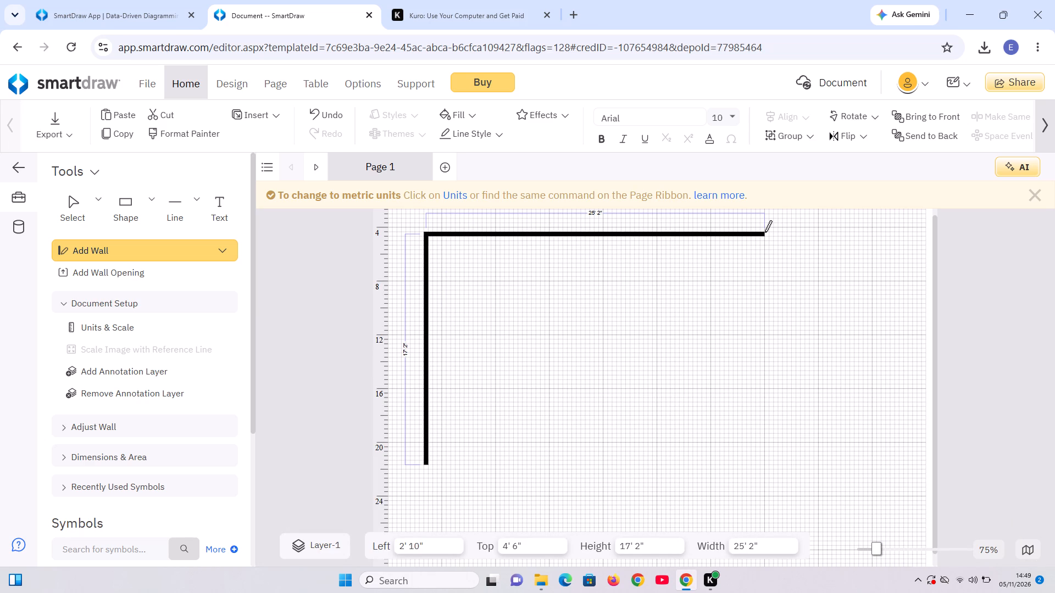
left_click(764, 233)
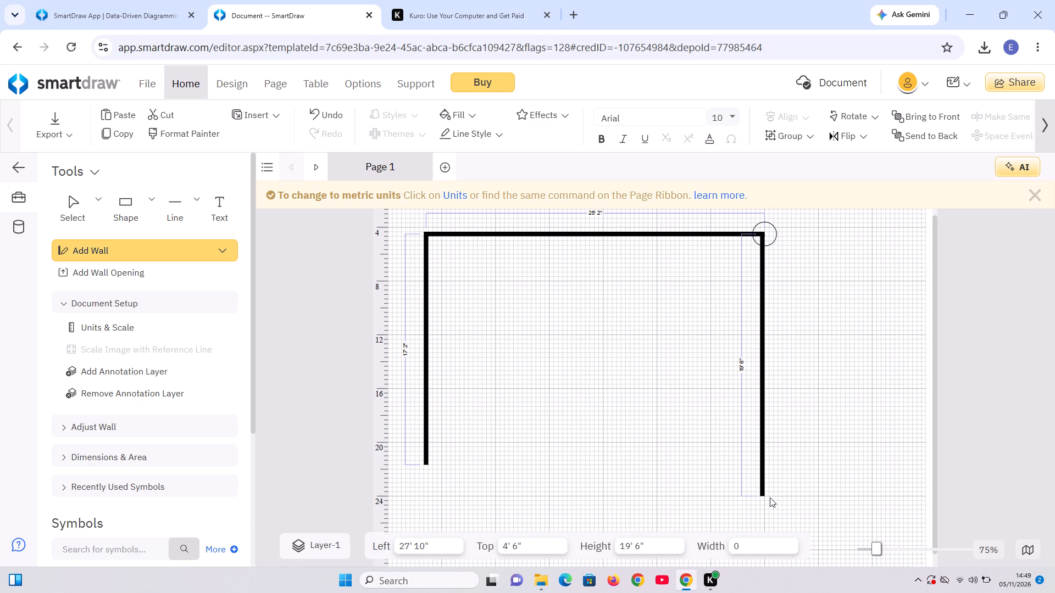
left_click(770, 535)
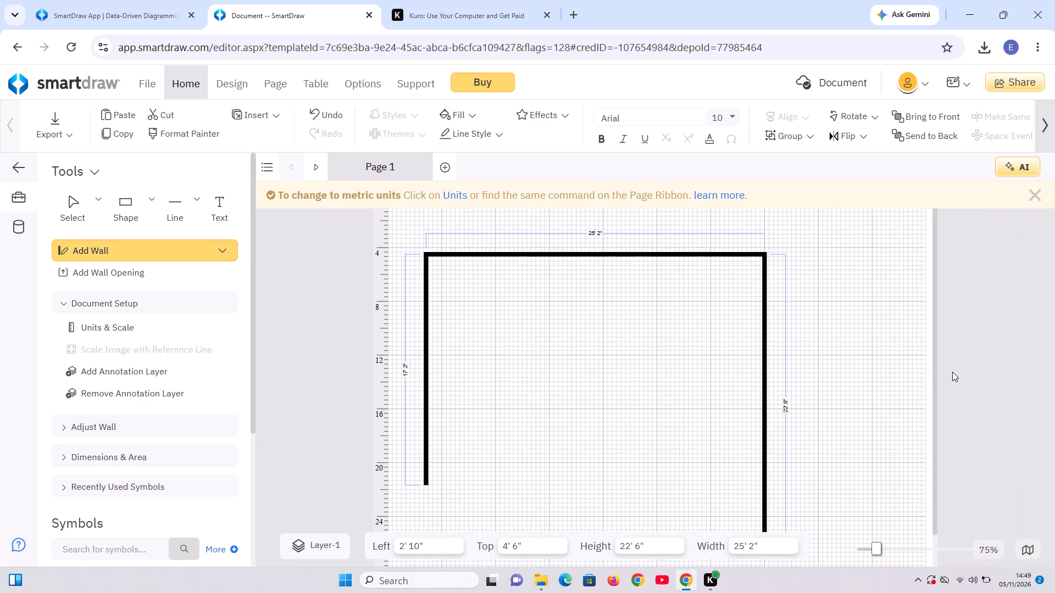
Draw a bottom wall about 24' 10" long from the left wall's lower end across to the right wall.
left_click(874, 549)
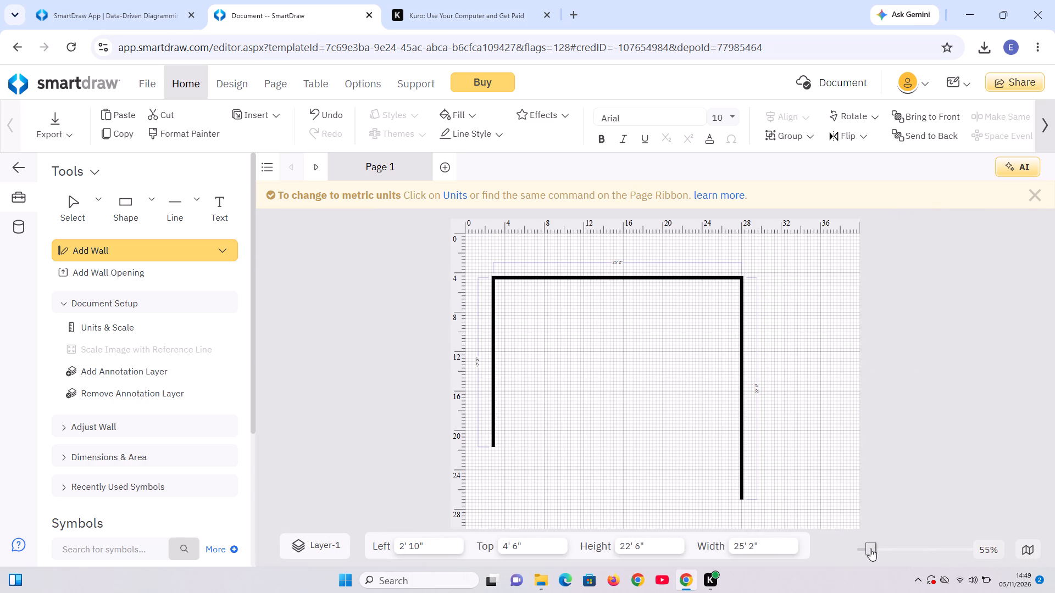
left_click_drag(908, 457, 903, 421)
left_click_drag(903, 421, 901, 414)
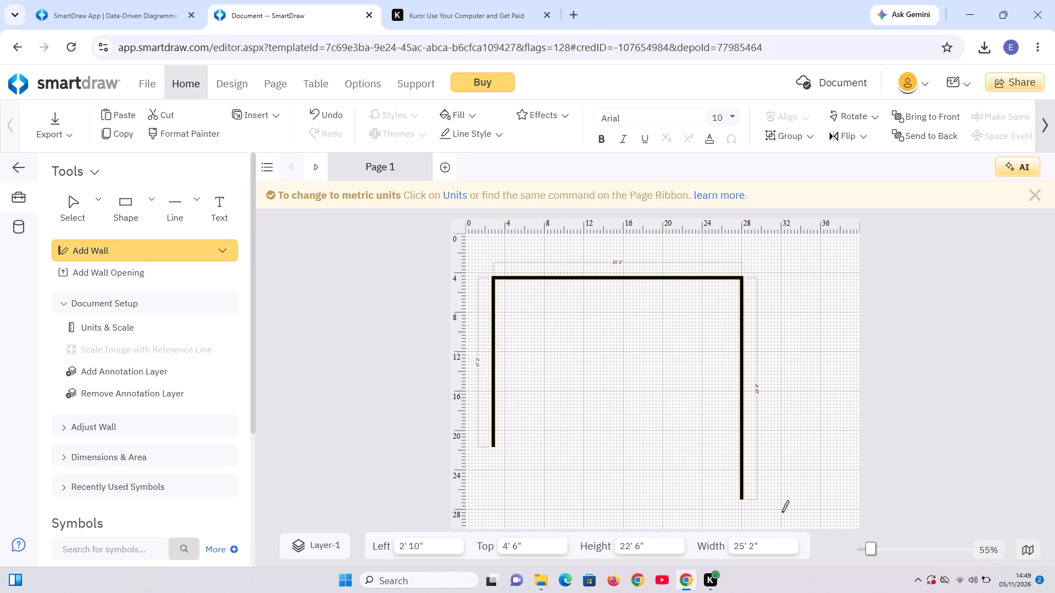
left_click(494, 449)
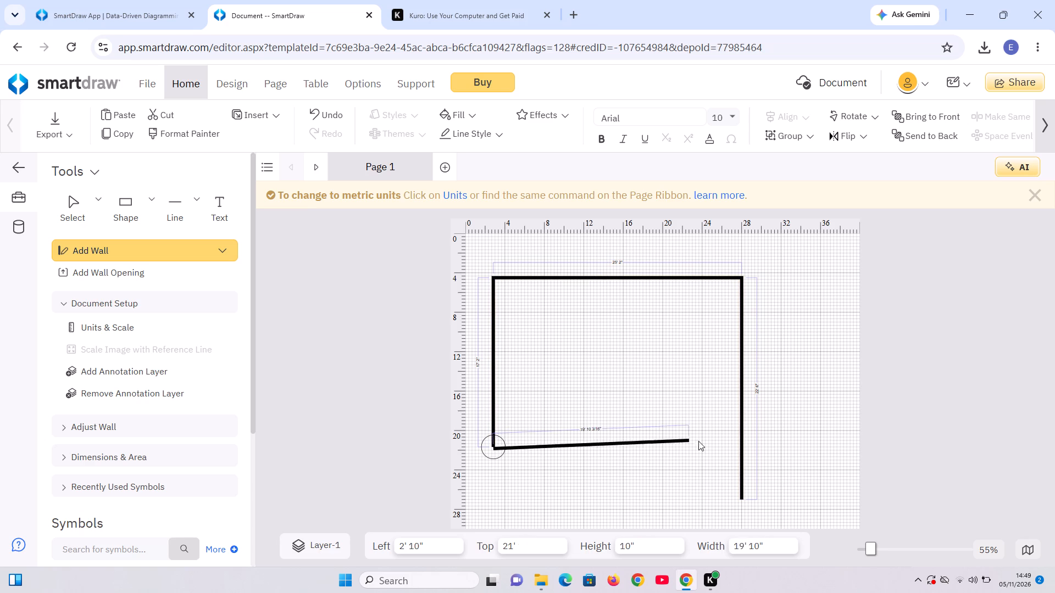
left_click(737, 444)
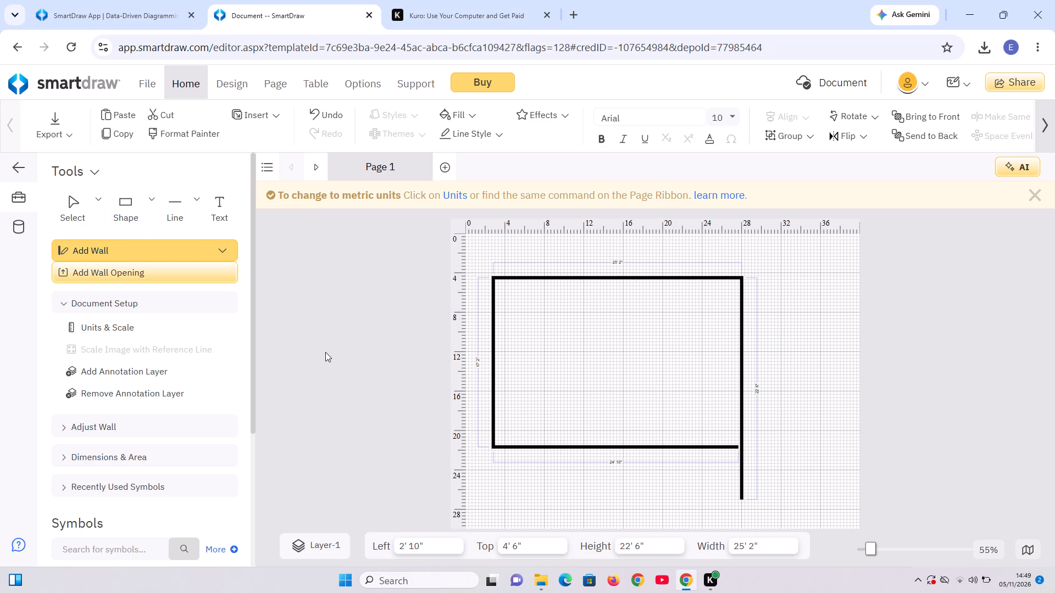
Draw a 7' wall down from the bottom wall near the 20' mark, and a wall about 17' 4" long leftward from it.
left_click(663, 446)
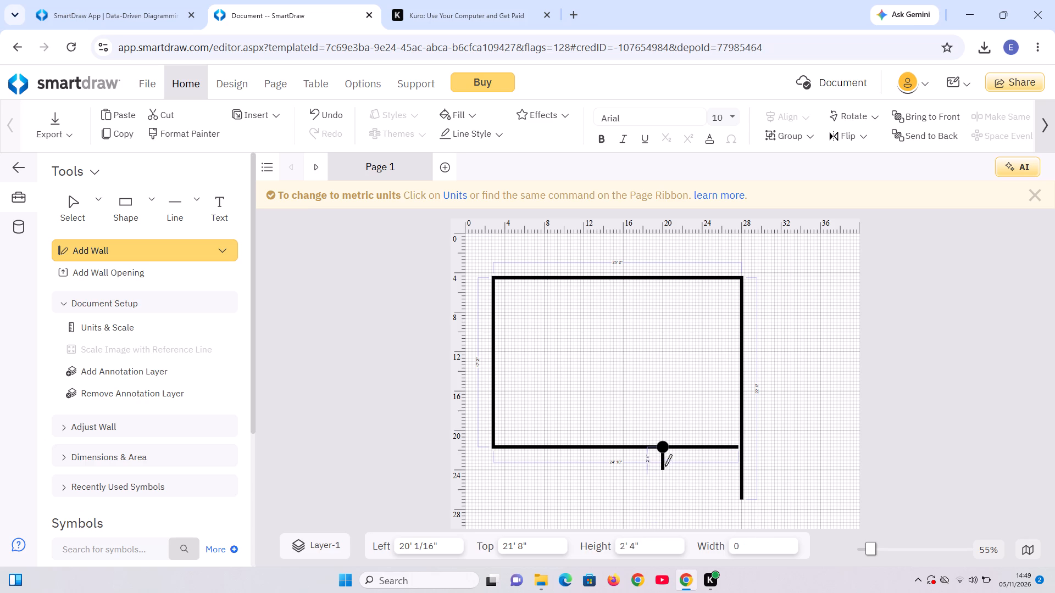
left_click(663, 514)
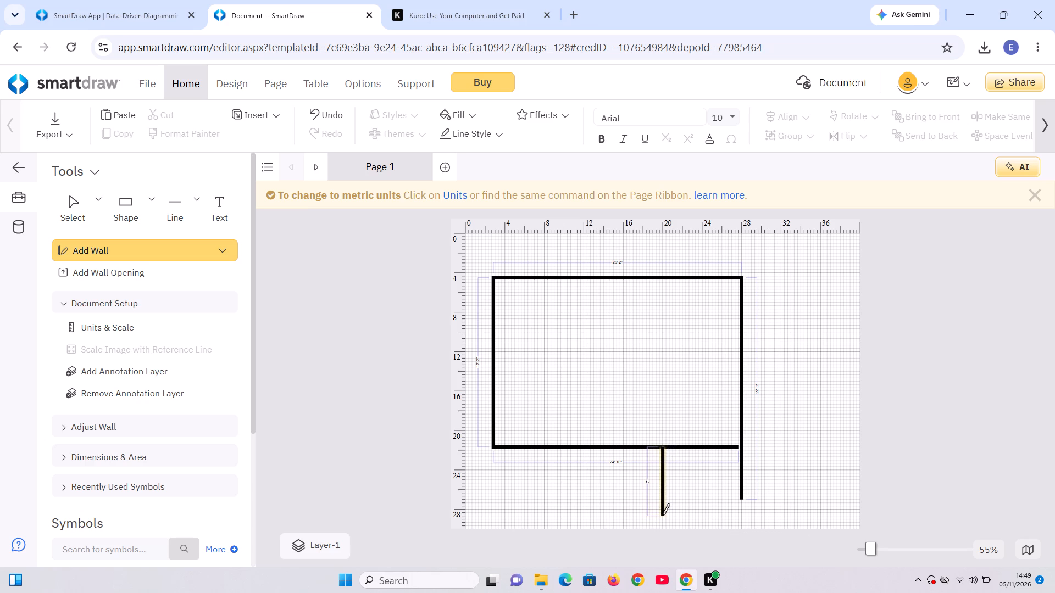
left_click_drag(660, 475, 617, 469)
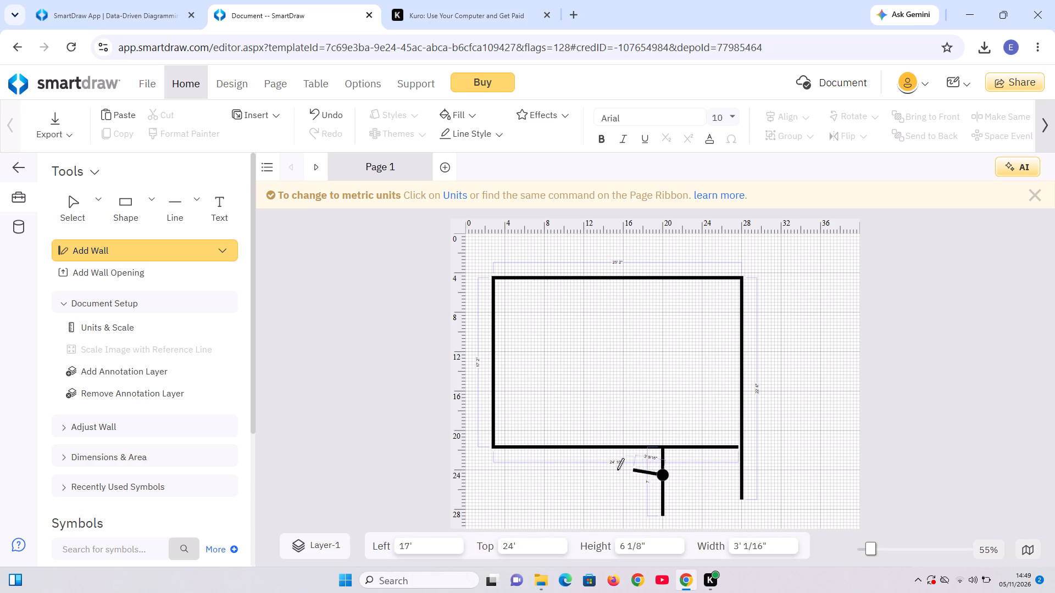
left_click_drag(617, 469, 488, 476)
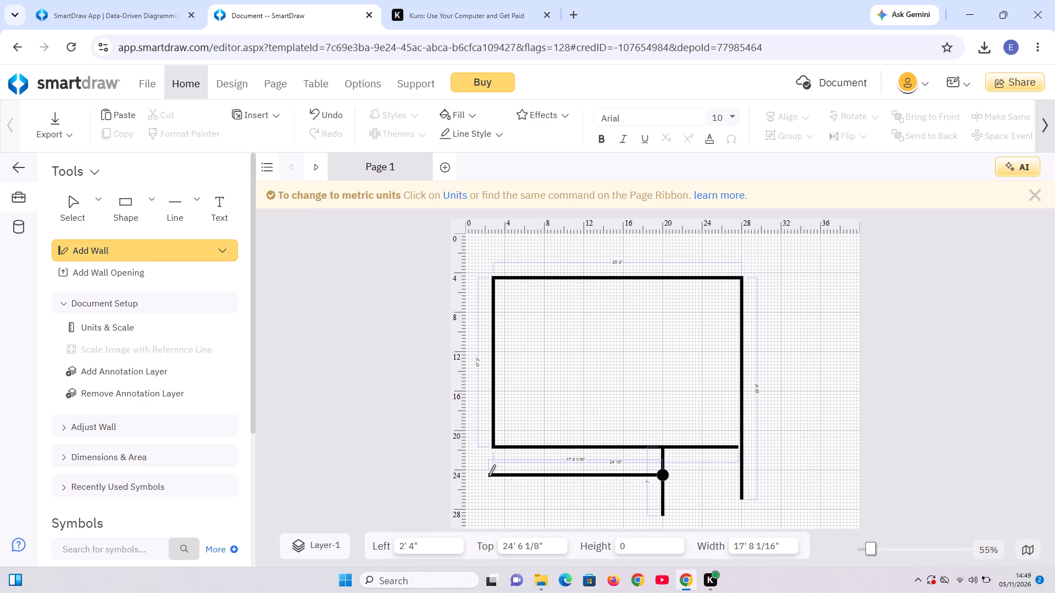
left_click_drag(488, 476, 492, 474)
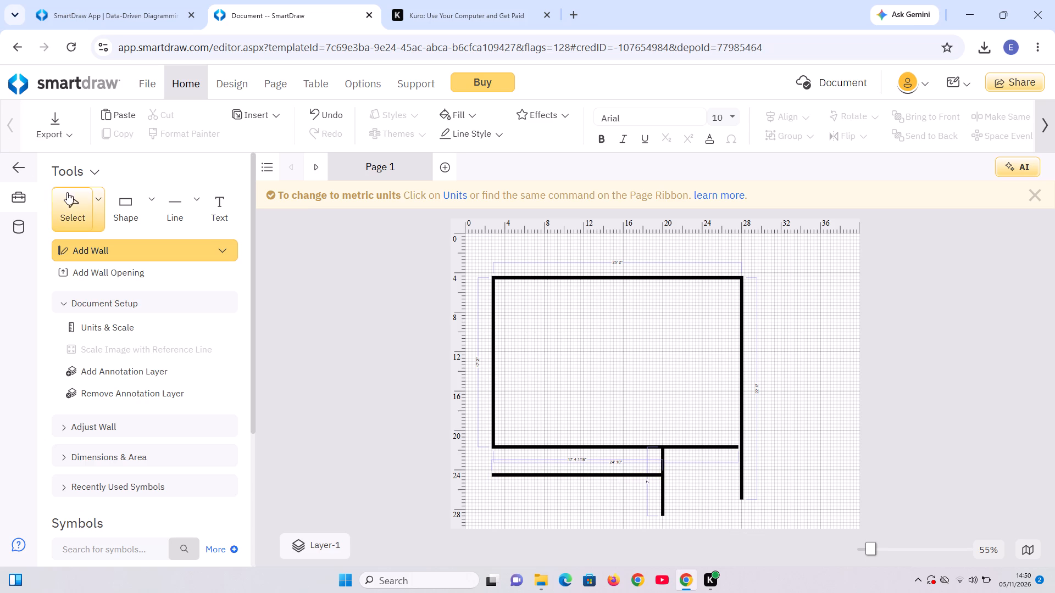
Move the 17' 4" horizontal wall inside the room, attaching it to the left wall about 11' 4" from the page top.
left_click(68, 194)
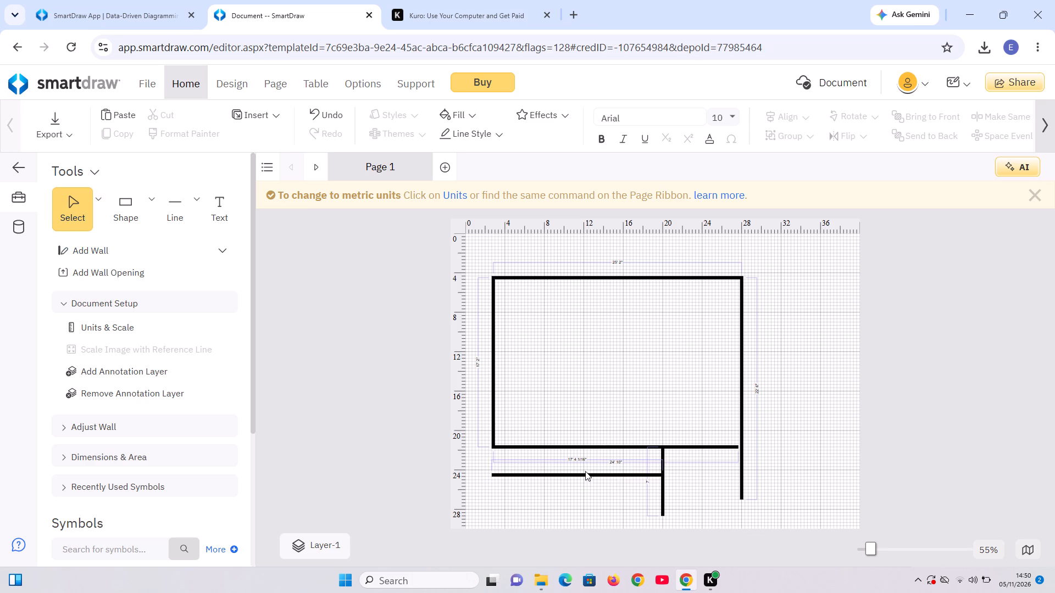
left_click_drag(582, 473, 669, 332)
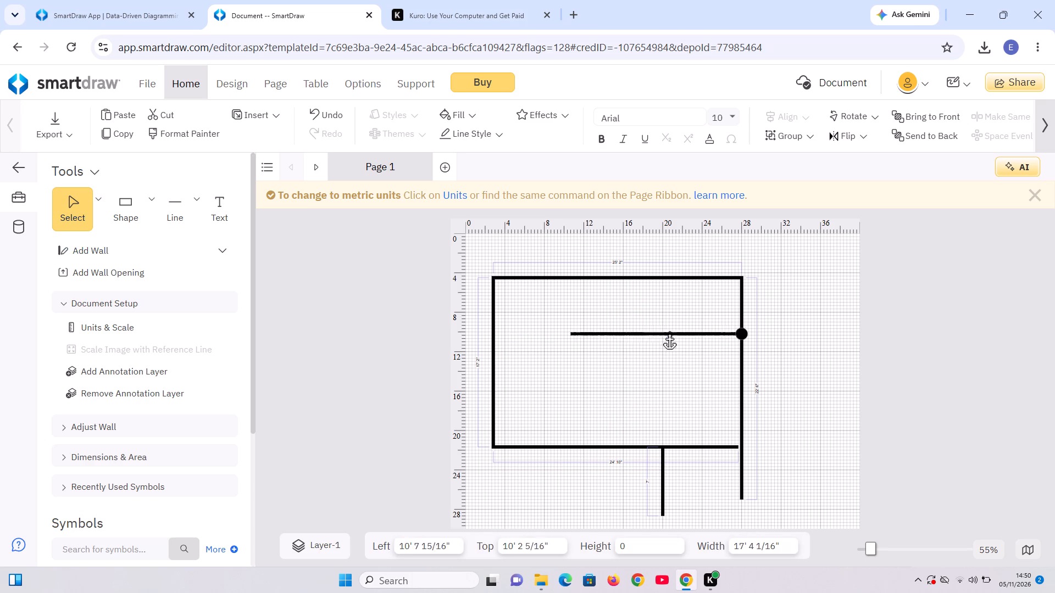
left_click_drag(669, 332, 648, 334)
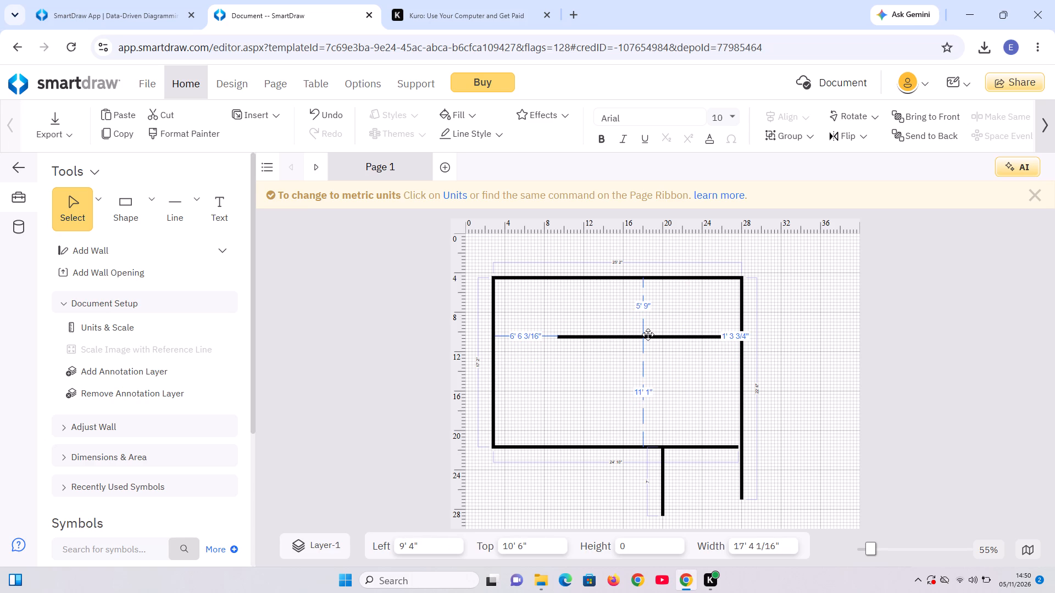
left_click_drag(648, 334, 601, 309)
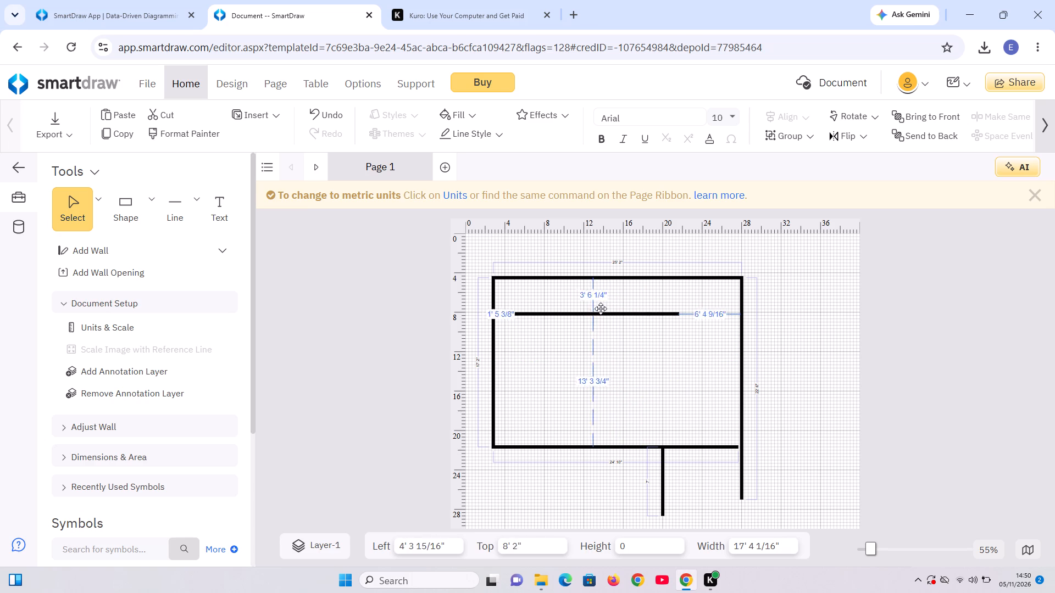
left_click_drag(601, 309, 587, 343)
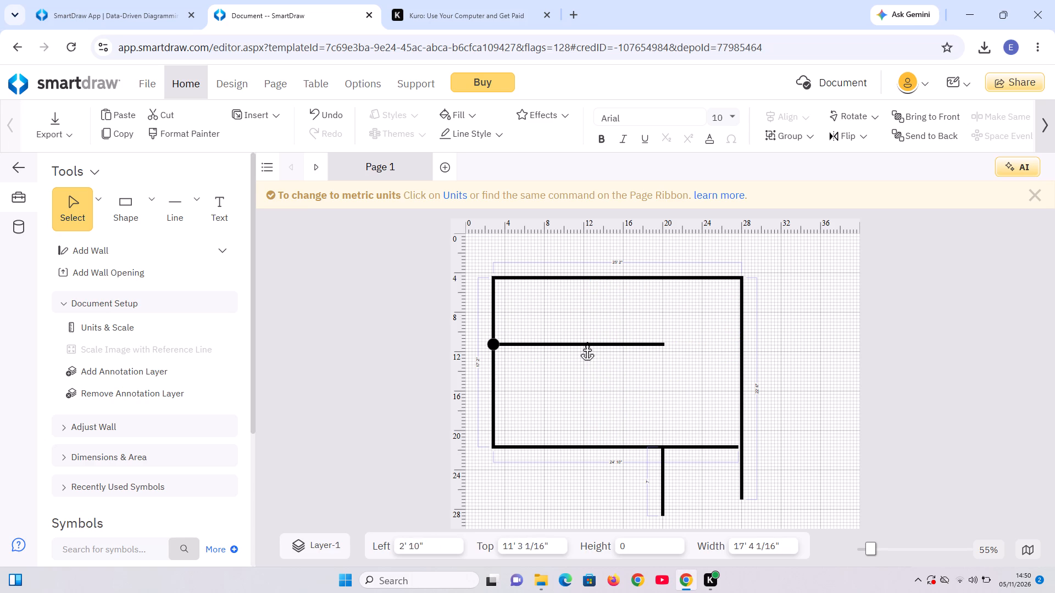
left_click_drag(587, 343, 585, 343)
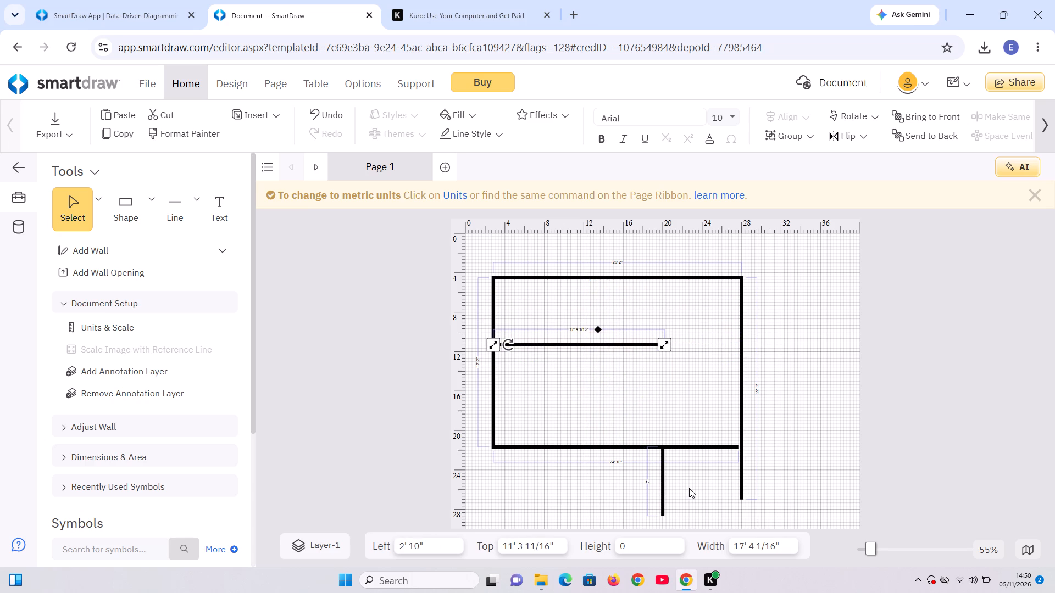
left_click_drag(689, 488, 691, 452)
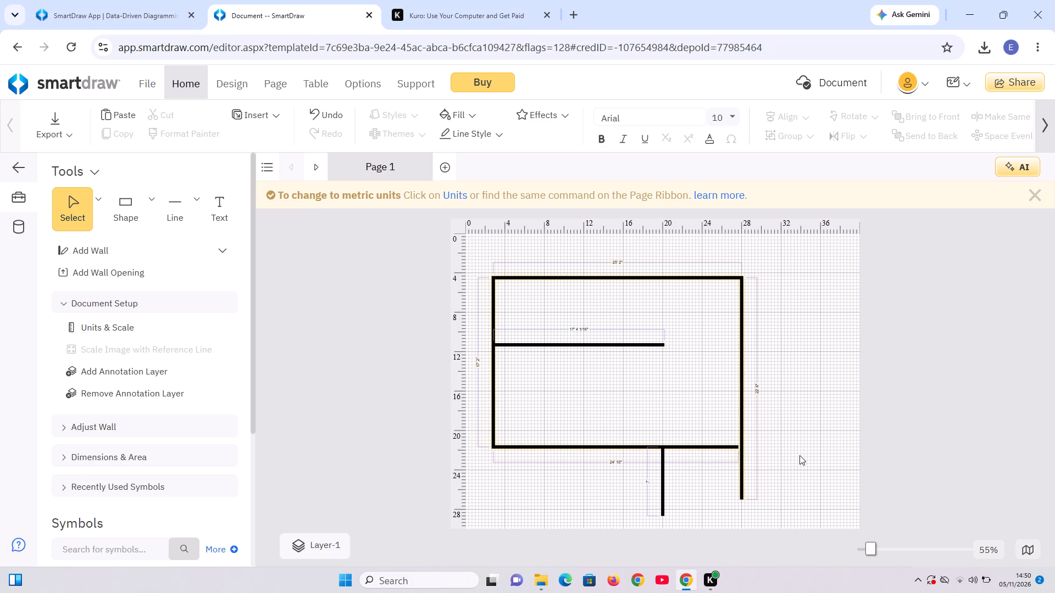
left_click_drag(801, 456, 760, 429)
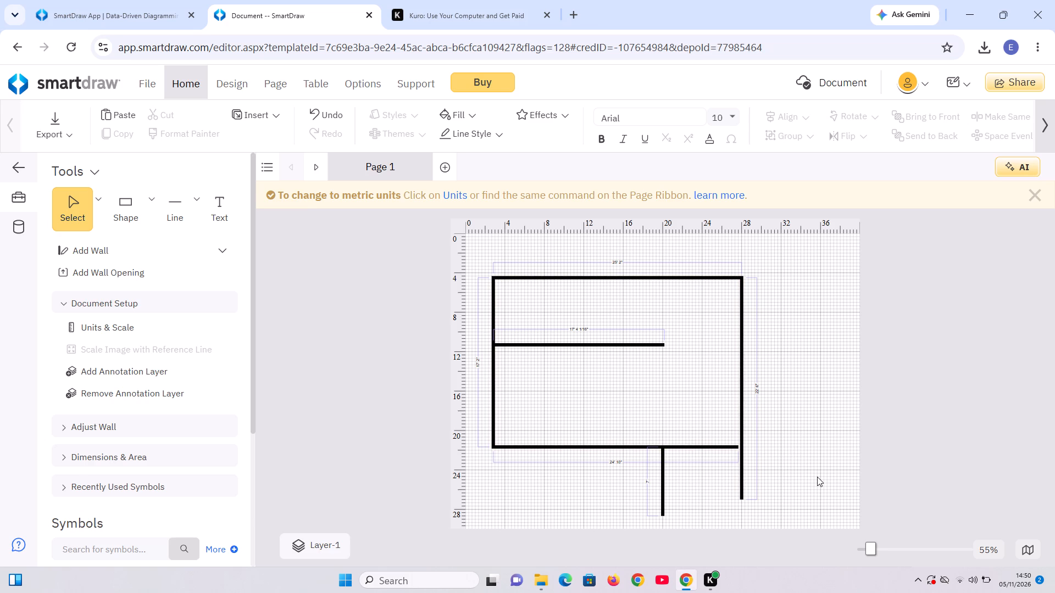
Shorten the vertical wall below the room to about 5' 8" and reattach its upper end to the bottom wall.
left_click_drag(871, 552, 882, 554)
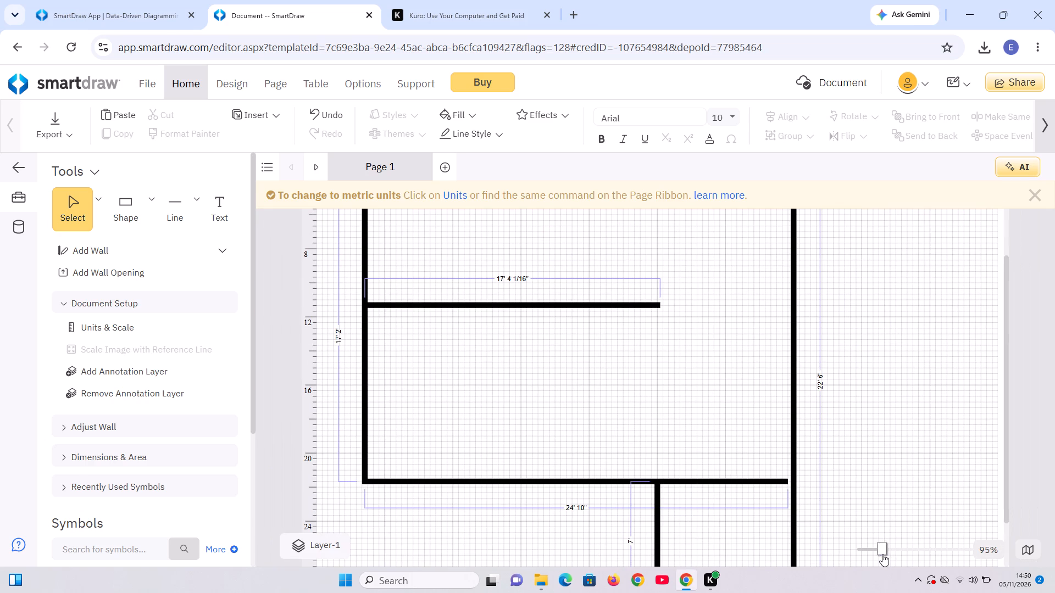
left_click_drag(1002, 332, 1009, 299)
left_click_drag(1009, 299, 1004, 398)
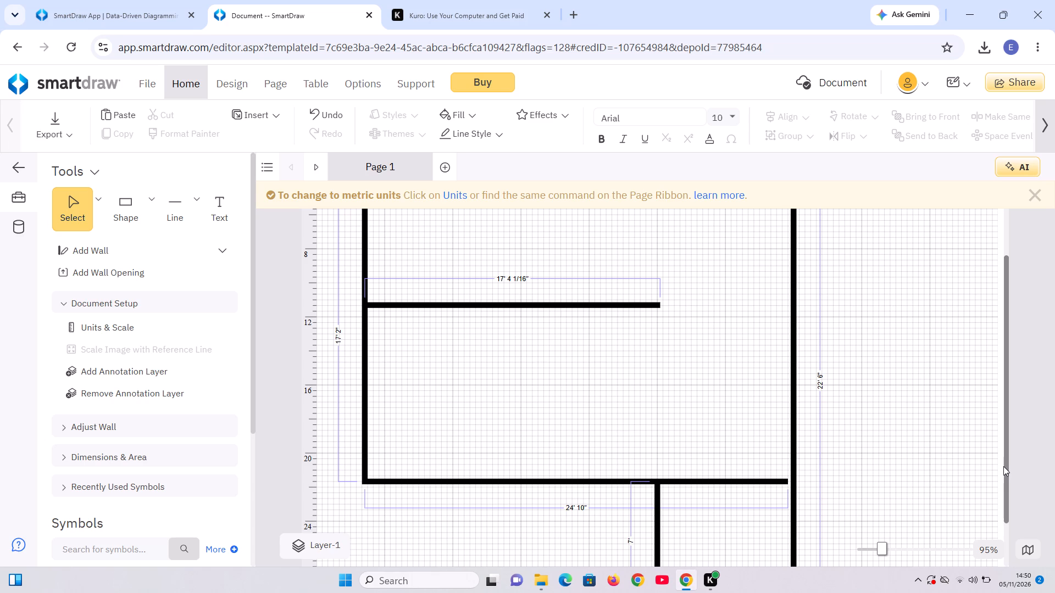
left_click_drag(1003, 466, 1003, 508)
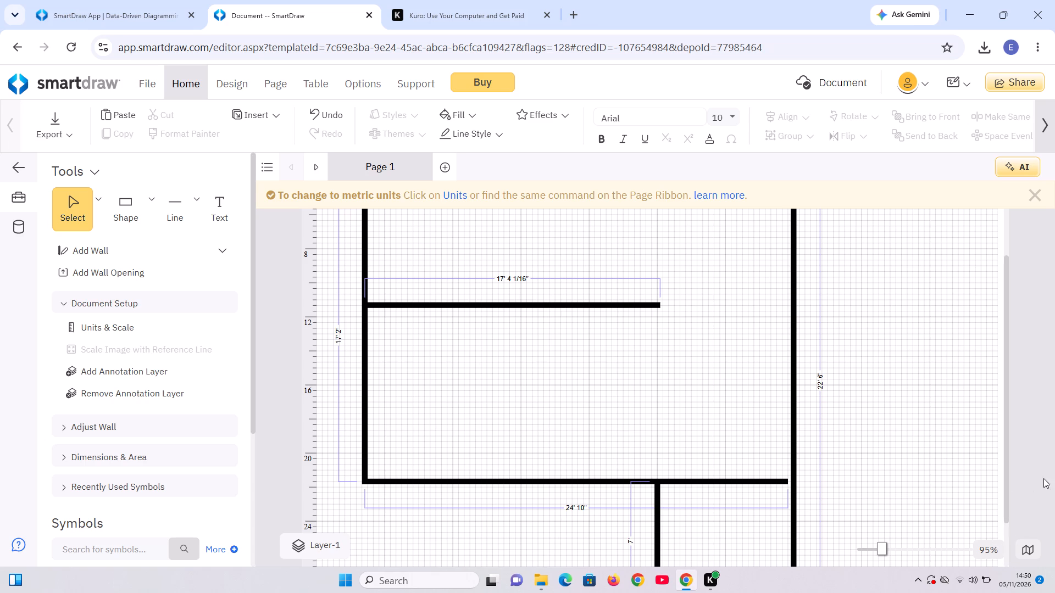
left_click(1054, 464)
scroll(855, 449, "down", 3)
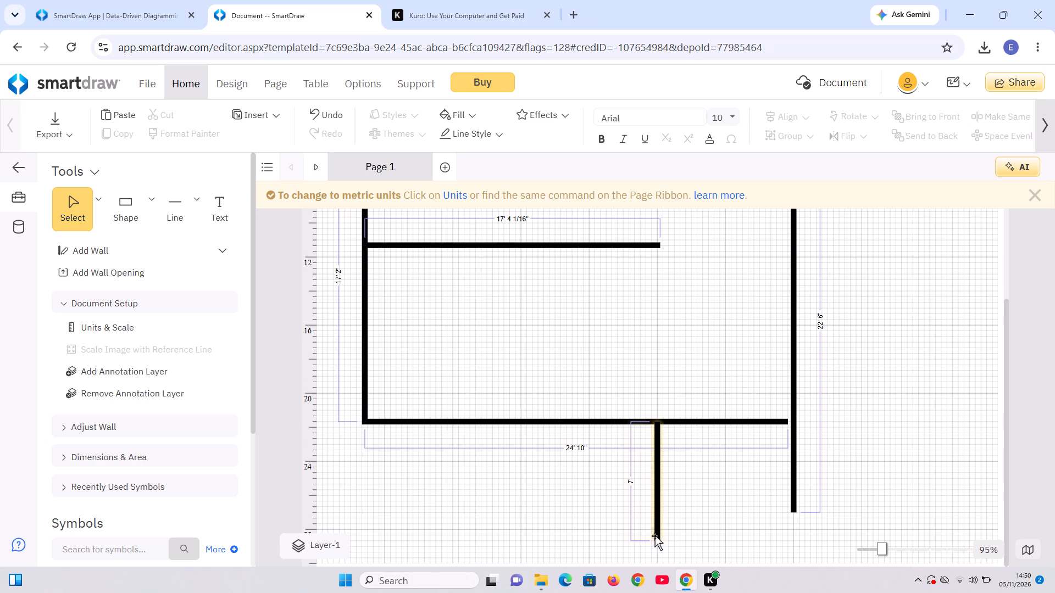
left_click_drag(657, 535, 659, 527)
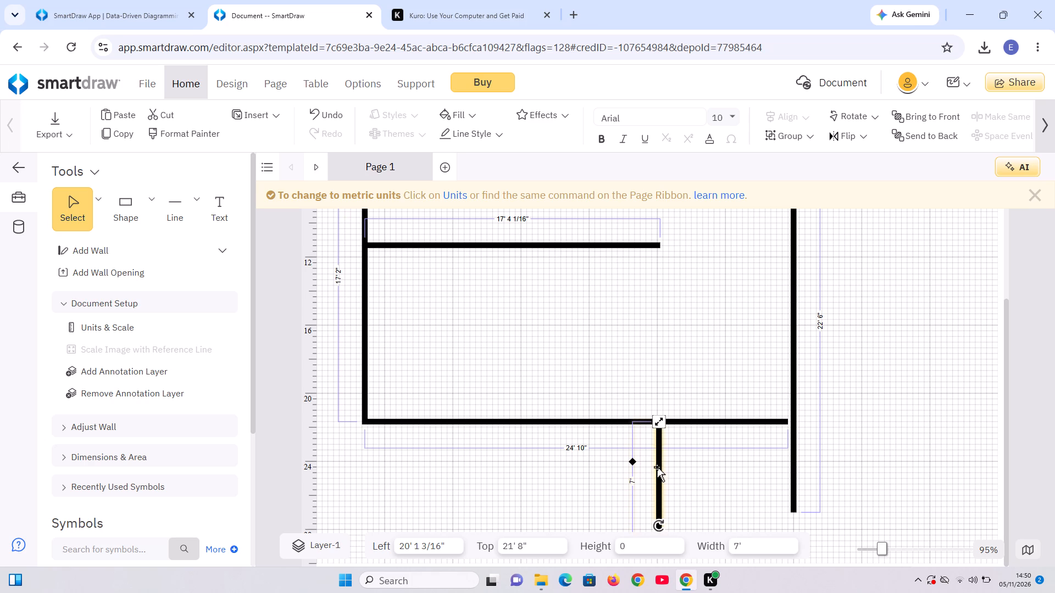
left_click_drag(657, 421, 658, 443)
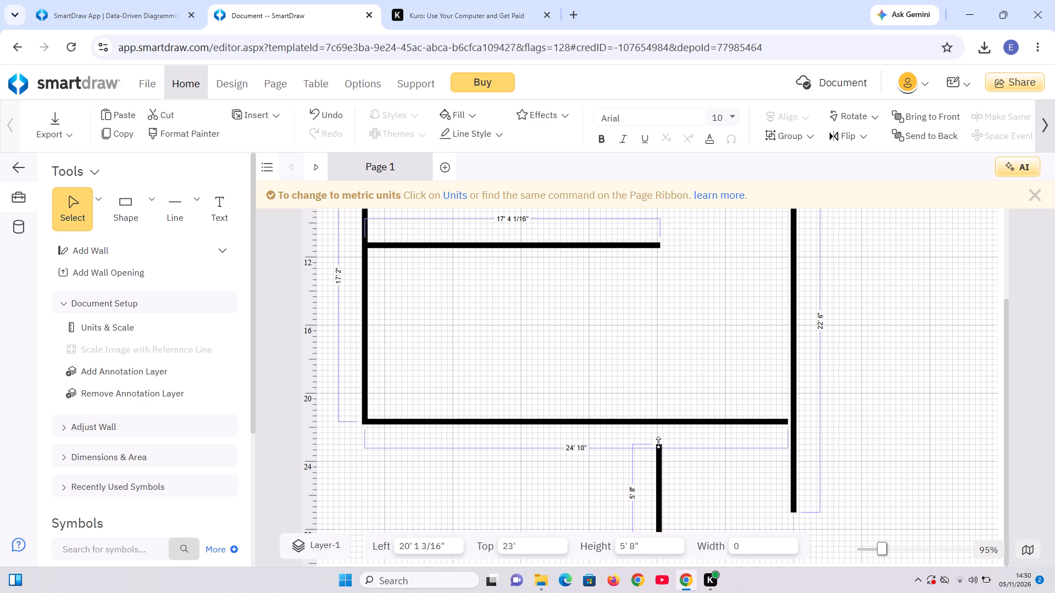
left_click_drag(658, 443, 658, 444)
left_click_drag(659, 483, 659, 459)
left_click(852, 471)
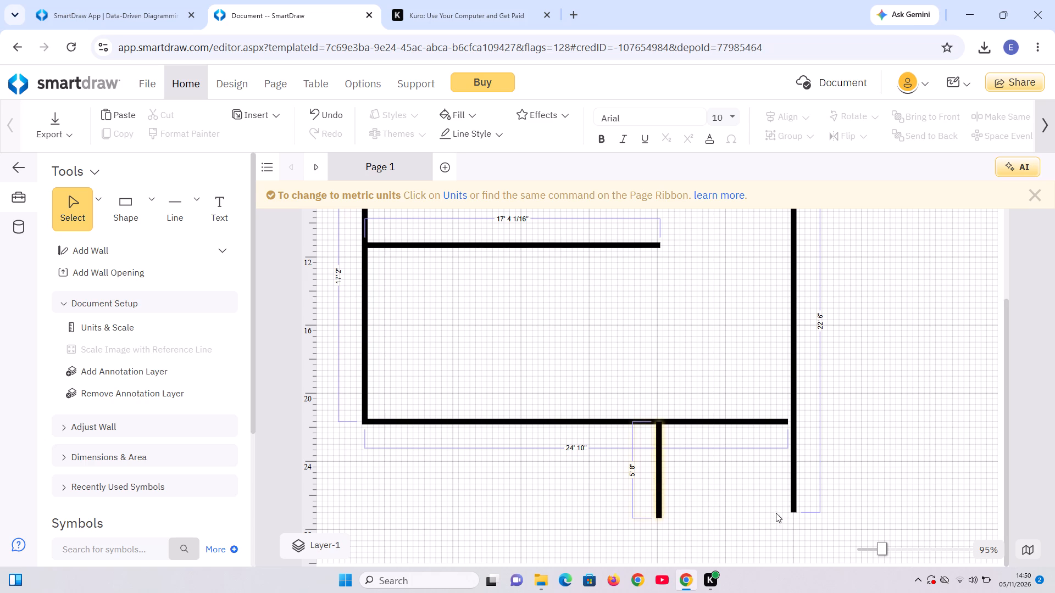
Extend the right outer wall's lower end to a length of about 22' 10", level with the short vertical wall's end.
left_click(791, 511)
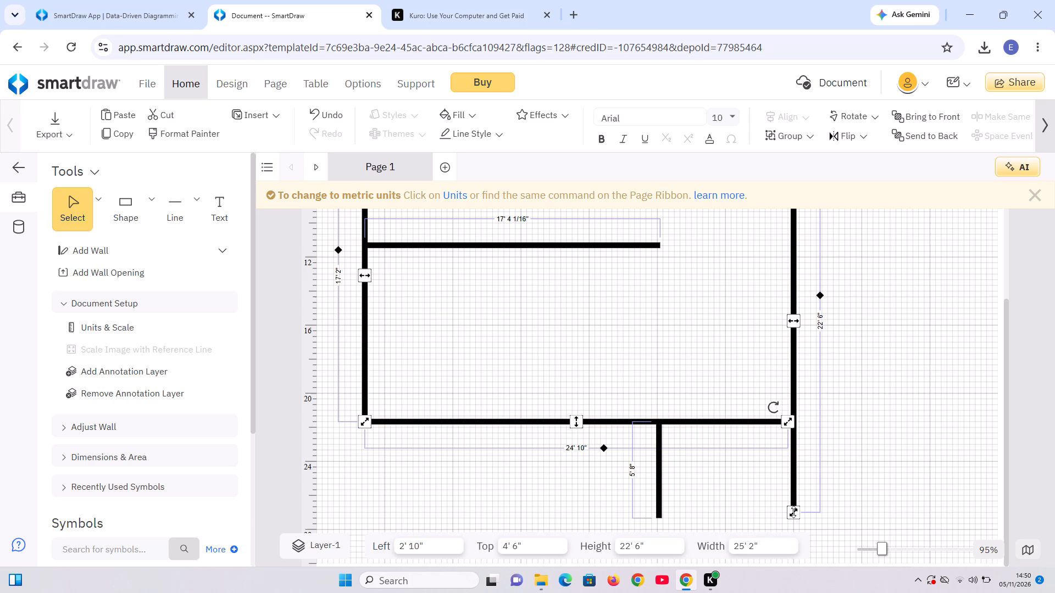
left_click_drag(793, 512, 795, 518)
left_click(863, 429)
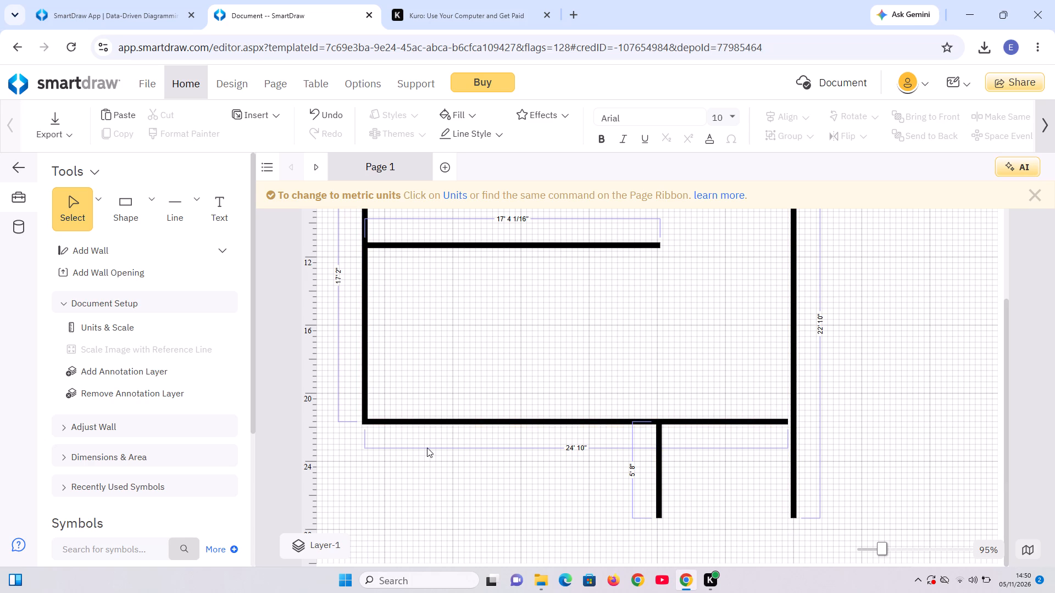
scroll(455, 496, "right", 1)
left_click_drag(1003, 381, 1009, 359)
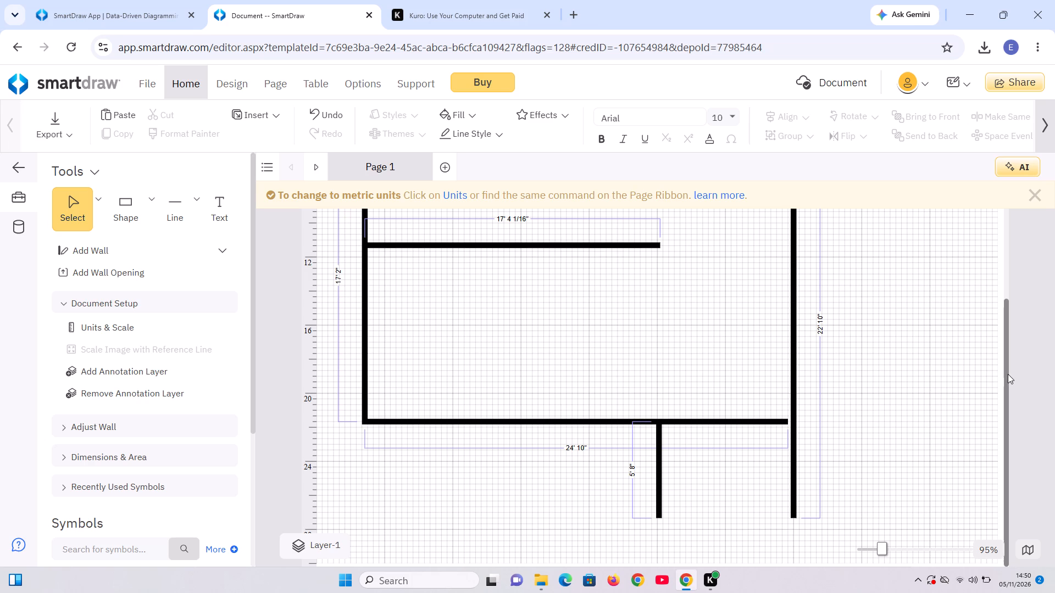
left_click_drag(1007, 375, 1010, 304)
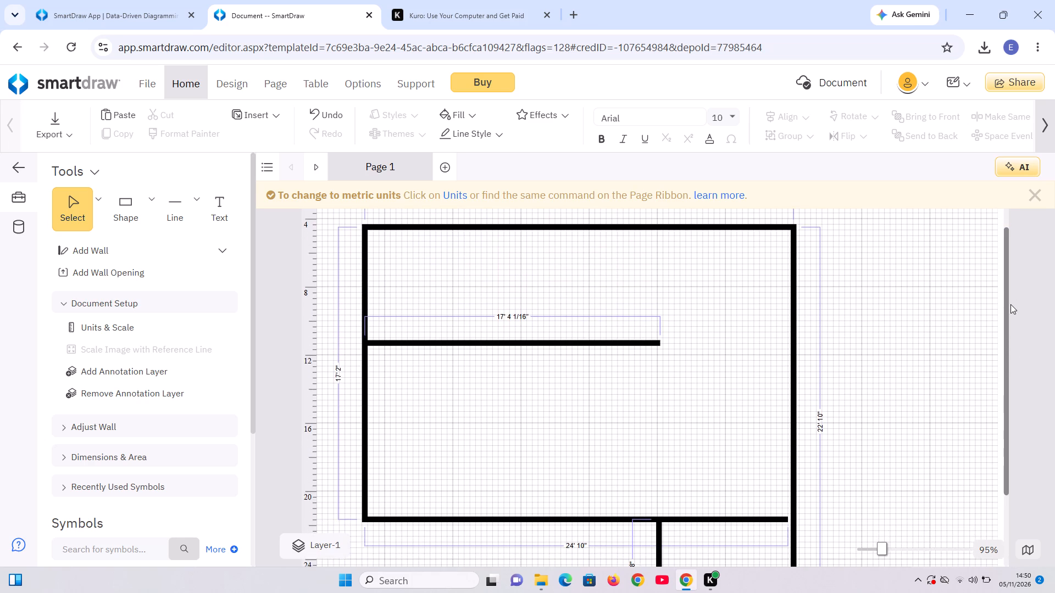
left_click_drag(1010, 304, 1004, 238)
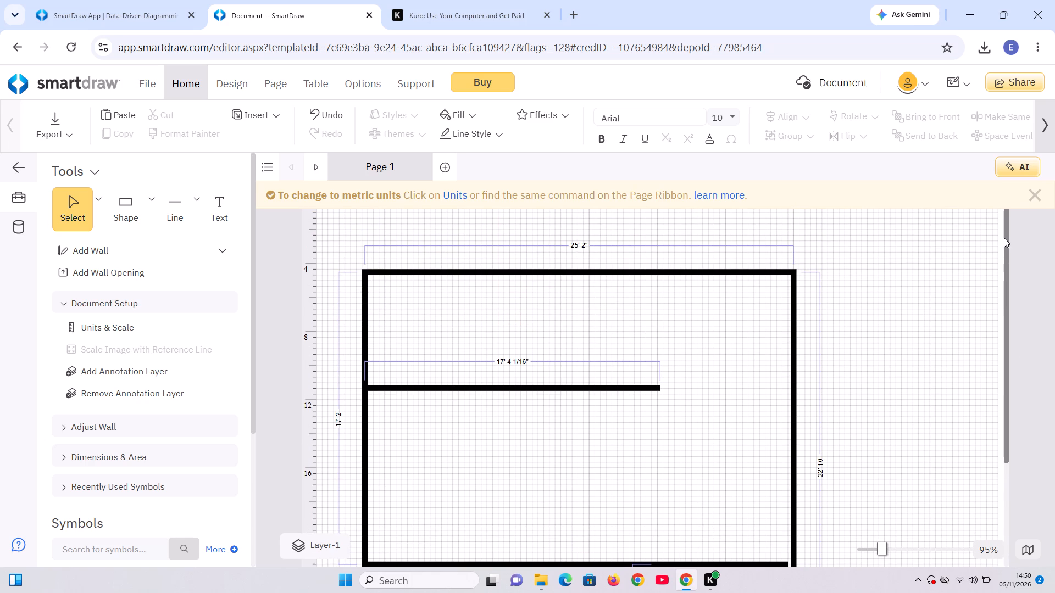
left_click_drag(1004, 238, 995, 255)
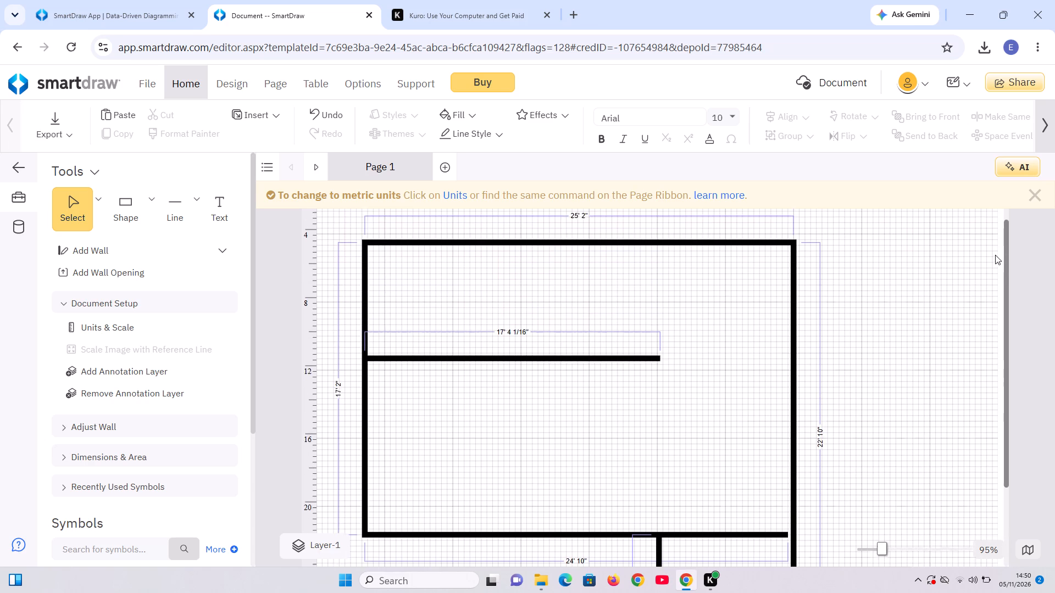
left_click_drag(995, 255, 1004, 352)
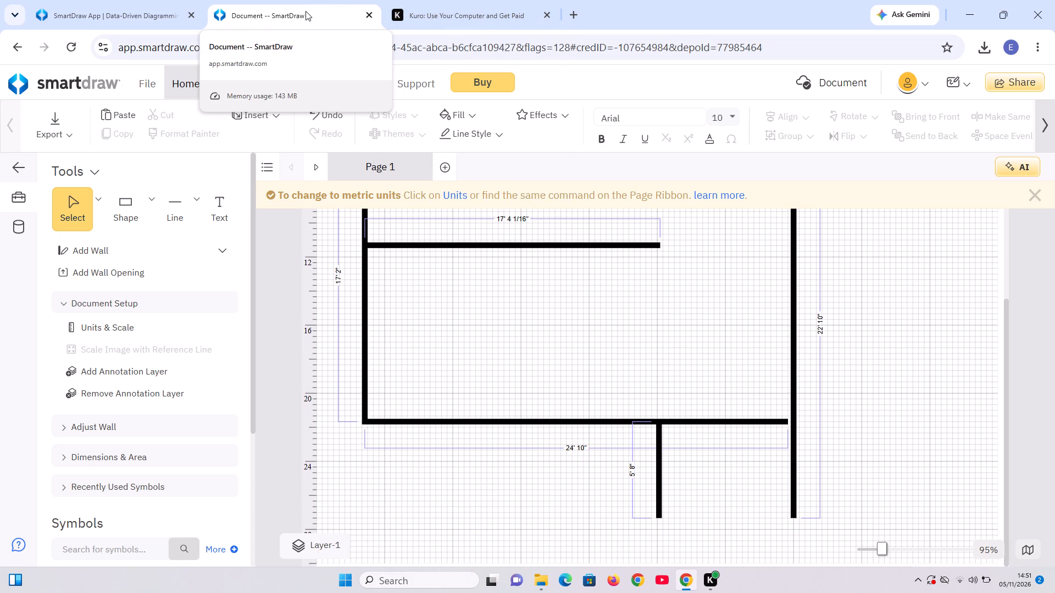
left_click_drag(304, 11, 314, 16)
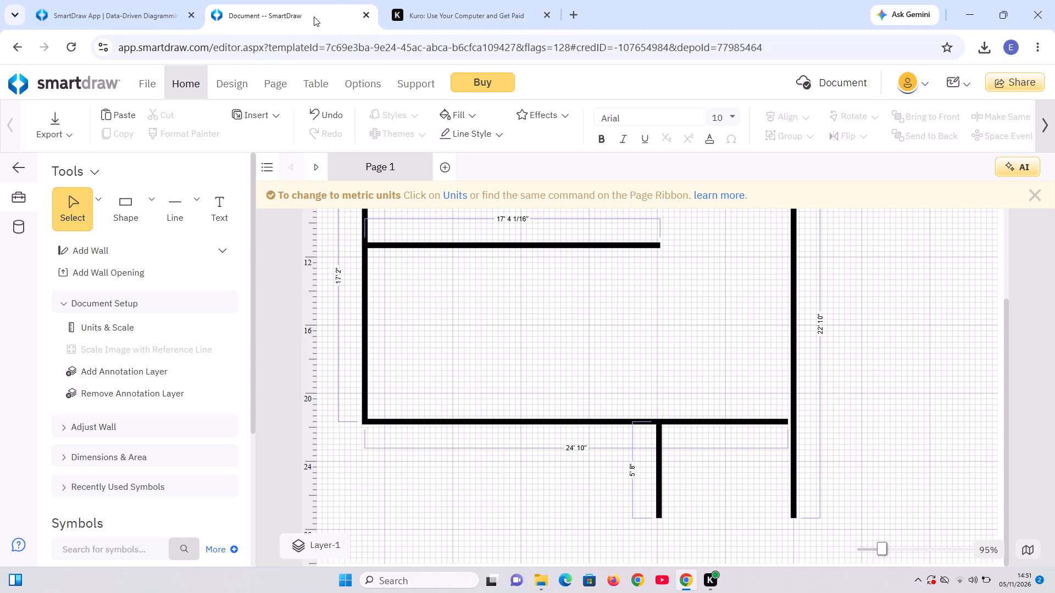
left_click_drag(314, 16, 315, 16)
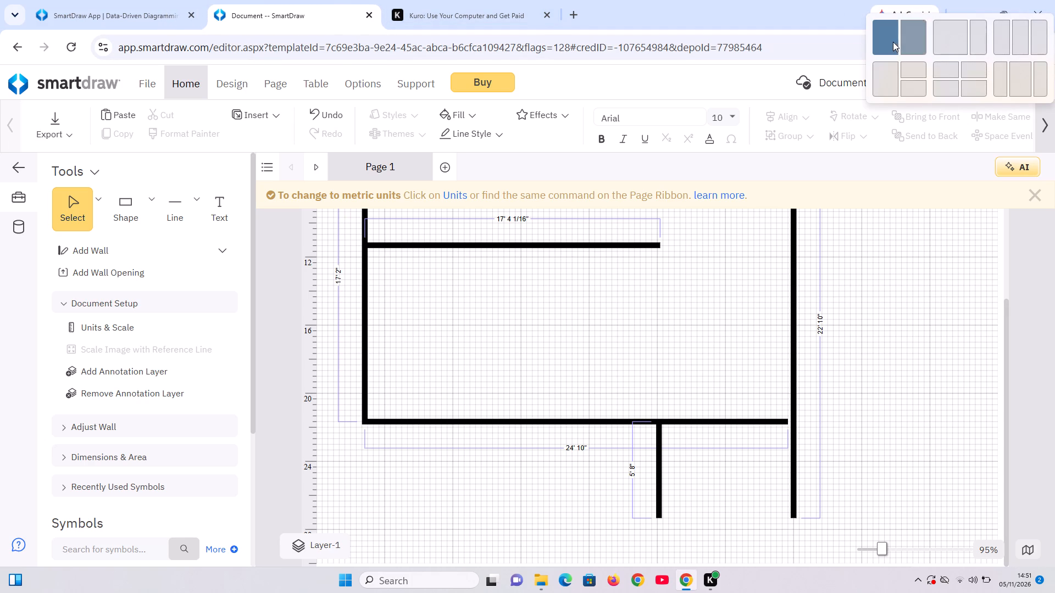
Dismiss the notice about changing to metric units and return the browser window to full-screen size.
left_click(890, 42)
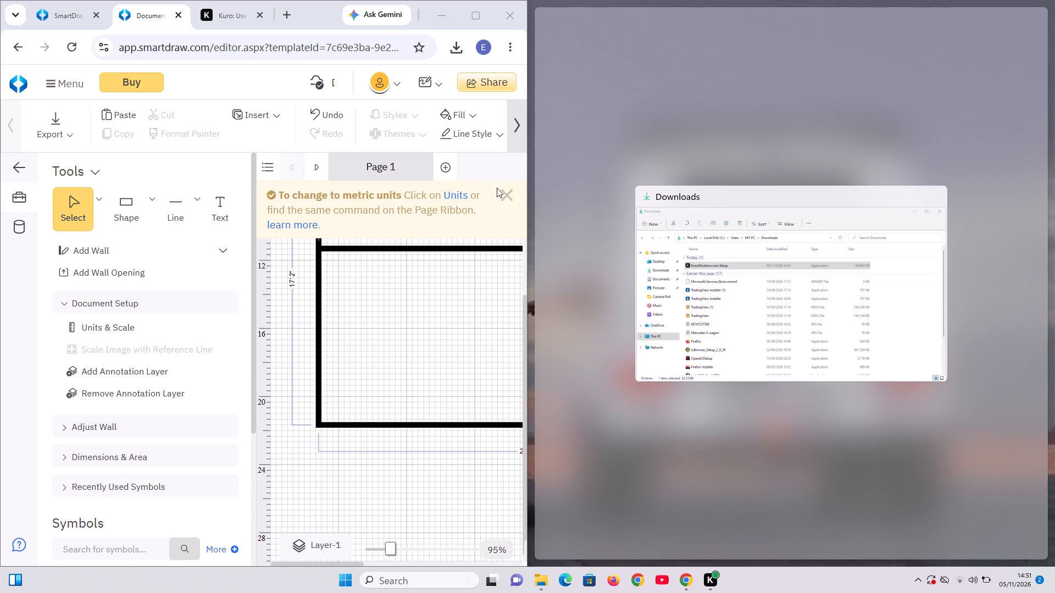
left_click(509, 197)
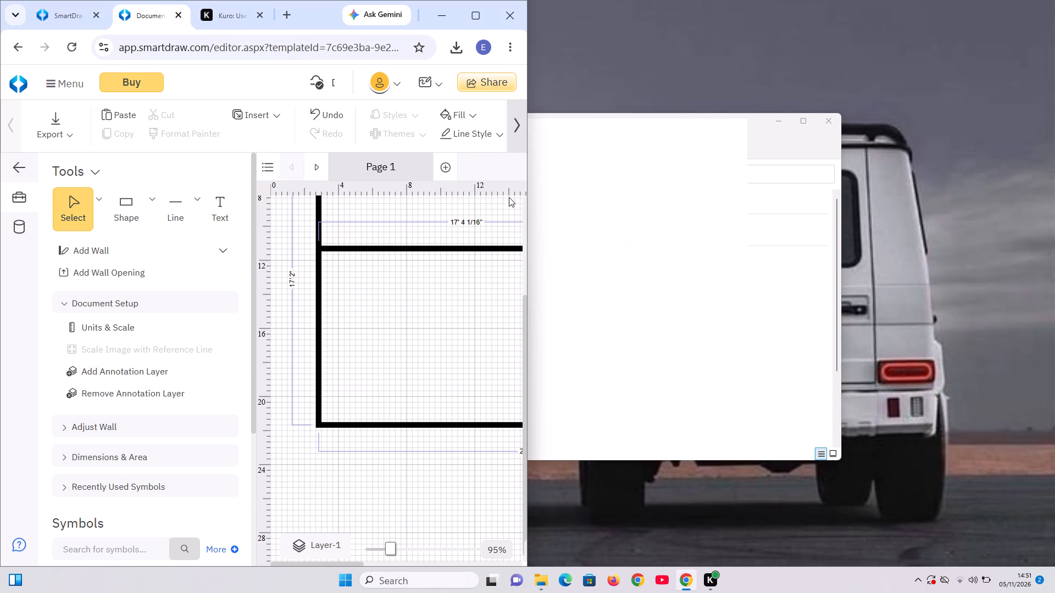
left_click(473, 12)
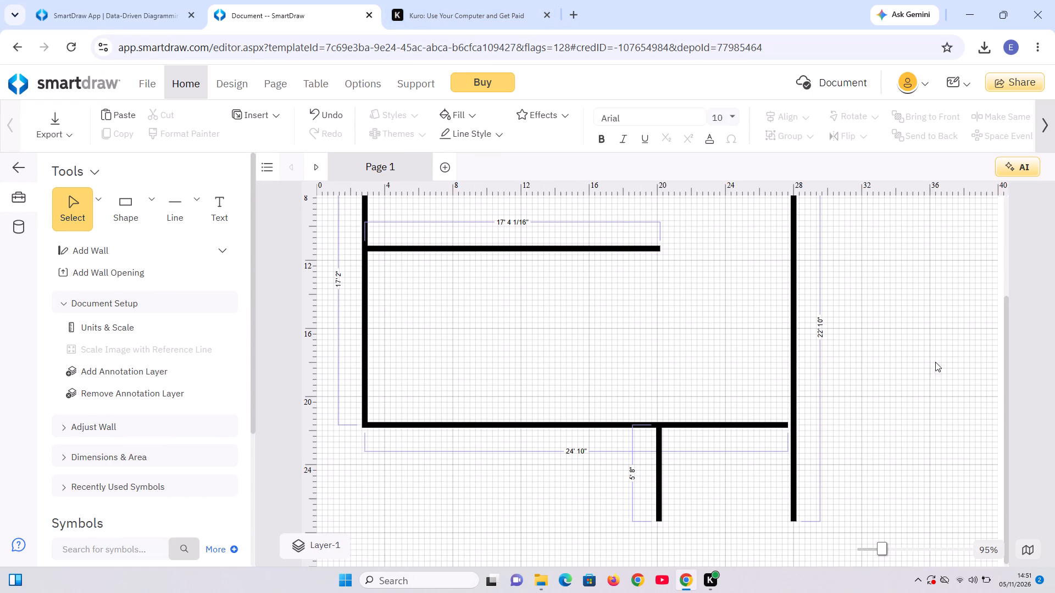
Draw a curved line about 3' 9" long from the bottom wall near the 24' mark, down toward the short vertical wall.
left_click_drag(1008, 361, 1015, 437)
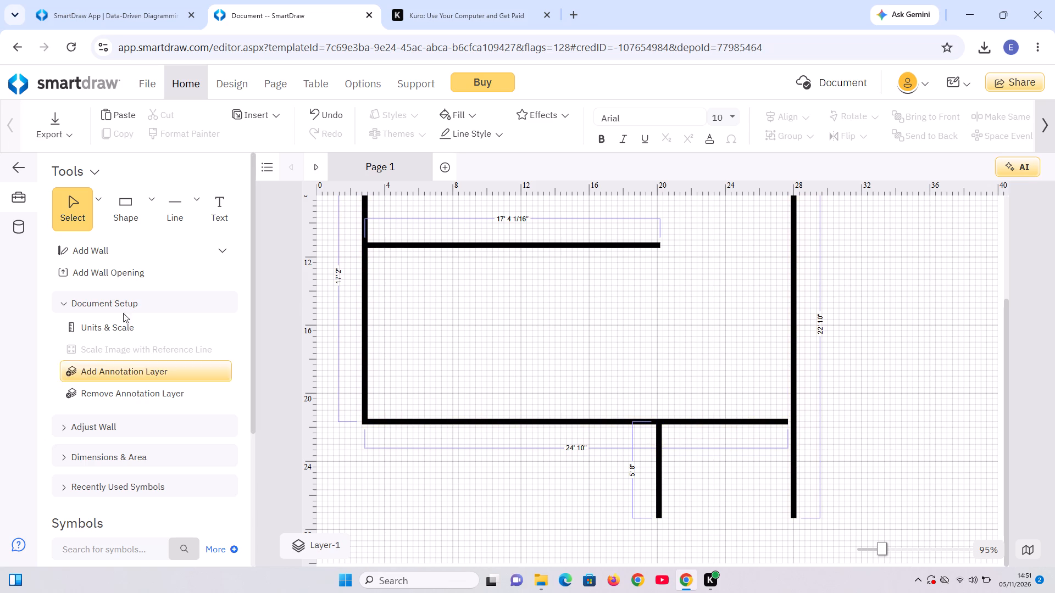
left_click(152, 209)
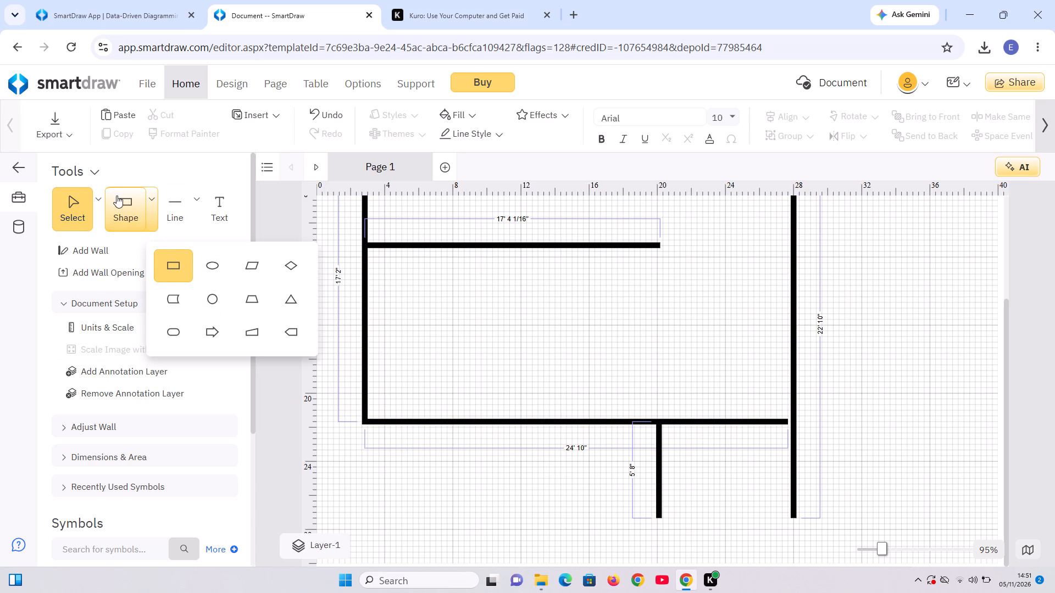
left_click(100, 201)
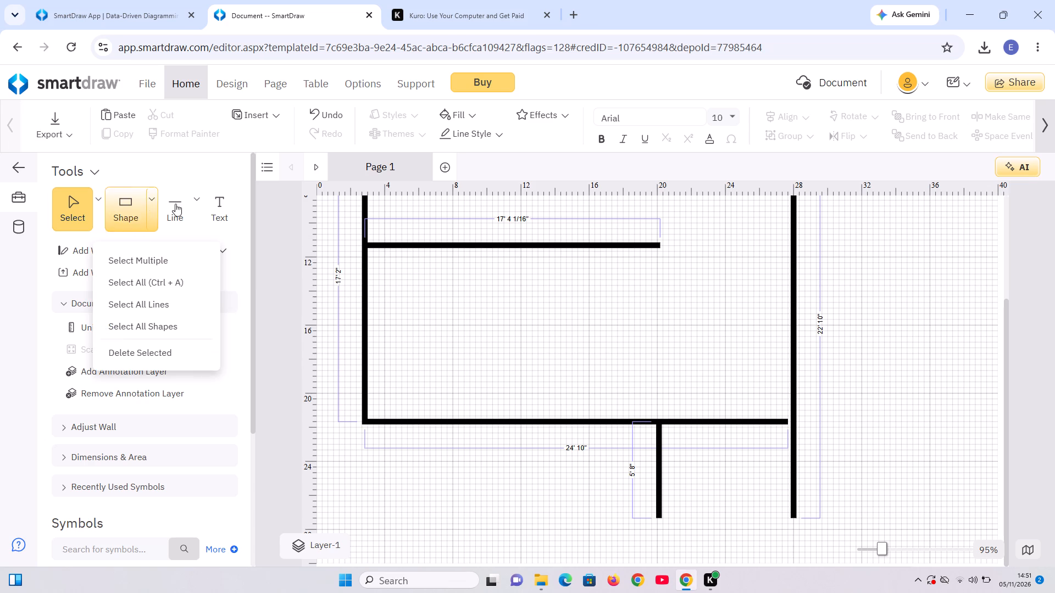
left_click(199, 200)
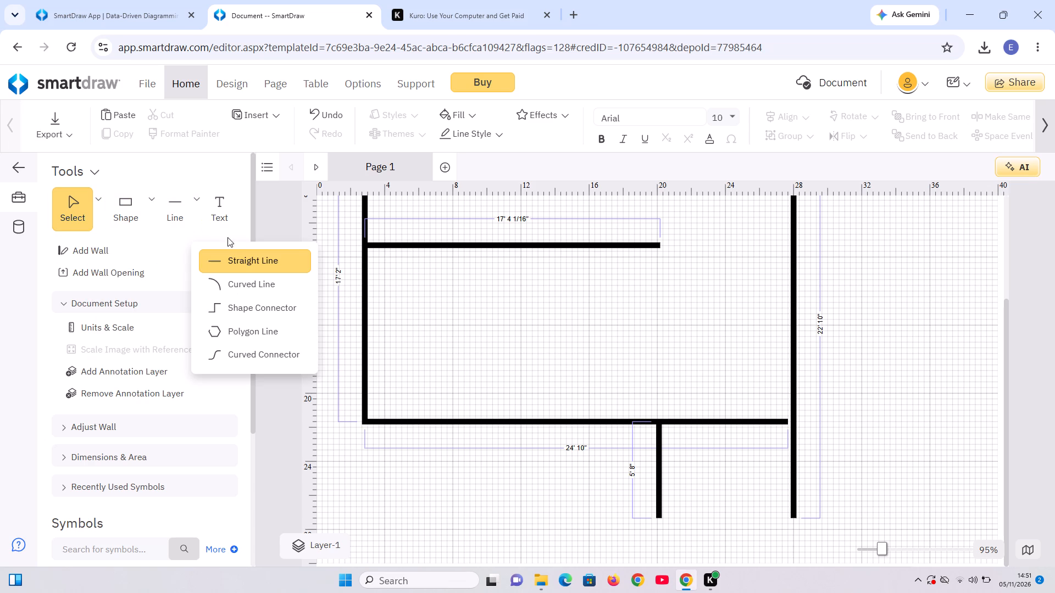
left_click(253, 283)
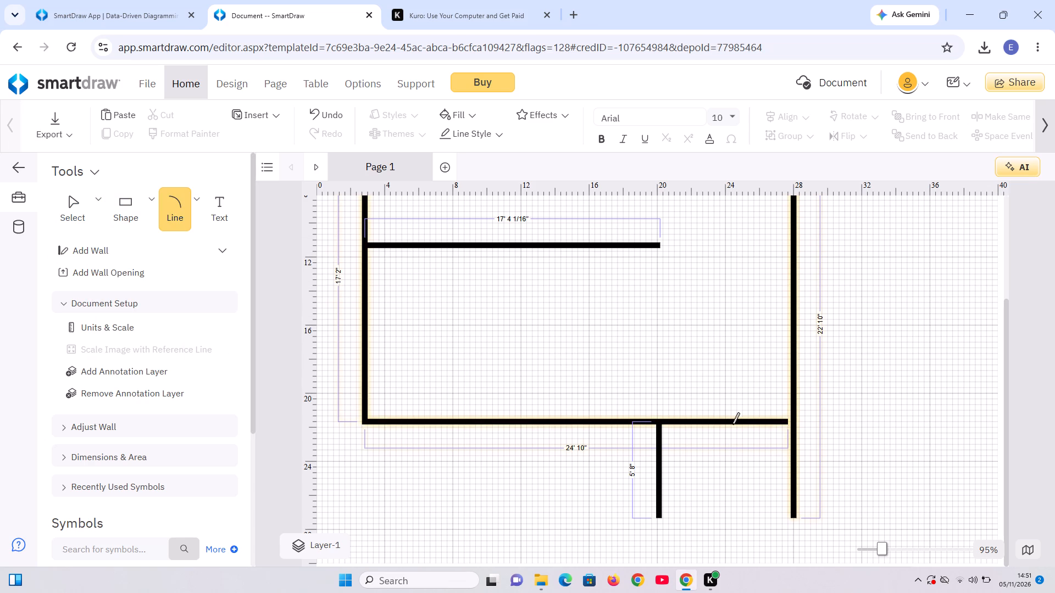
left_click_drag(732, 421, 763, 473)
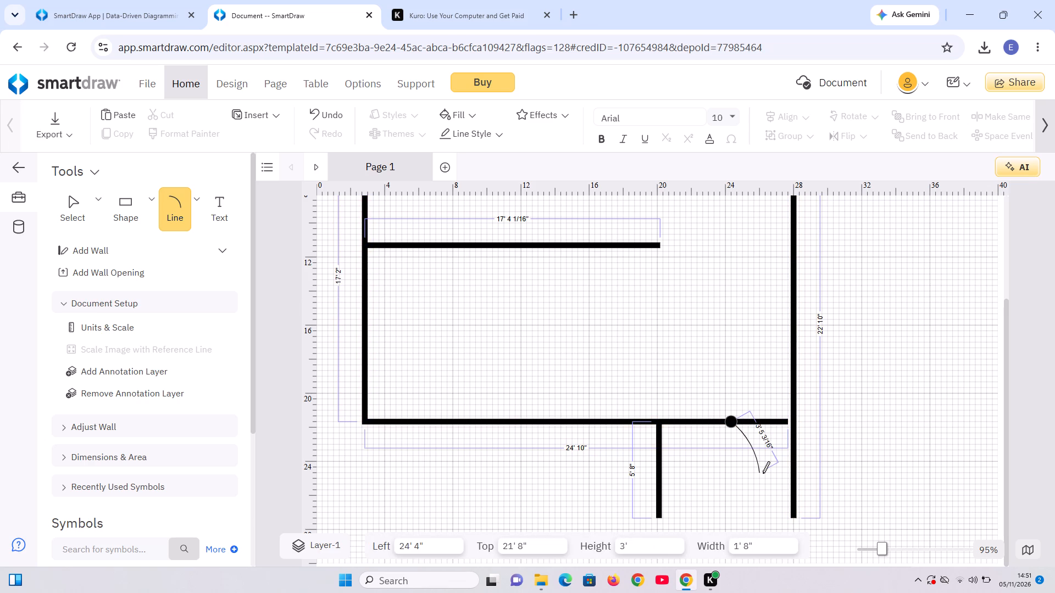
left_click_drag(763, 473, 755, 467)
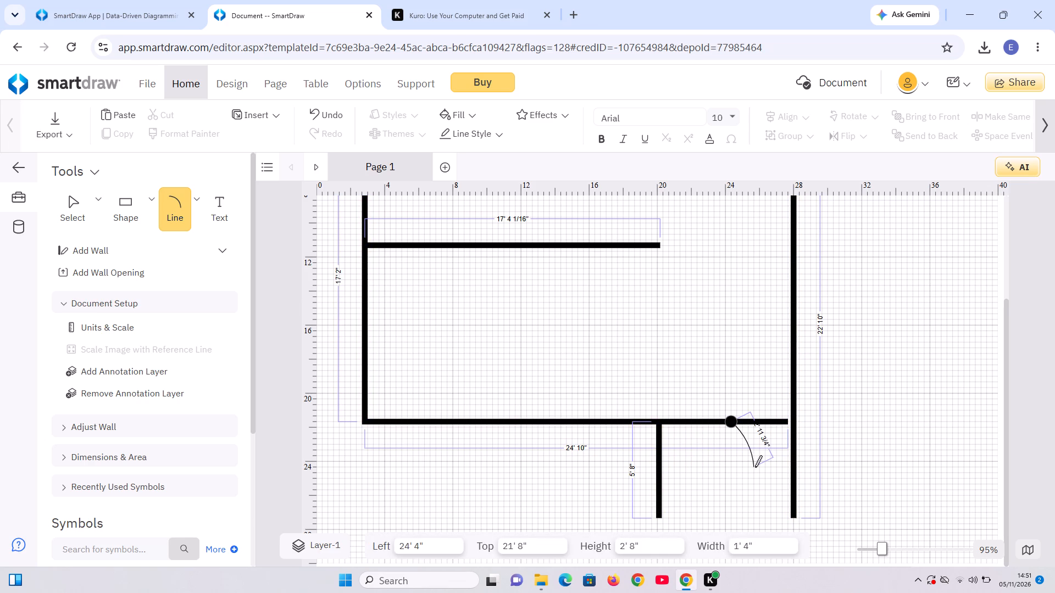
left_click_drag(755, 467, 789, 486)
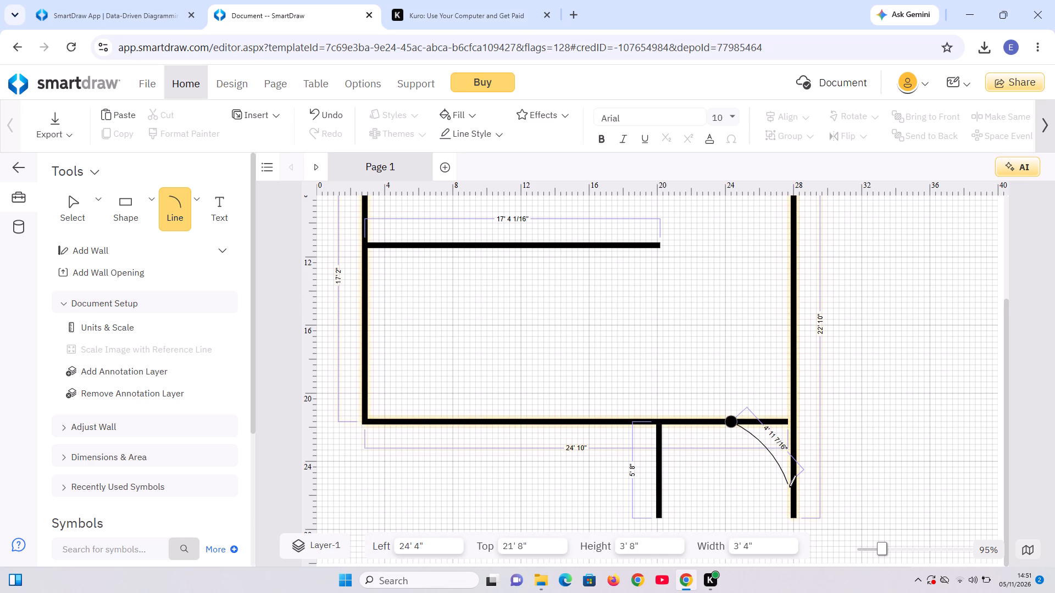
left_click_drag(789, 486, 663, 474)
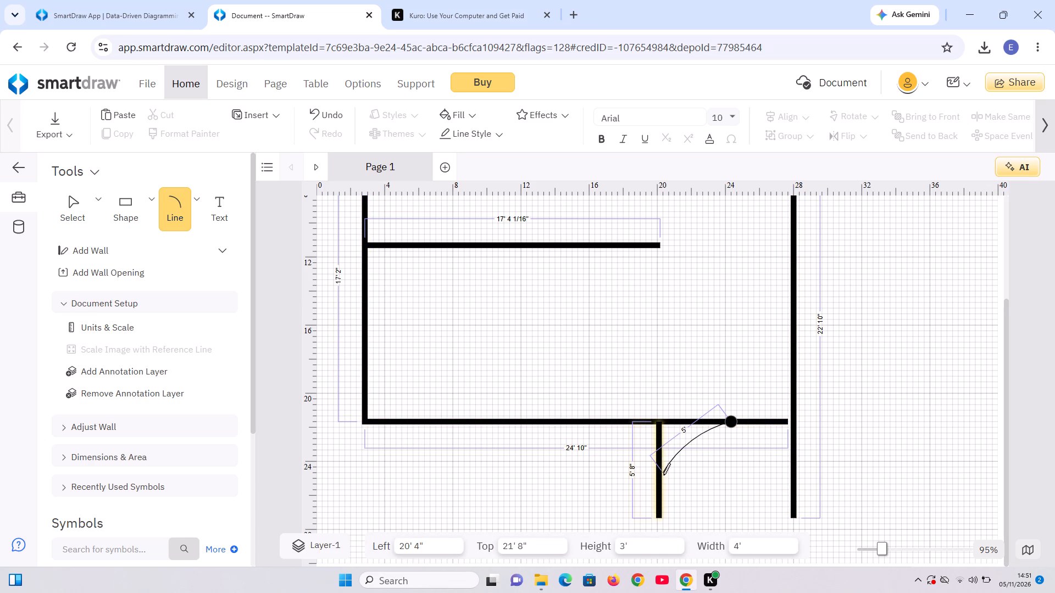
left_click_drag(663, 474, 659, 462)
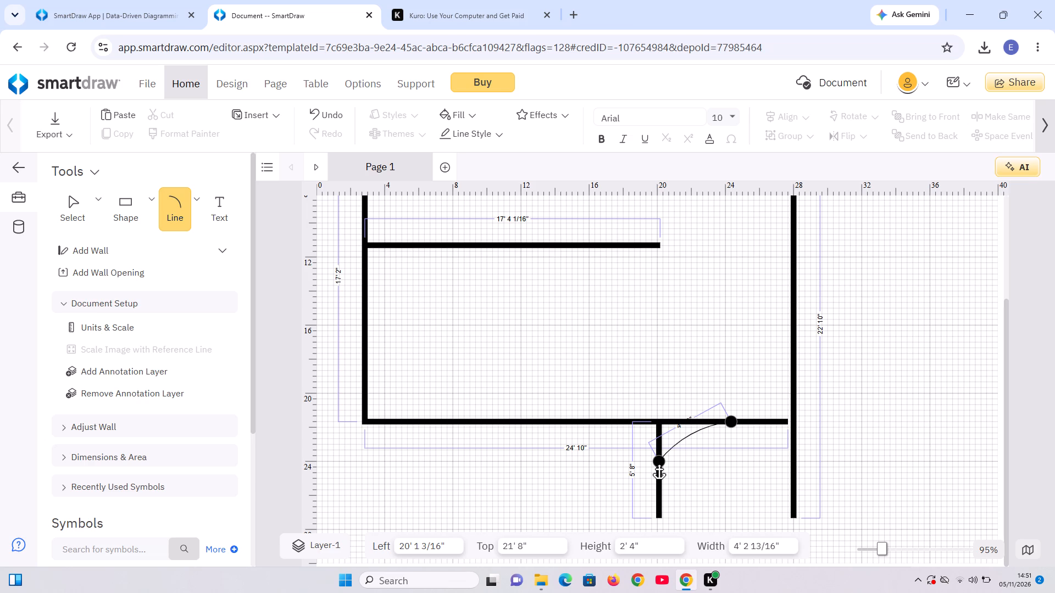
left_click_drag(659, 462, 673, 457)
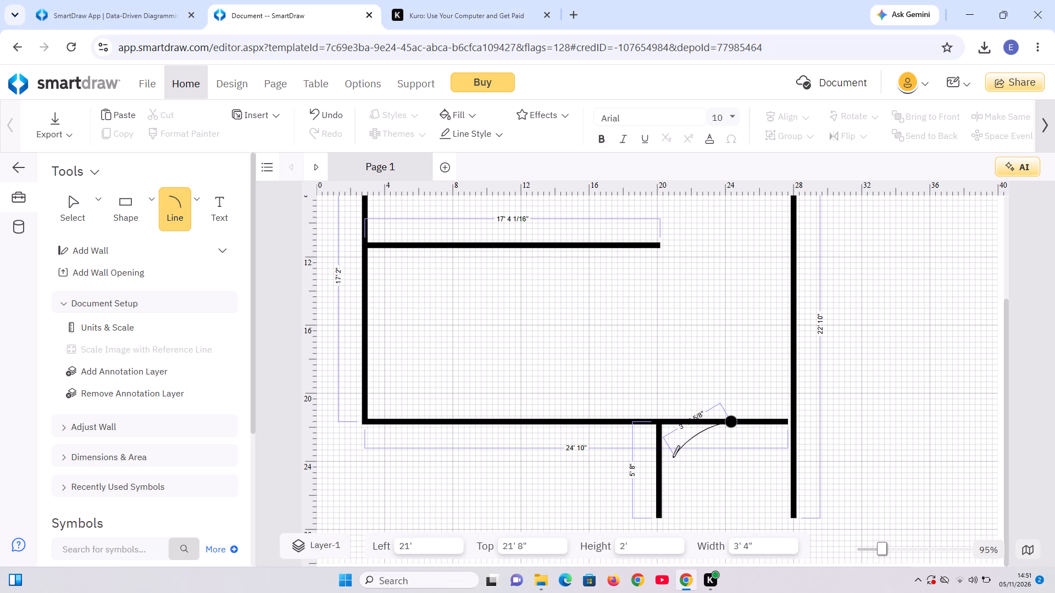
left_click_drag(673, 457, 691, 466)
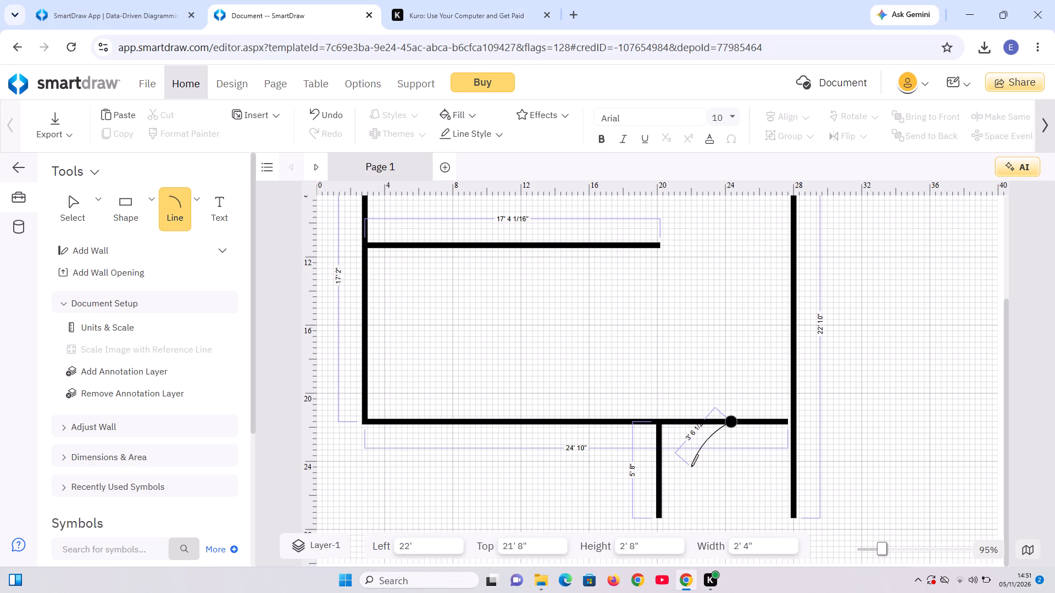
left_click_drag(691, 466, 686, 467)
left_click(731, 474)
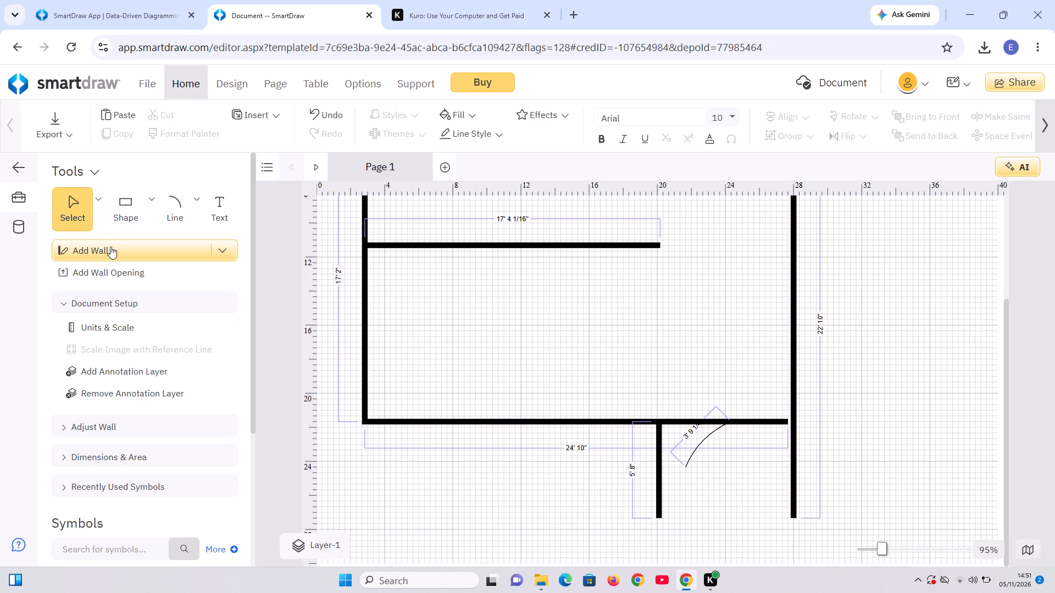
Add a wall opening in the bottom wall near the right outer wall and narrow it to 1' 8" wide.
left_click(121, 272)
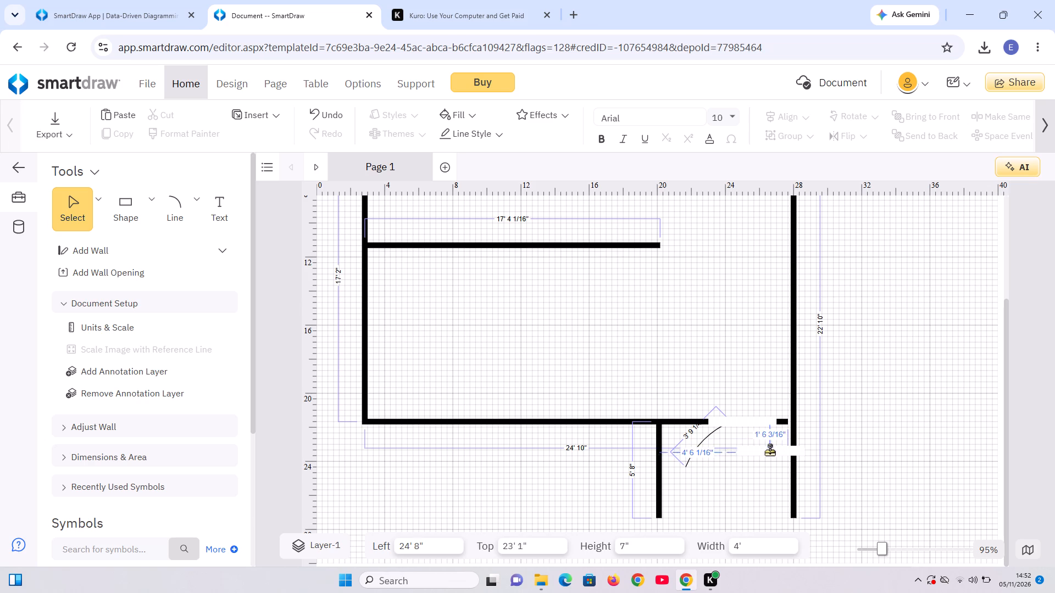
left_click(756, 435)
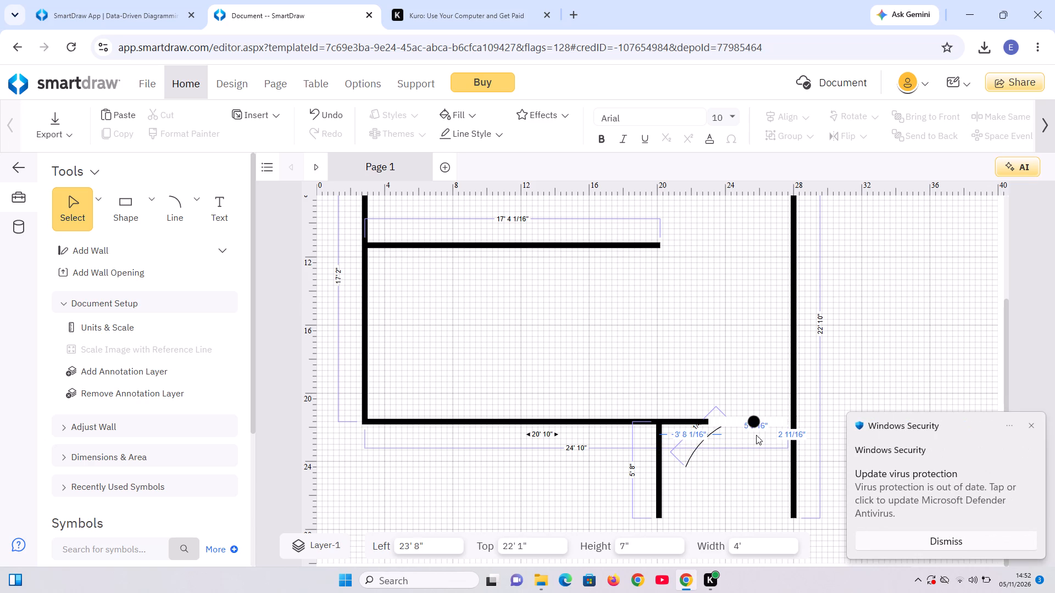
left_click_drag(719, 422, 726, 423)
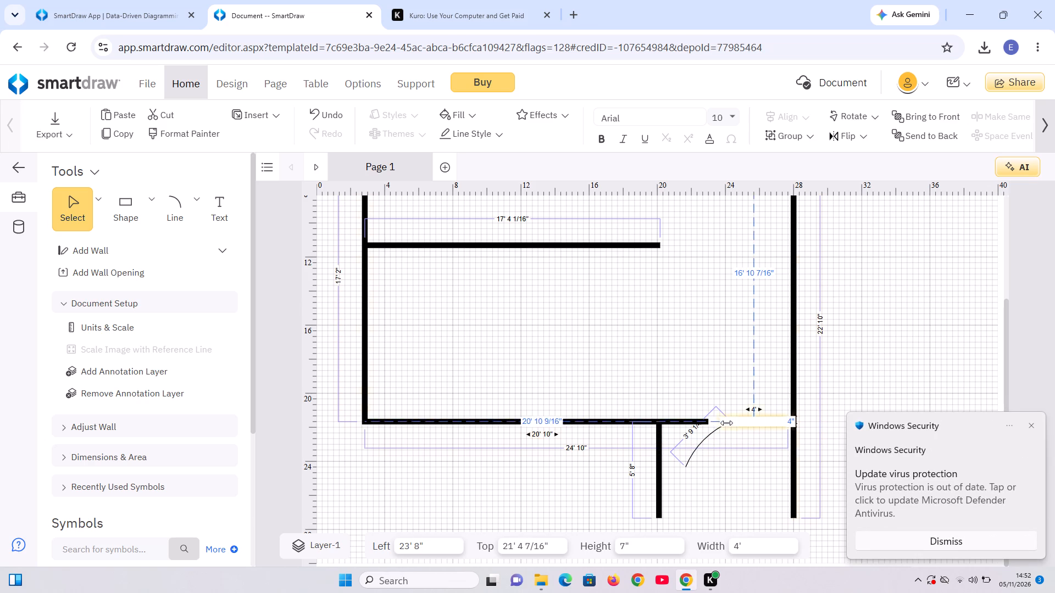
left_click_drag(726, 423, 723, 424)
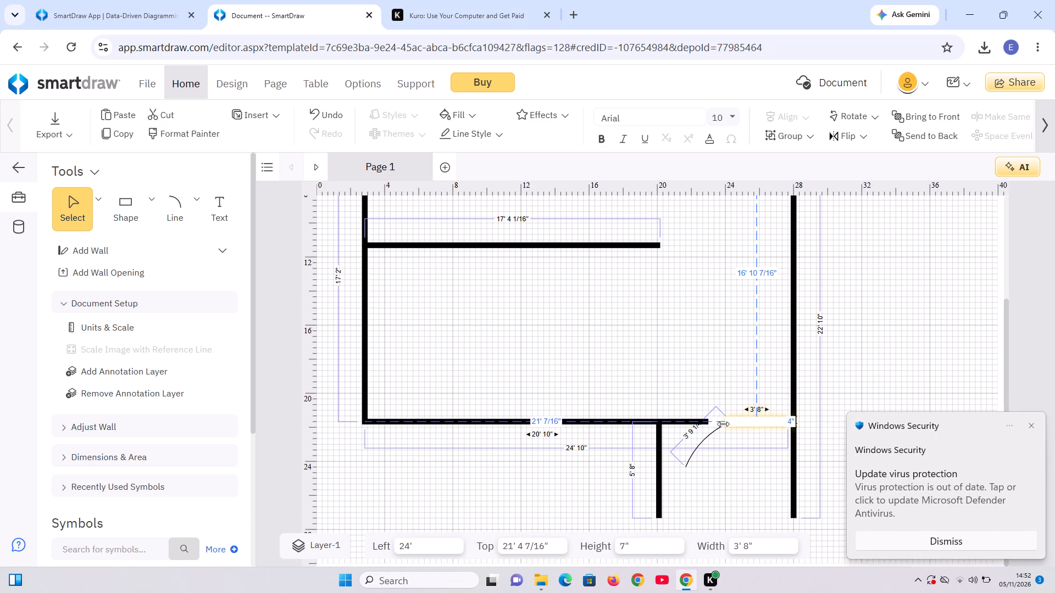
left_click_drag(723, 424, 730, 424)
left_click_drag(781, 420, 752, 422)
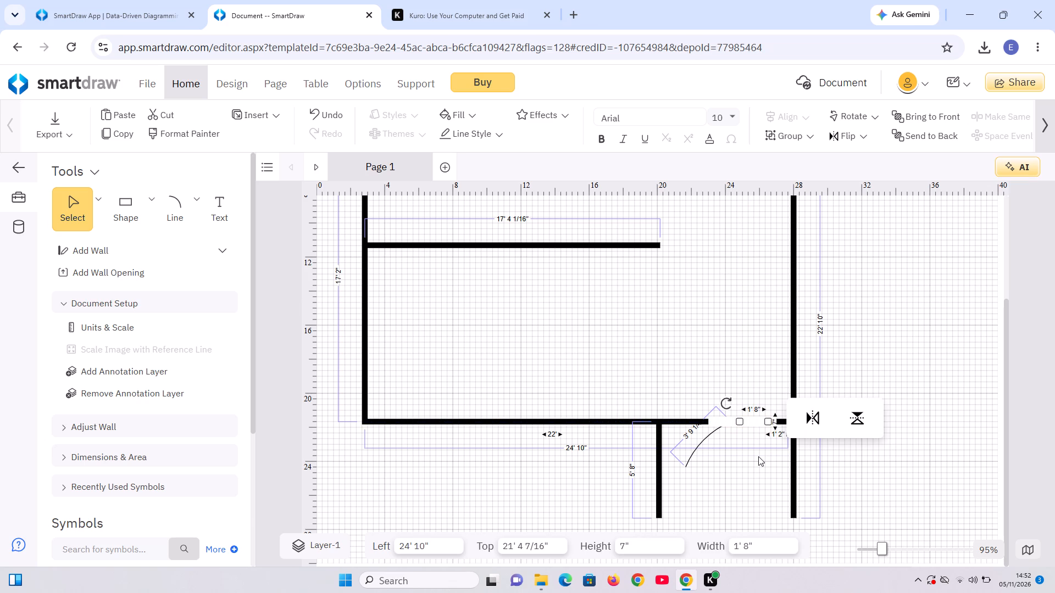
left_click(756, 456)
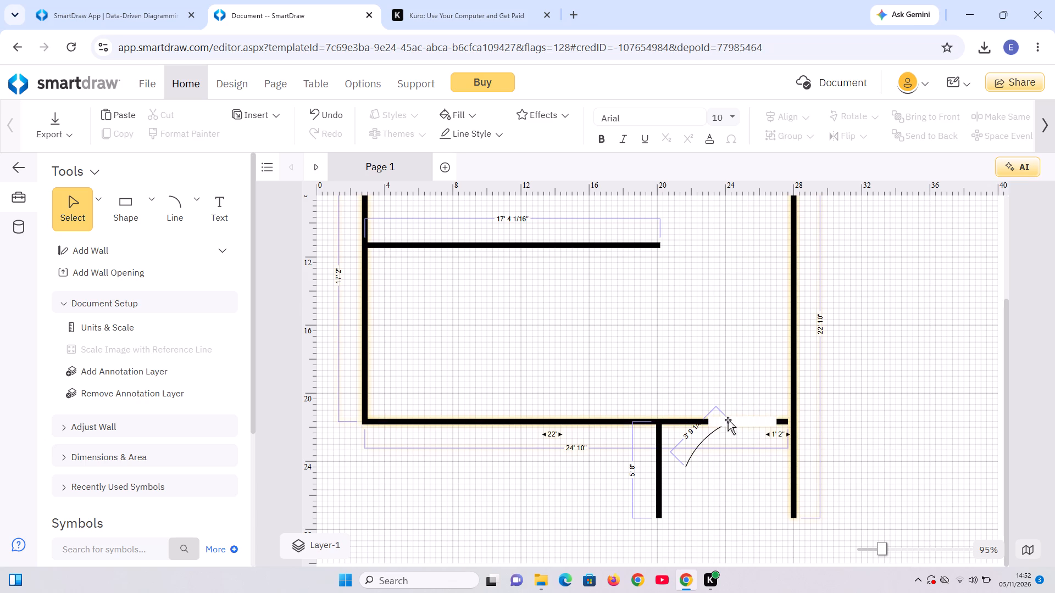
Move the whole connected wall layout to 3' 6" from the page's left edge and 3' from its top.
left_click(728, 419)
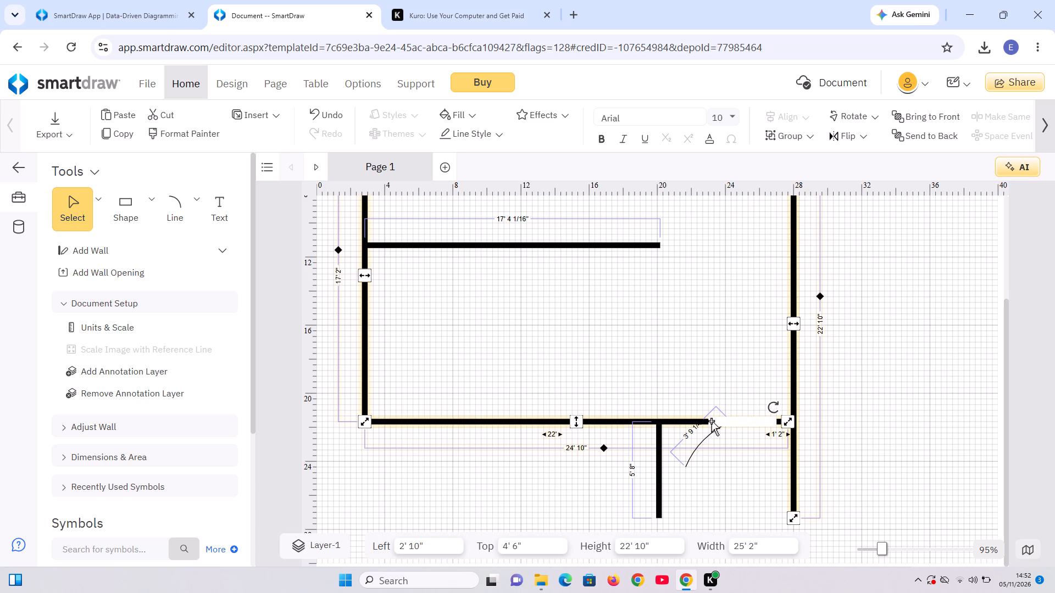
left_click_drag(710, 421, 714, 421)
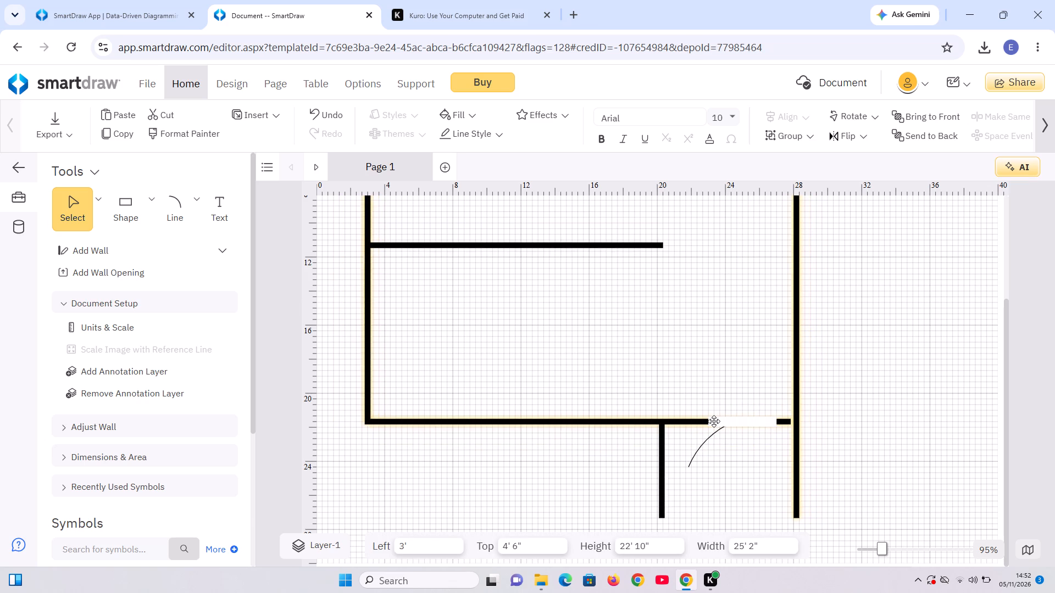
left_click_drag(714, 421, 714, 409)
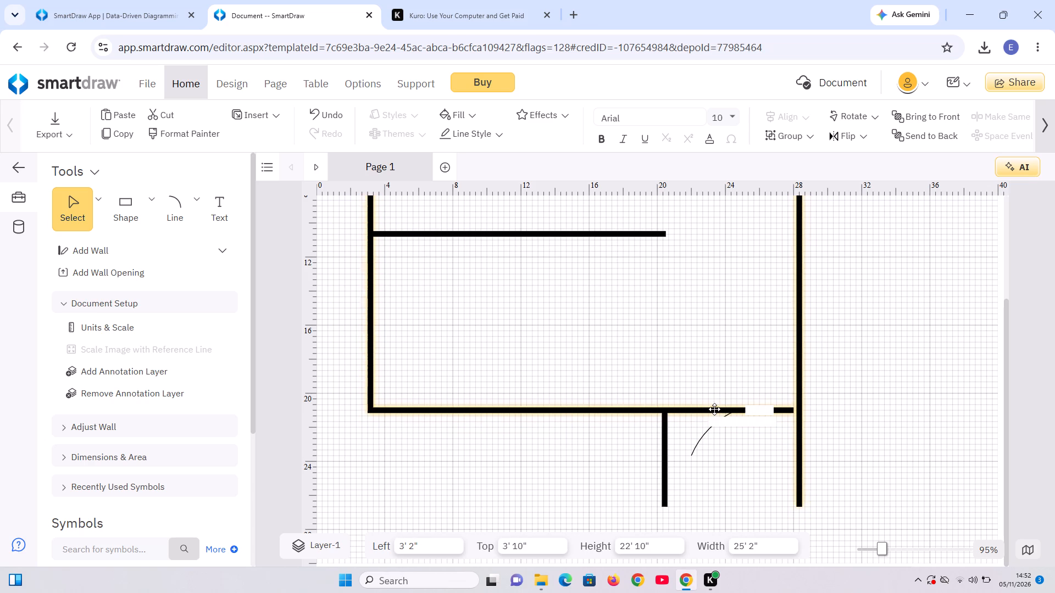
left_click_drag(714, 409, 721, 395)
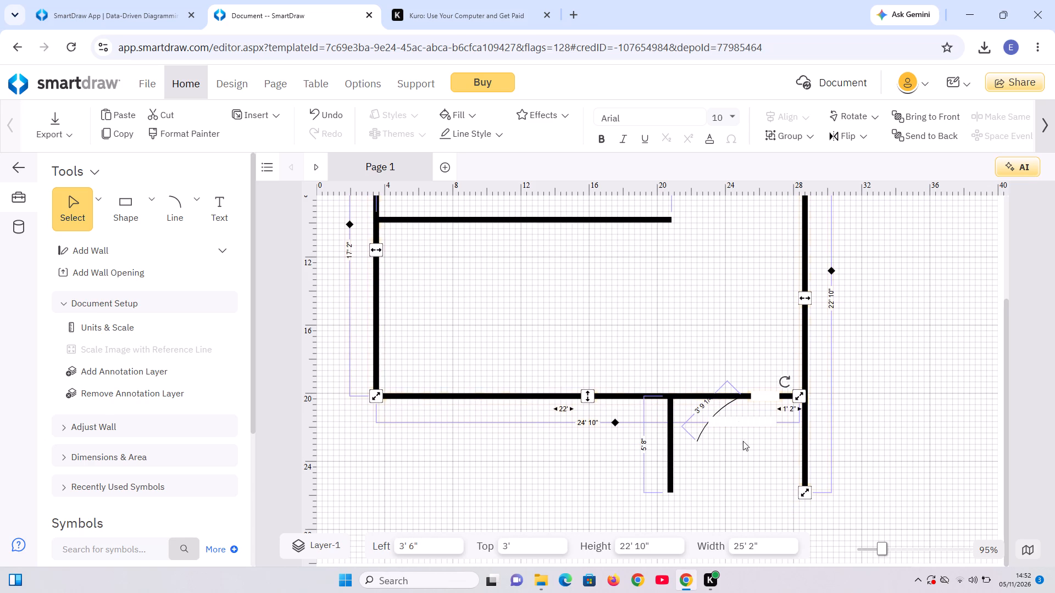
left_click_drag(747, 468, 741, 424)
left_click(741, 424)
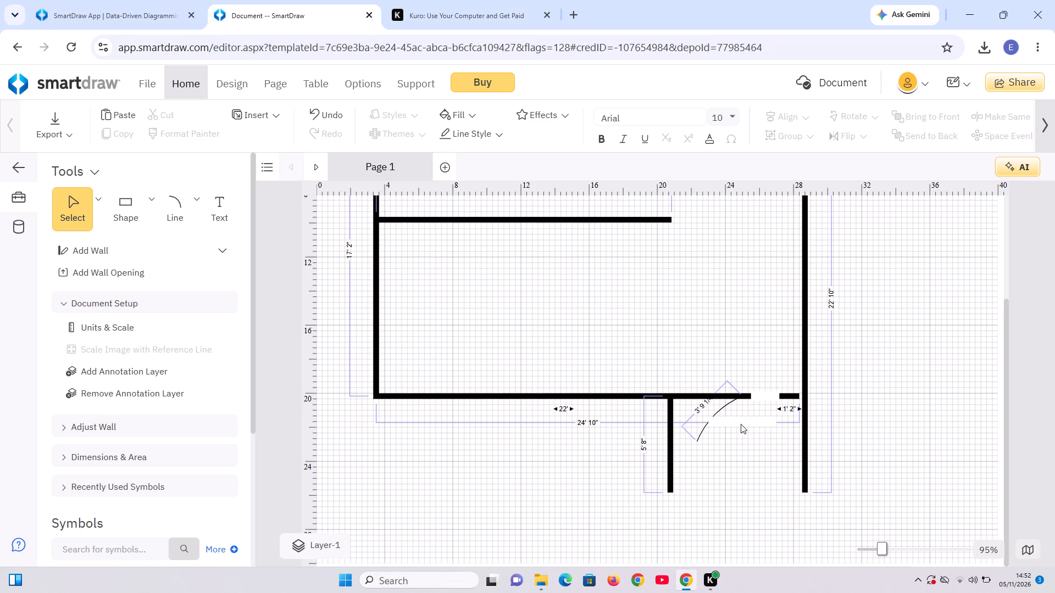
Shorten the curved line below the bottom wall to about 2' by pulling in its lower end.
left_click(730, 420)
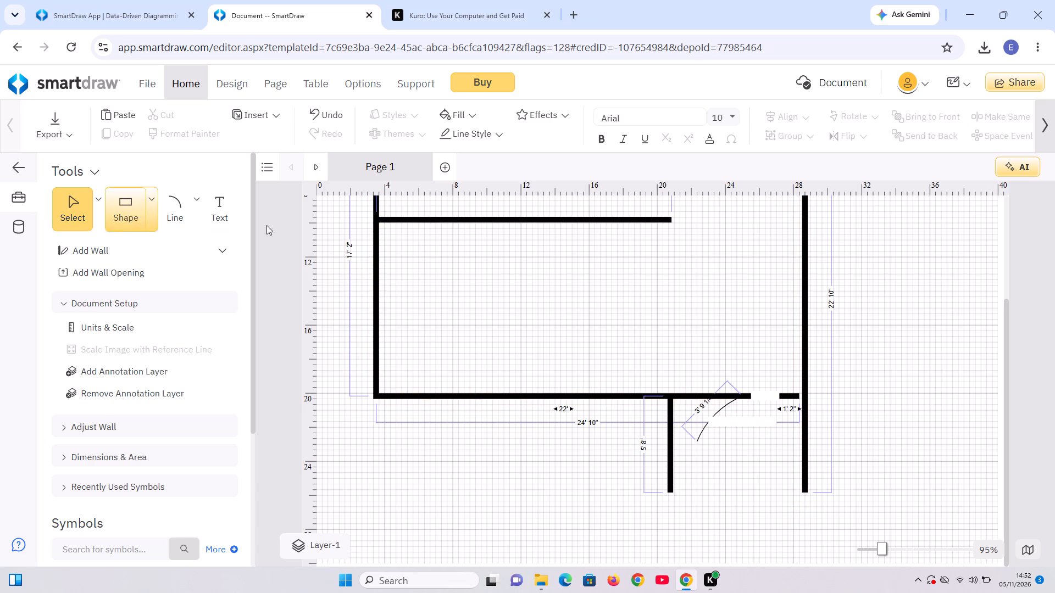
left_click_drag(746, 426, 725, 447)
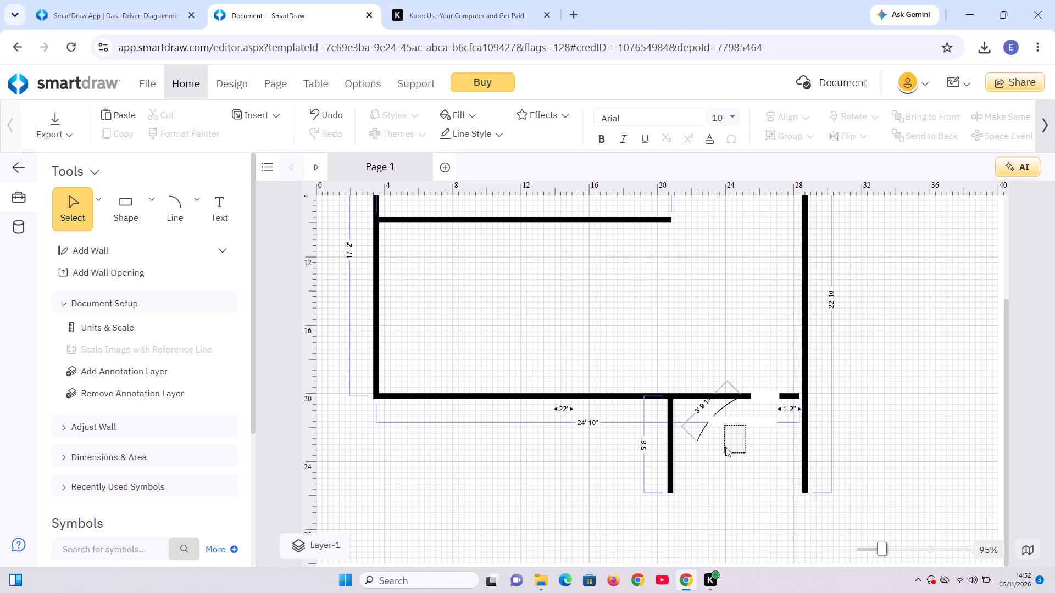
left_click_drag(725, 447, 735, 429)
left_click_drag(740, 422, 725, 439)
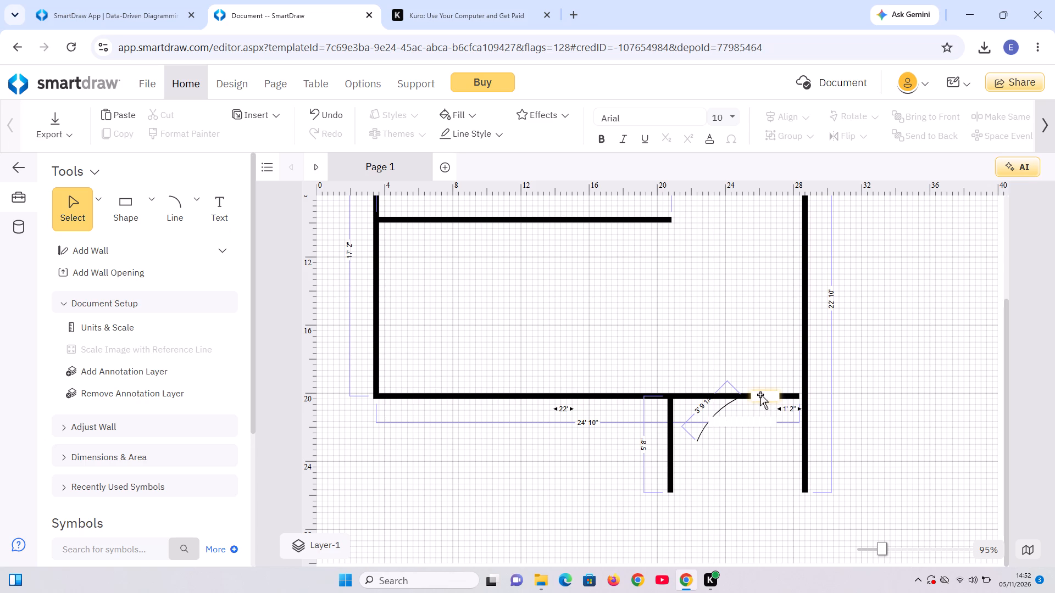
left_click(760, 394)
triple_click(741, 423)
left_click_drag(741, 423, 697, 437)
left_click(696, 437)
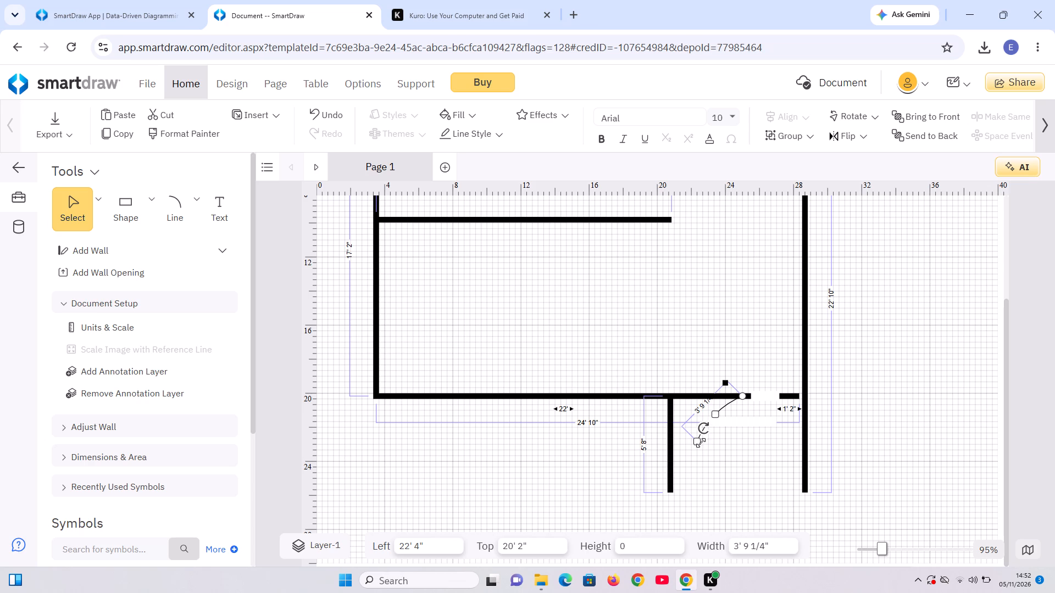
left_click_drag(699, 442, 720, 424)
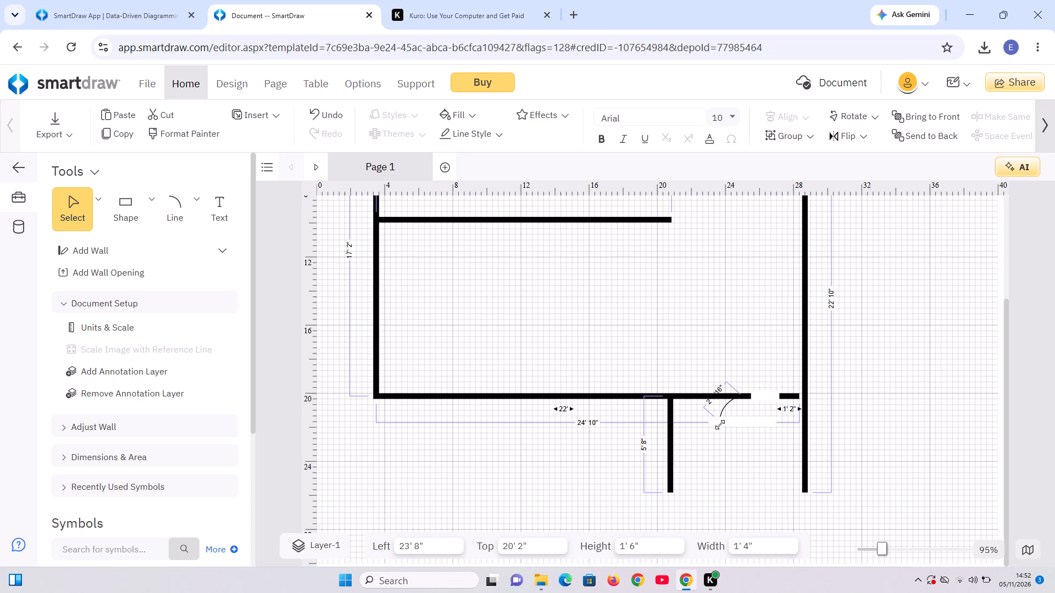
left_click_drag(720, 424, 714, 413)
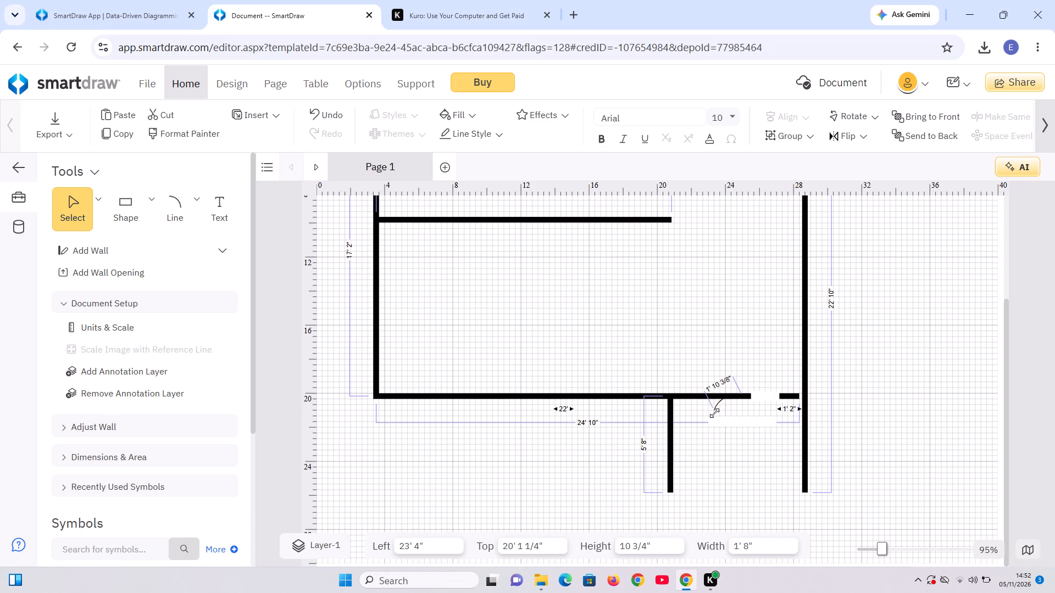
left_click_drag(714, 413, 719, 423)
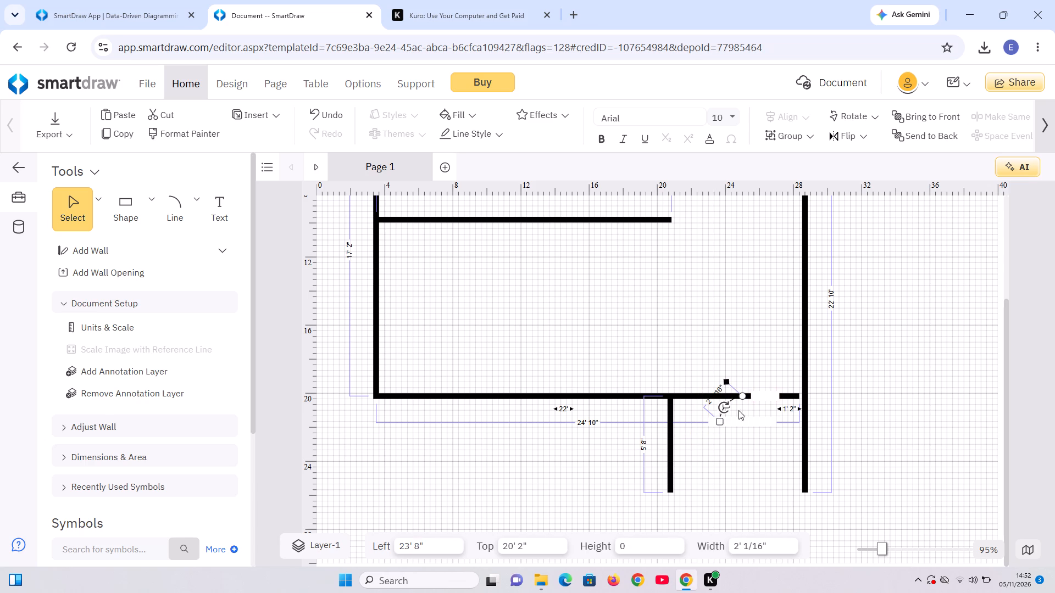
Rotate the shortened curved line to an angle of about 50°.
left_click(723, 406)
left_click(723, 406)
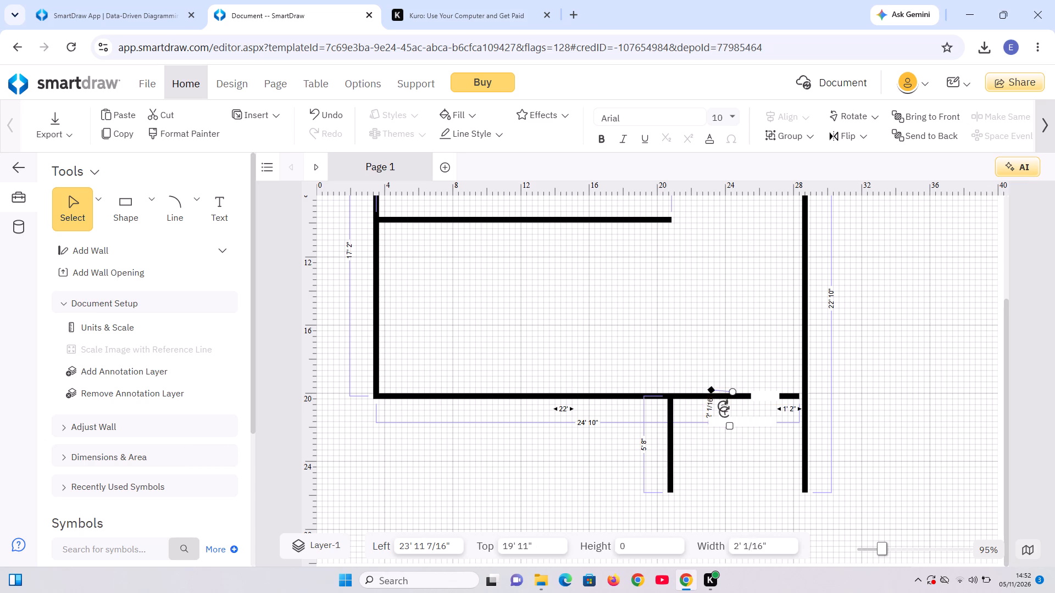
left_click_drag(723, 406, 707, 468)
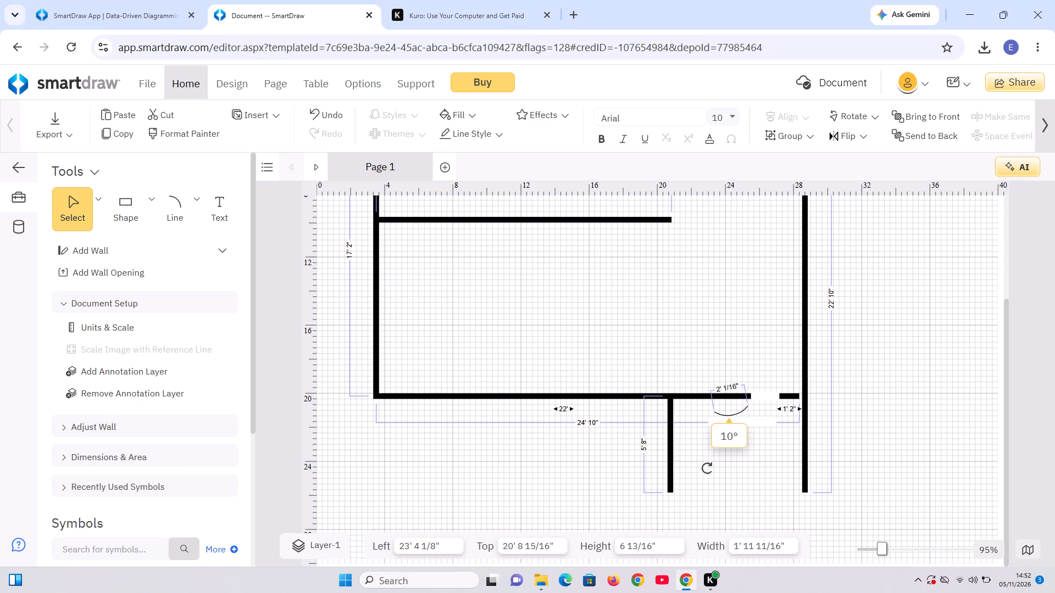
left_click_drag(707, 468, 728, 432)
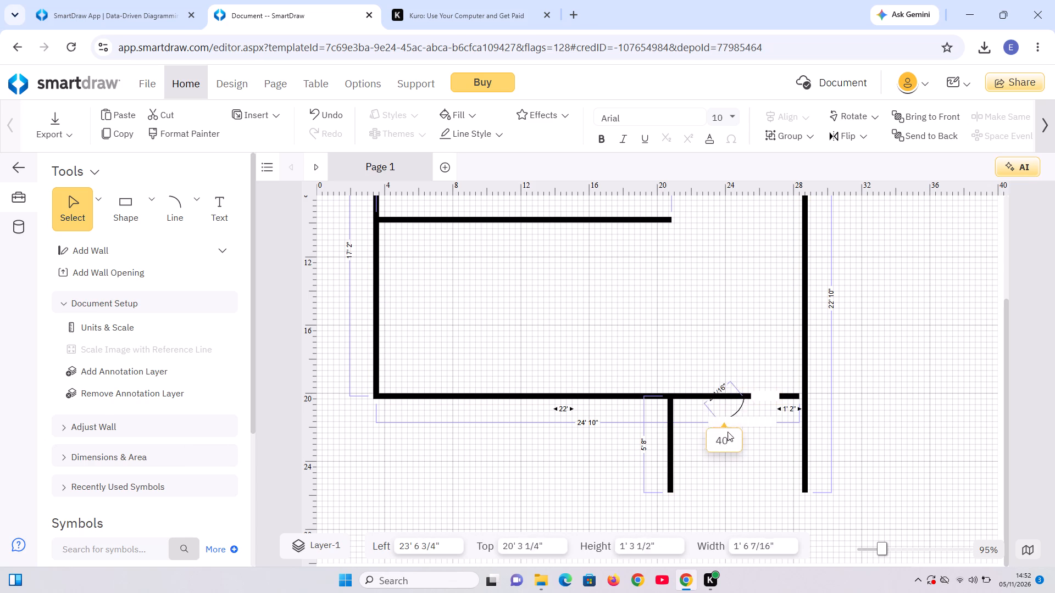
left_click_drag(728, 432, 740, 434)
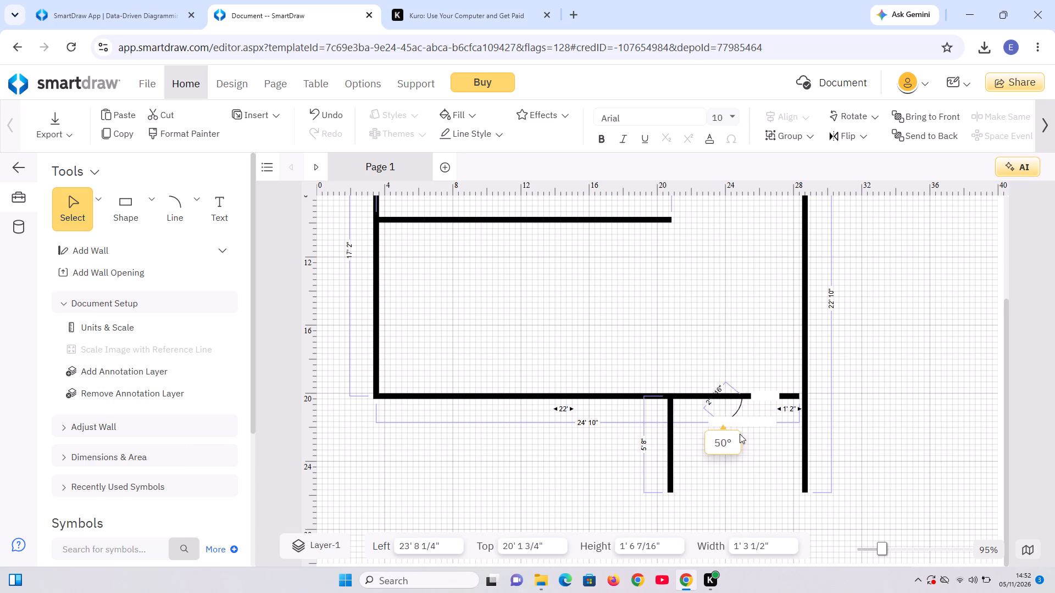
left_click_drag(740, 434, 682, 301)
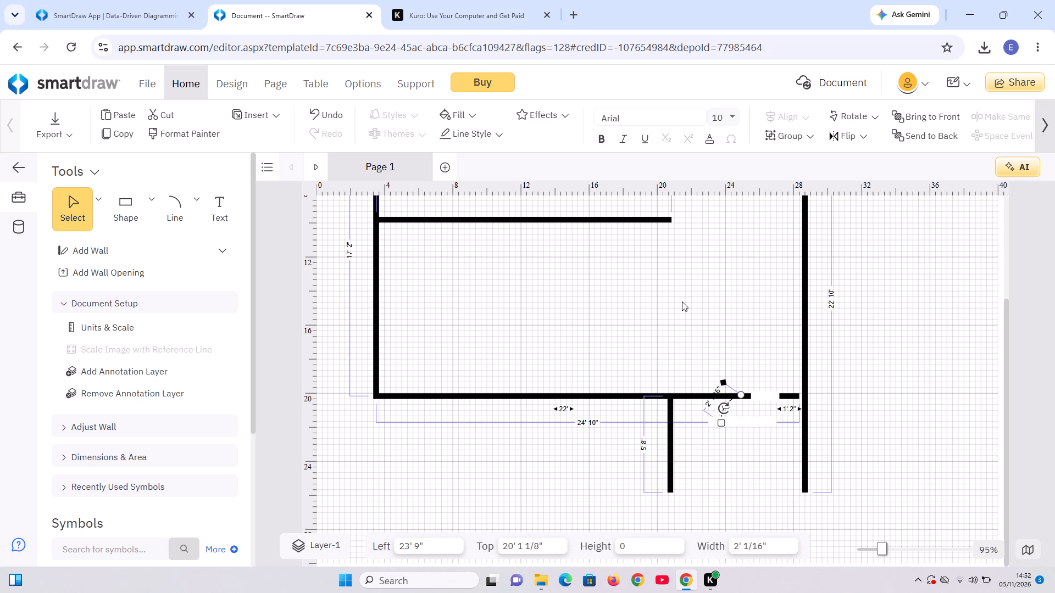
Reshape the curved line to about 3' 4" long, turned closer to vertical, with a deeper bulge toward the wall opening.
left_click_drag(722, 423, 712, 443)
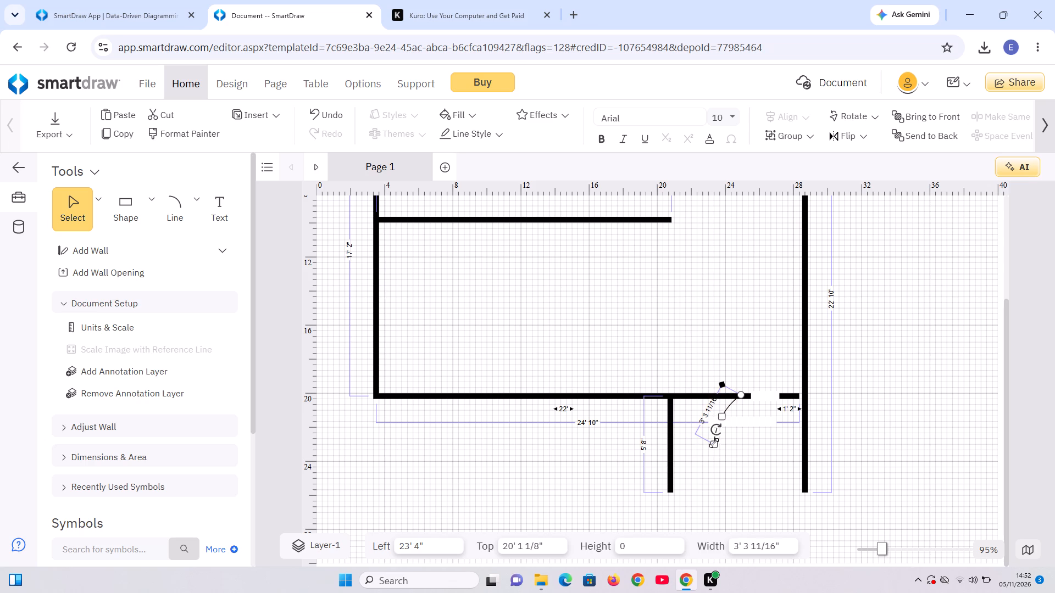
left_click_drag(715, 429, 770, 381)
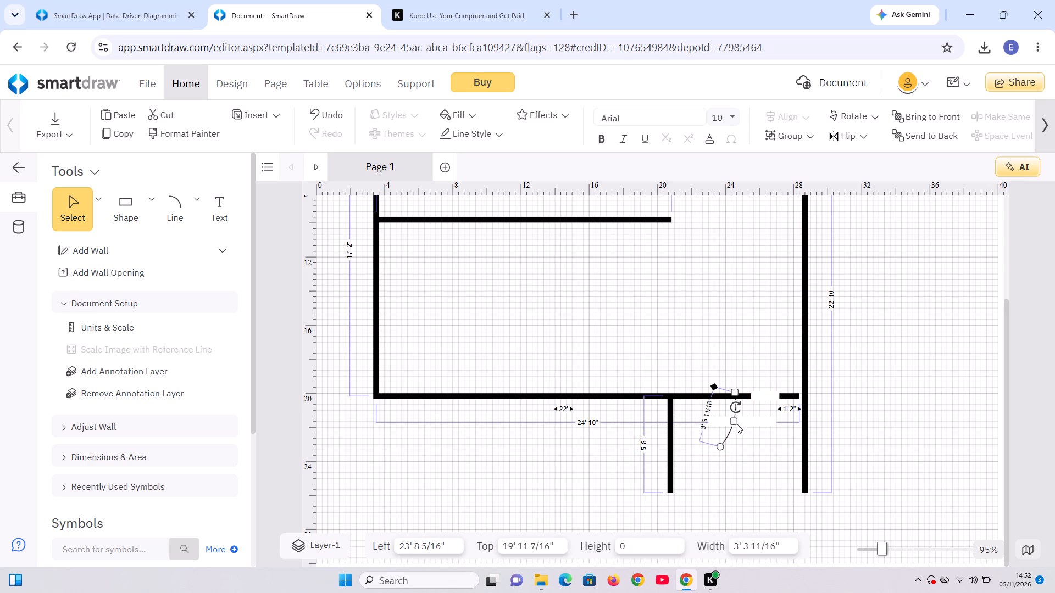
left_click_drag(732, 420, 742, 420)
left_click_drag(742, 420, 747, 420)
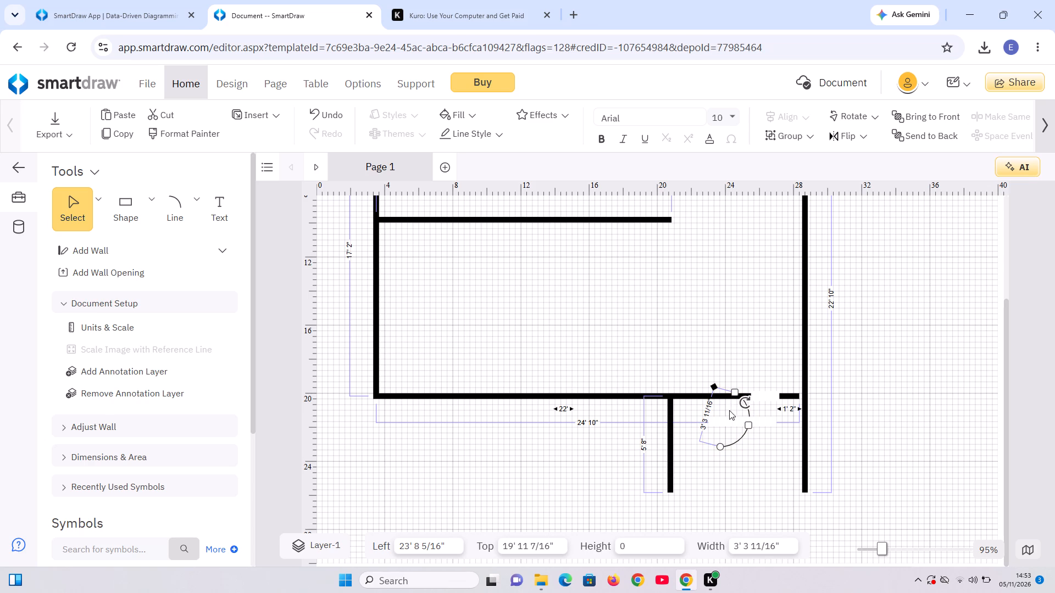
double_click(728, 413)
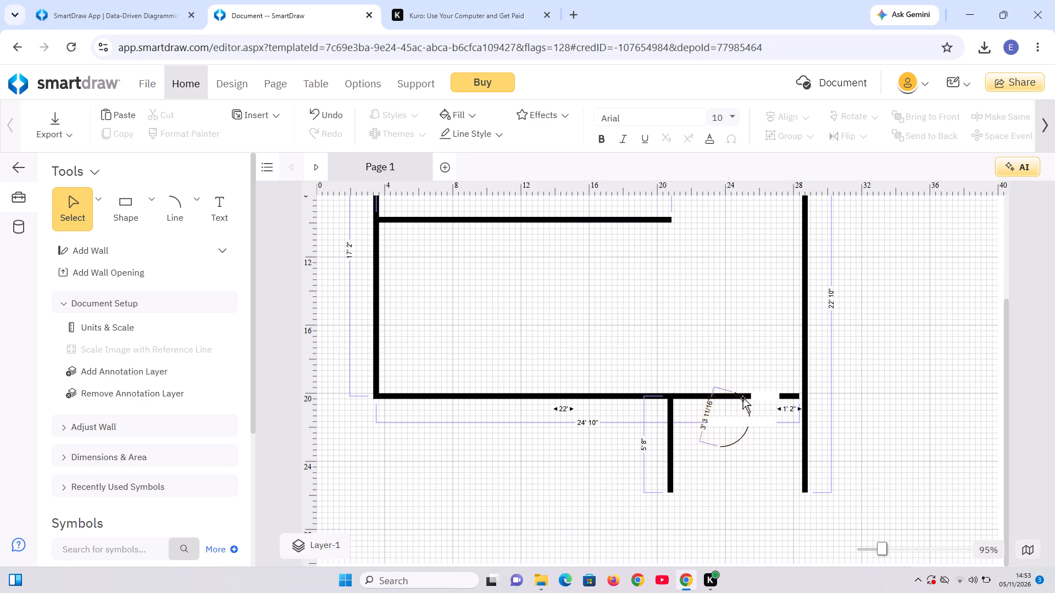
Move the curved line so its upper end attaches to the left edge of the bottom wall's opening.
left_click_drag(742, 398, 775, 406)
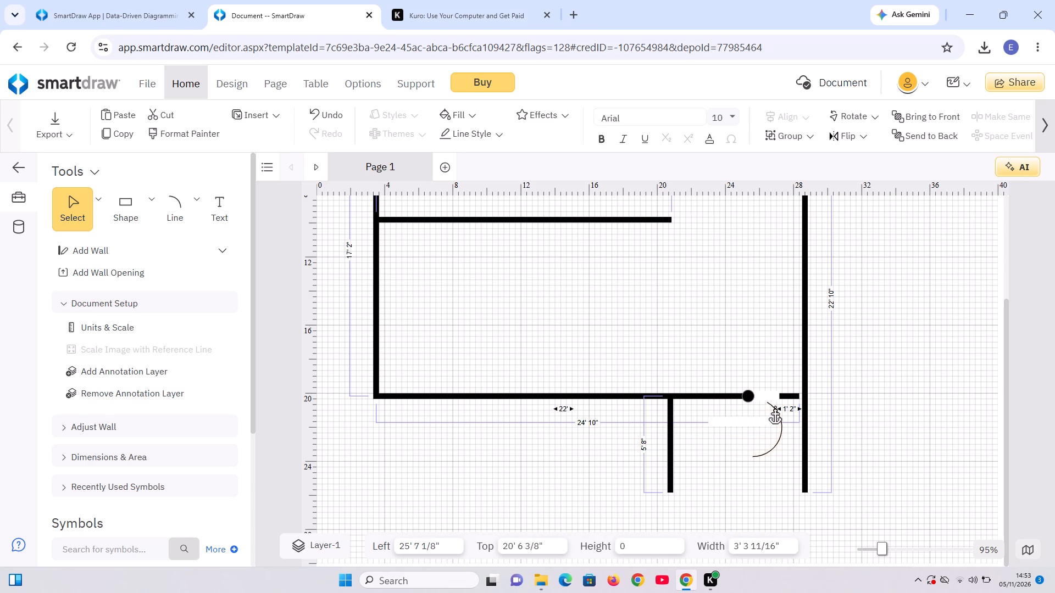
left_click_drag(775, 406, 782, 403)
left_click_drag(782, 403, 782, 401)
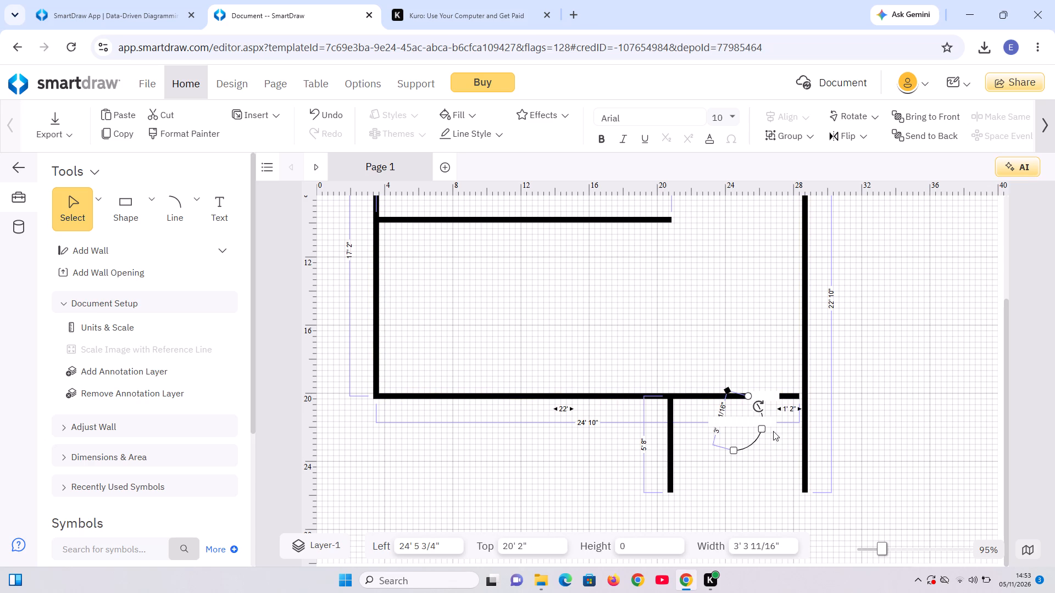
Deepen the curve's bulge into a near-full circle and bring its free end to the opening's right edge, spanning about 1' 8".
left_click_drag(762, 429, 786, 428)
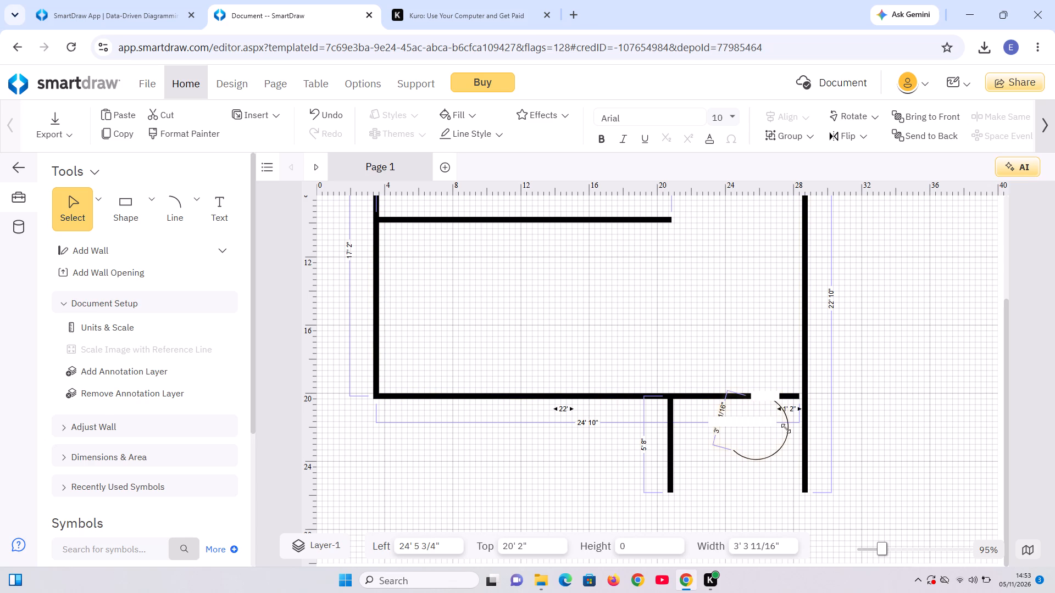
left_click_drag(786, 428, 790, 439)
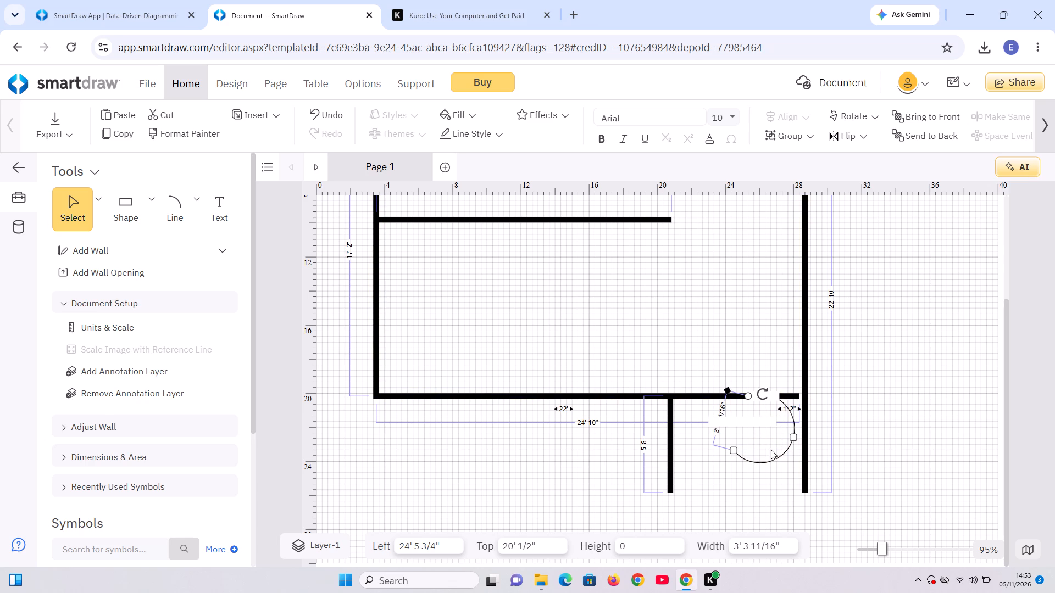
left_click_drag(732, 449, 757, 449)
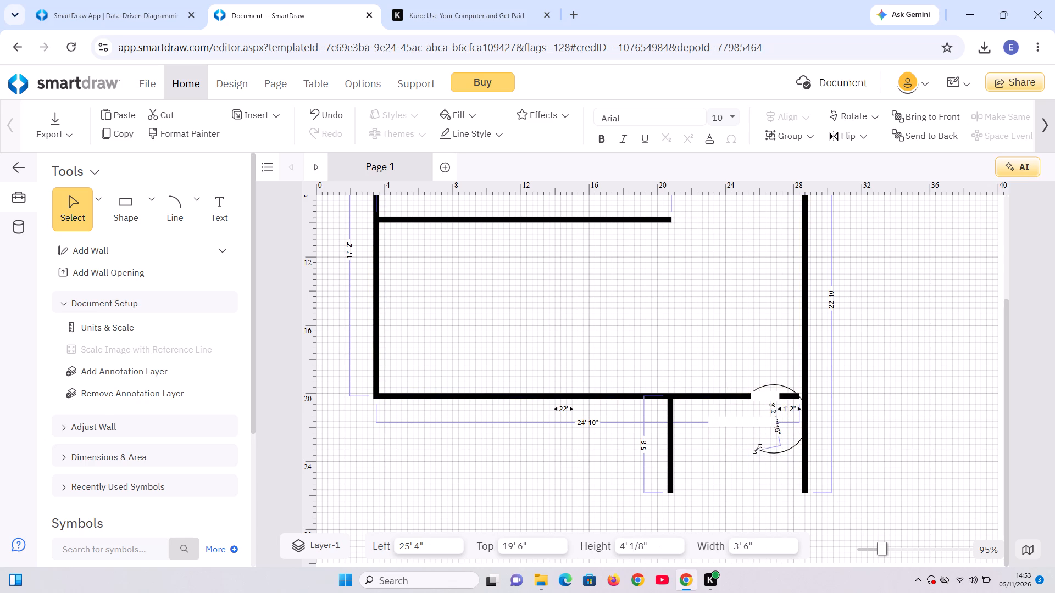
left_click_drag(757, 449, 764, 362)
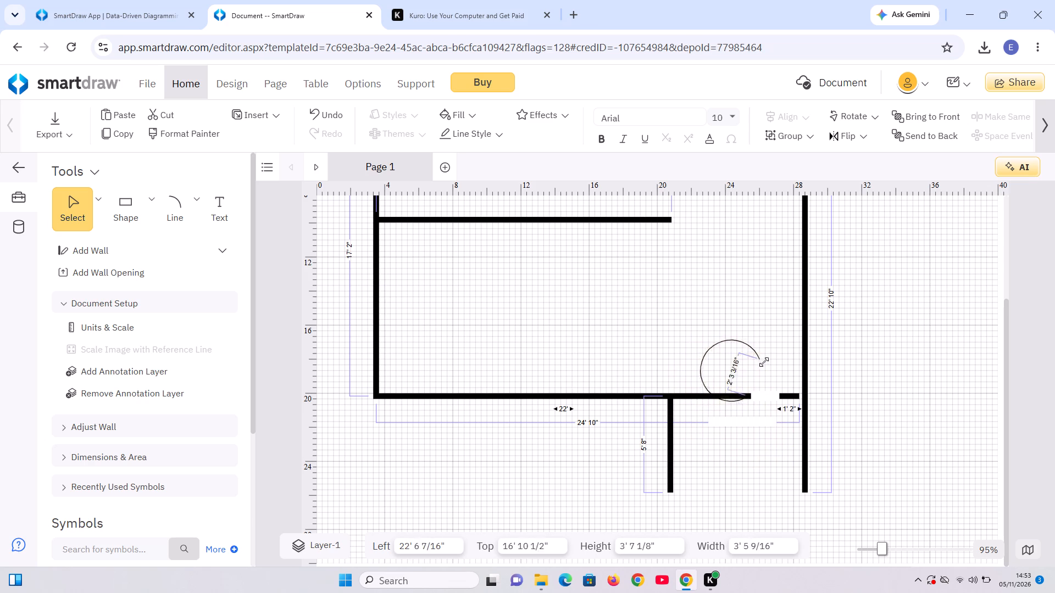
left_click_drag(764, 362, 776, 400)
left_click(732, 486)
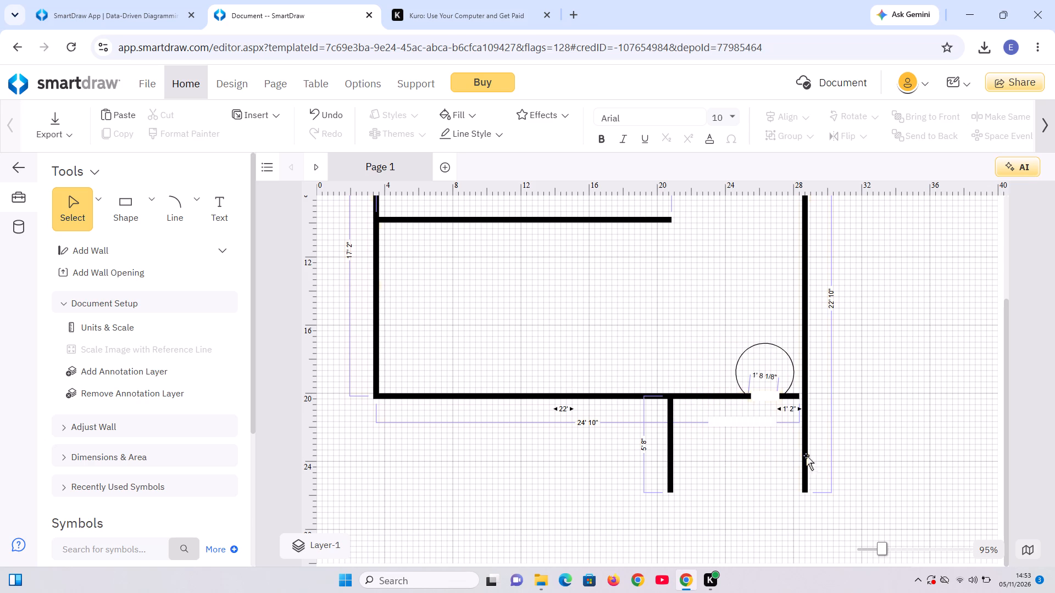
left_click(583, 331)
Draw a straight vertical line about 10' 4" long at the 16' mark, from the bottom wall up to the horizontal partition.
scroll(945, 398, "up", 5)
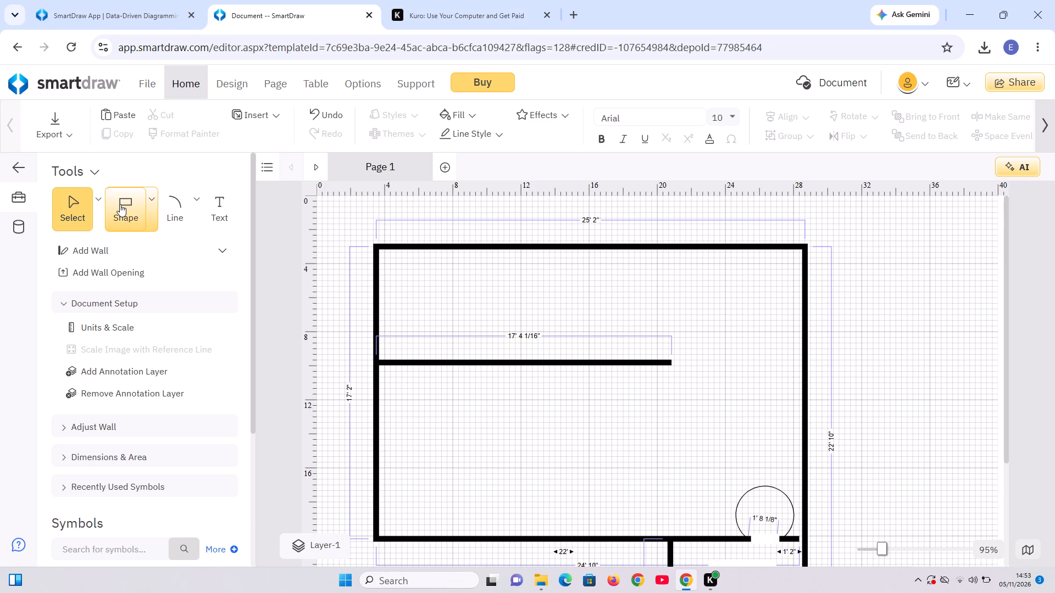
left_click(195, 203)
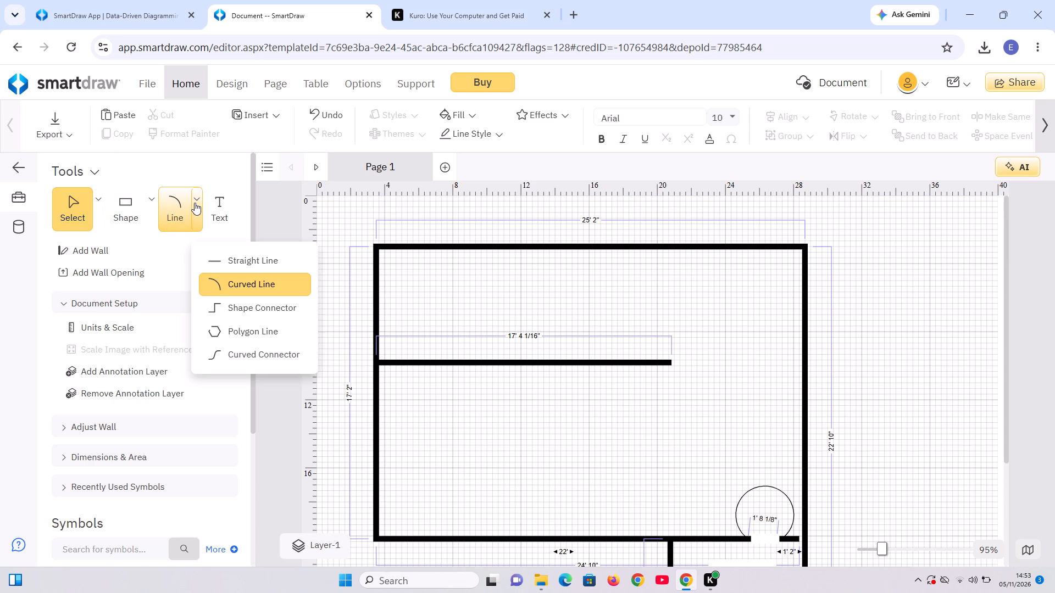
left_click(223, 264)
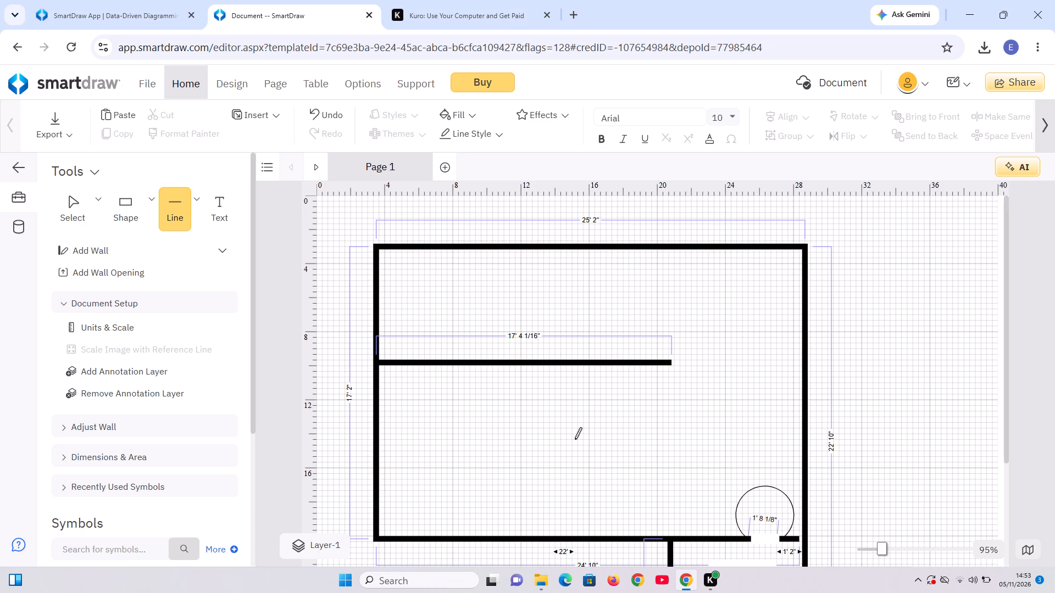
left_click(588, 535)
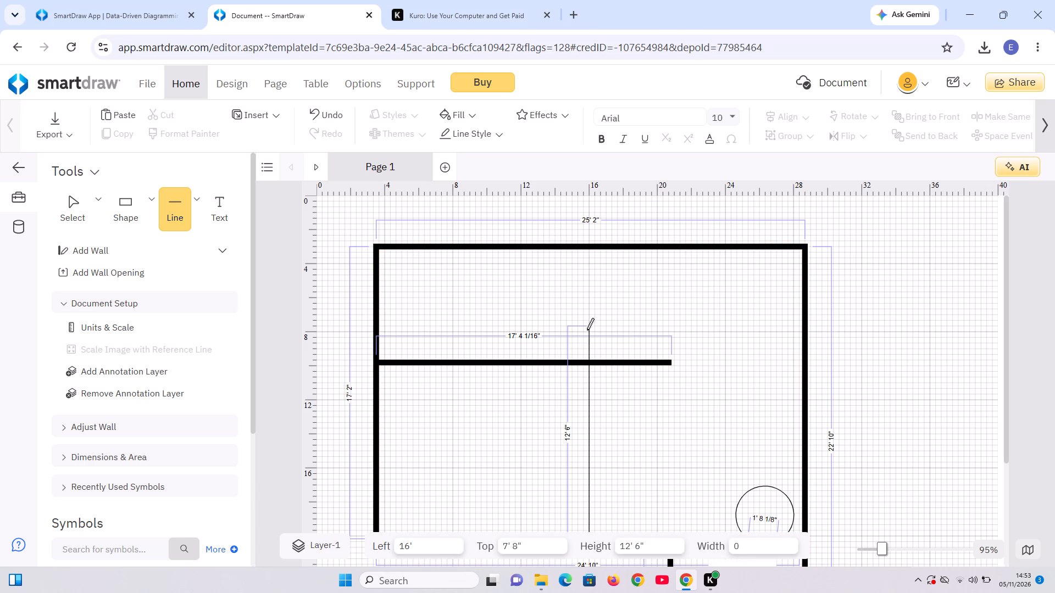
left_click(588, 360)
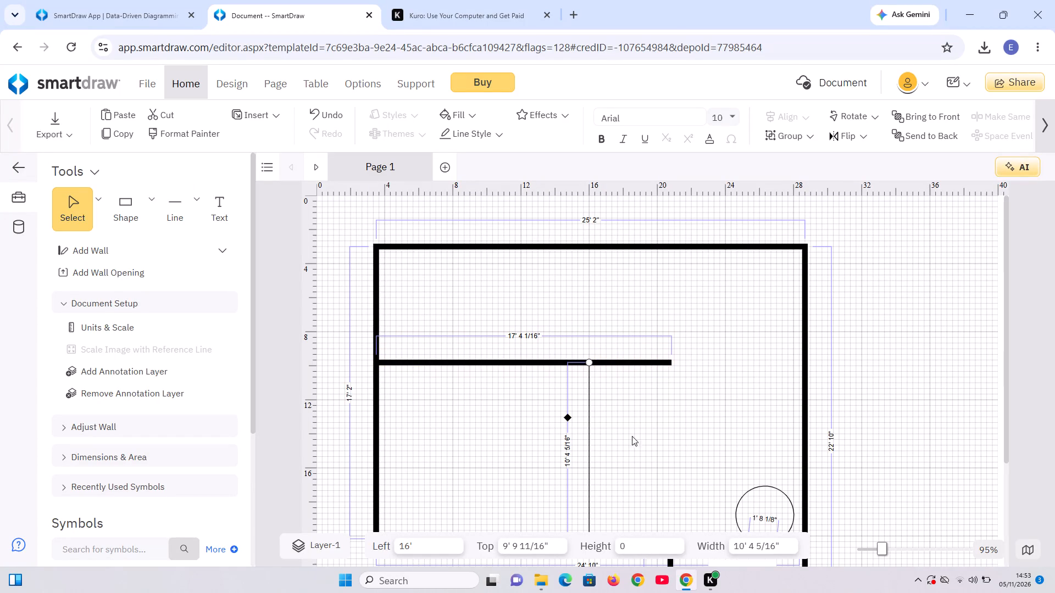
left_click_drag(640, 455, 691, 383)
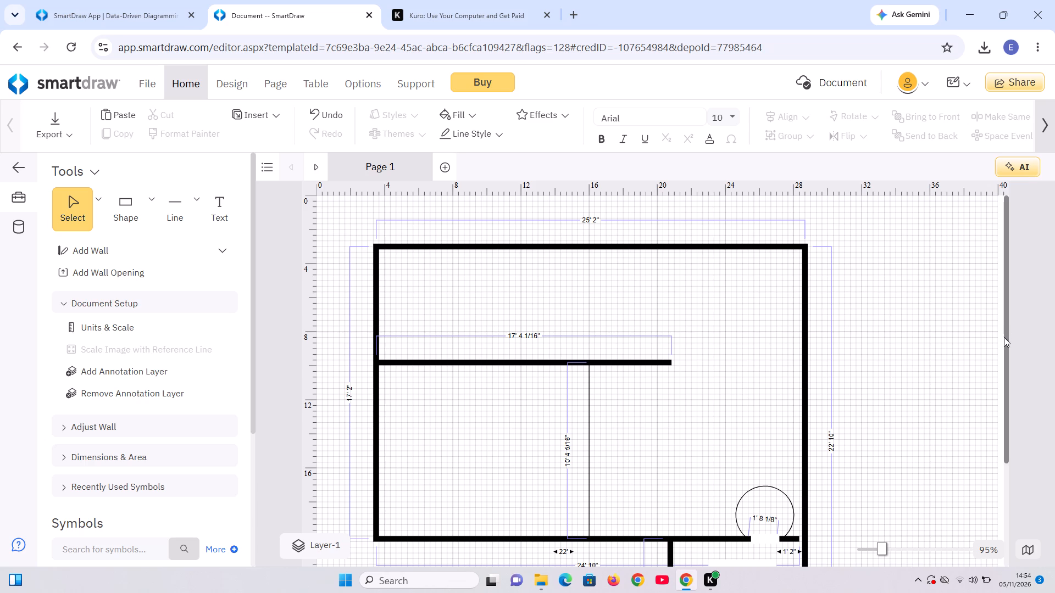
Extend the horizontal partition across to the right outer wall, making it 25' 2" long.
scroll(1004, 337, "up", 1)
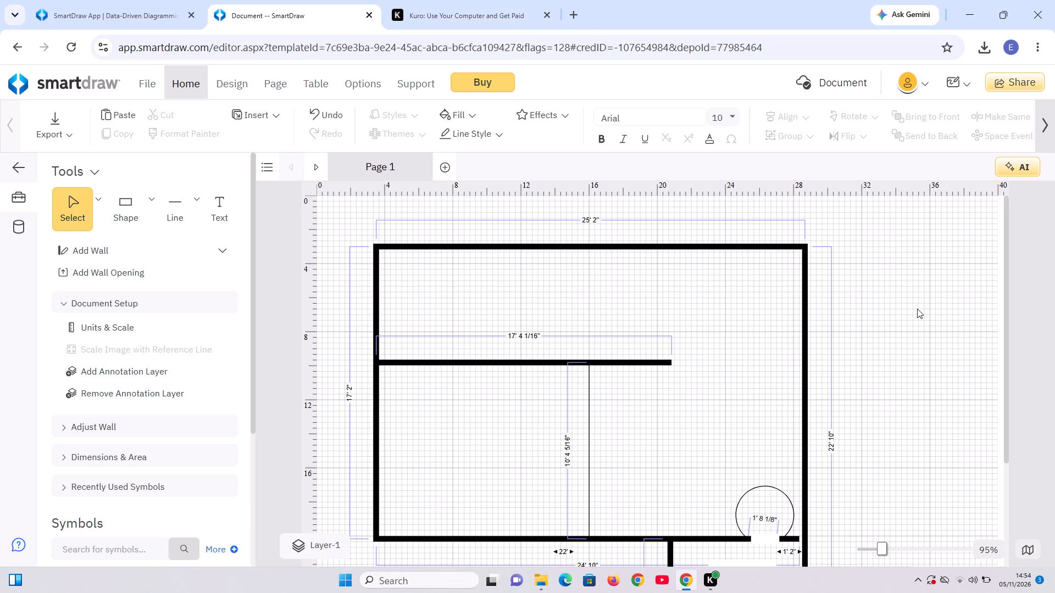
left_click(665, 362)
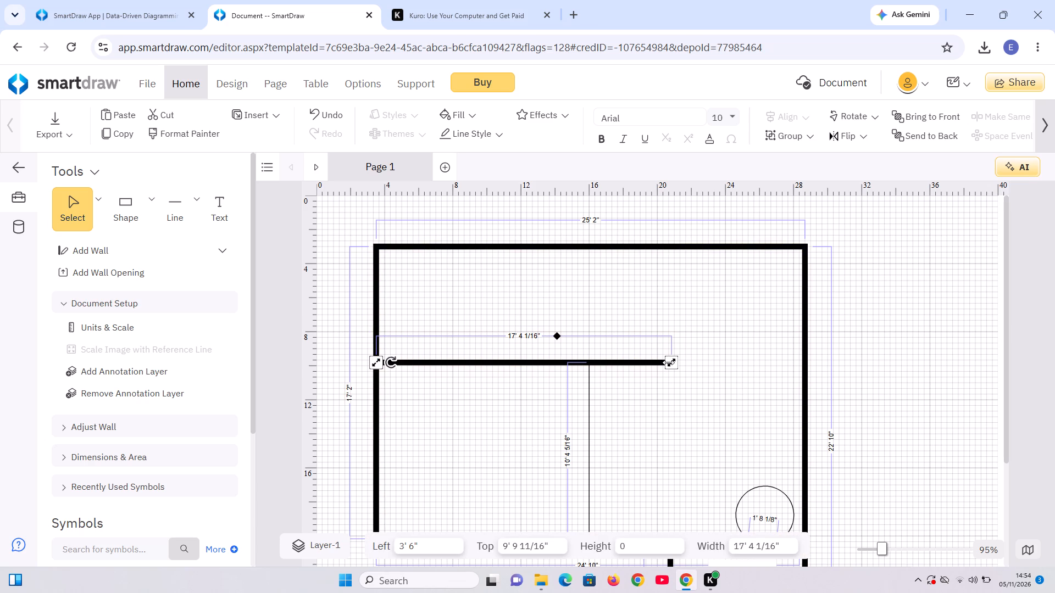
left_click_drag(670, 365, 692, 362)
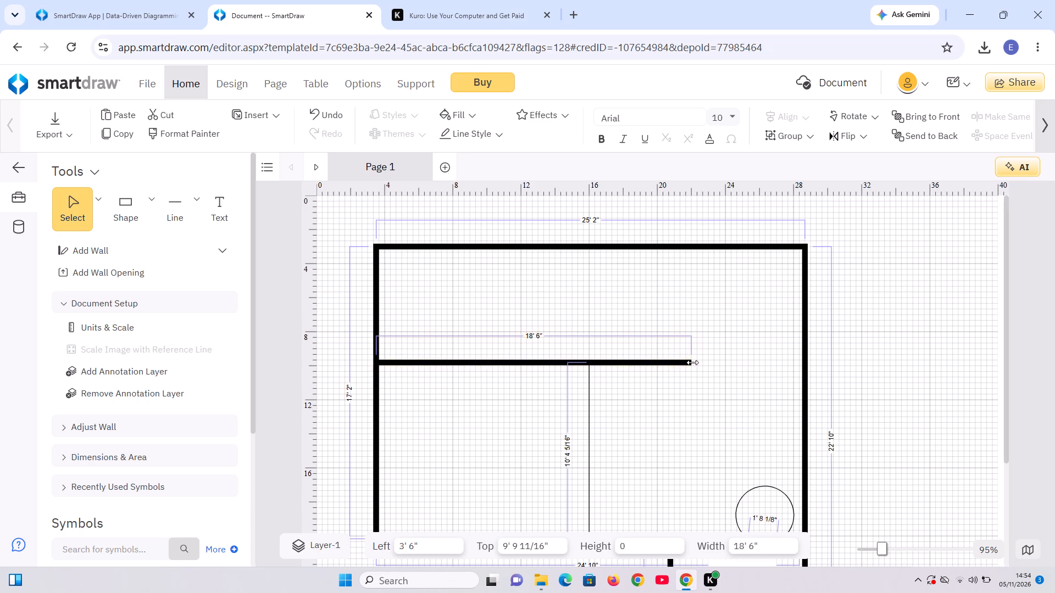
left_click_drag(692, 362, 742, 361)
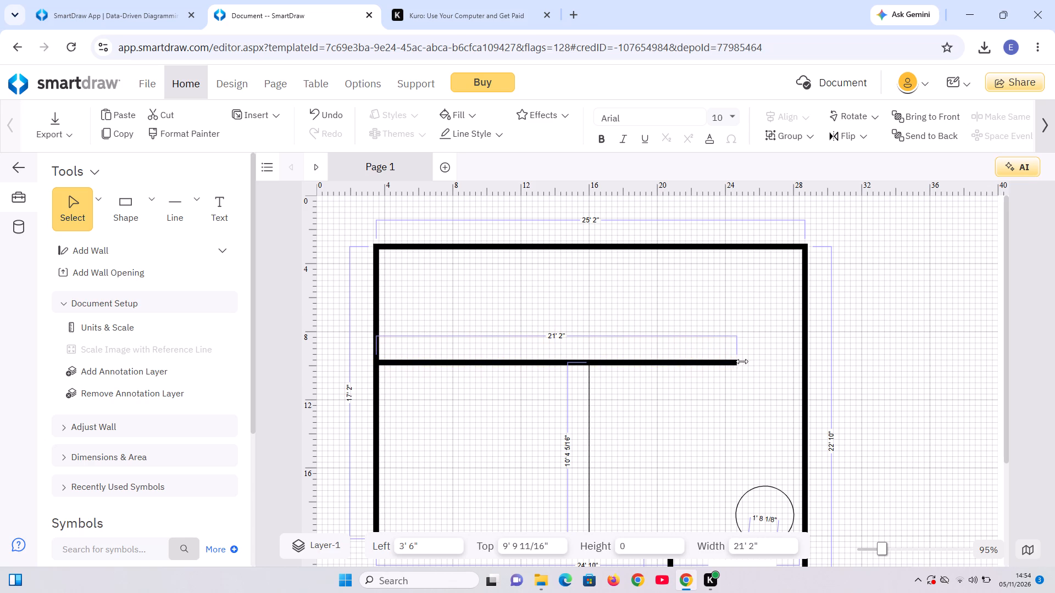
left_click_drag(742, 361, 805, 361)
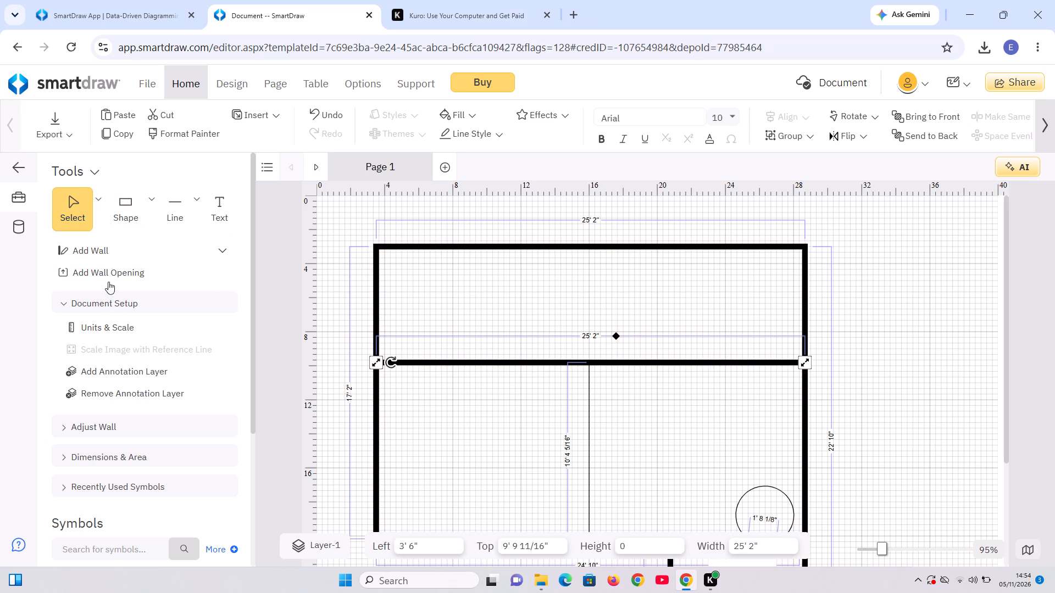
Add a wall opening to the horizontal partition and widen it to about 9' 4", starting about 11' 2" from the left outer wall.
left_click(99, 267)
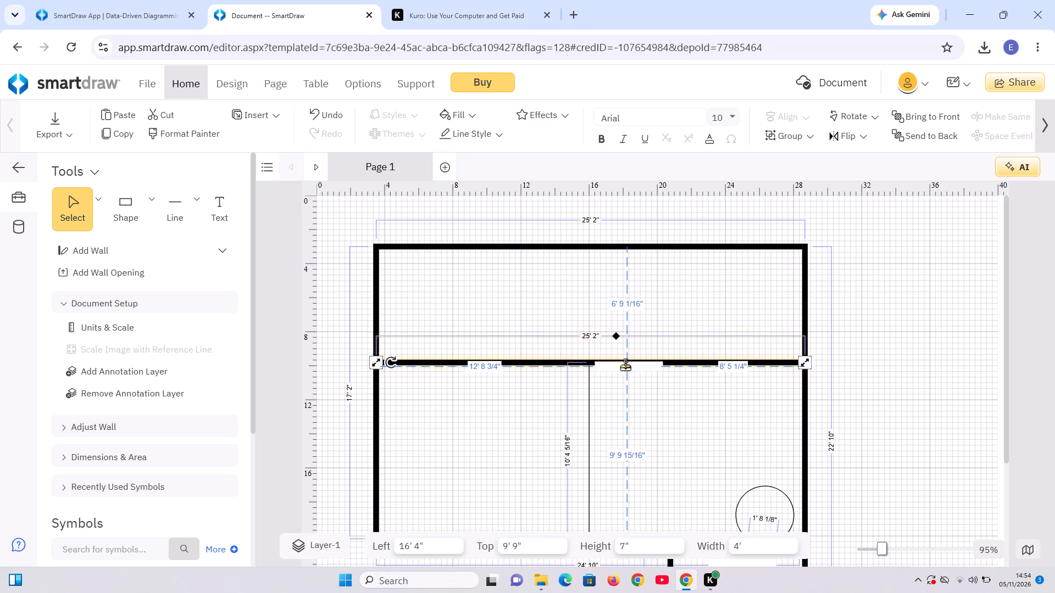
left_click(646, 360)
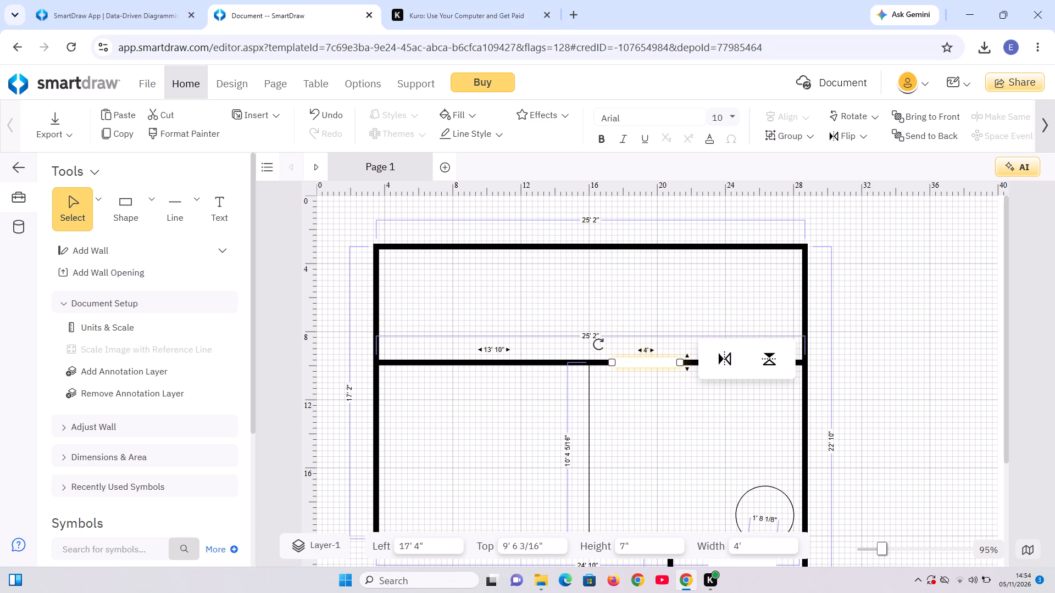
left_click_drag(680, 363, 751, 368)
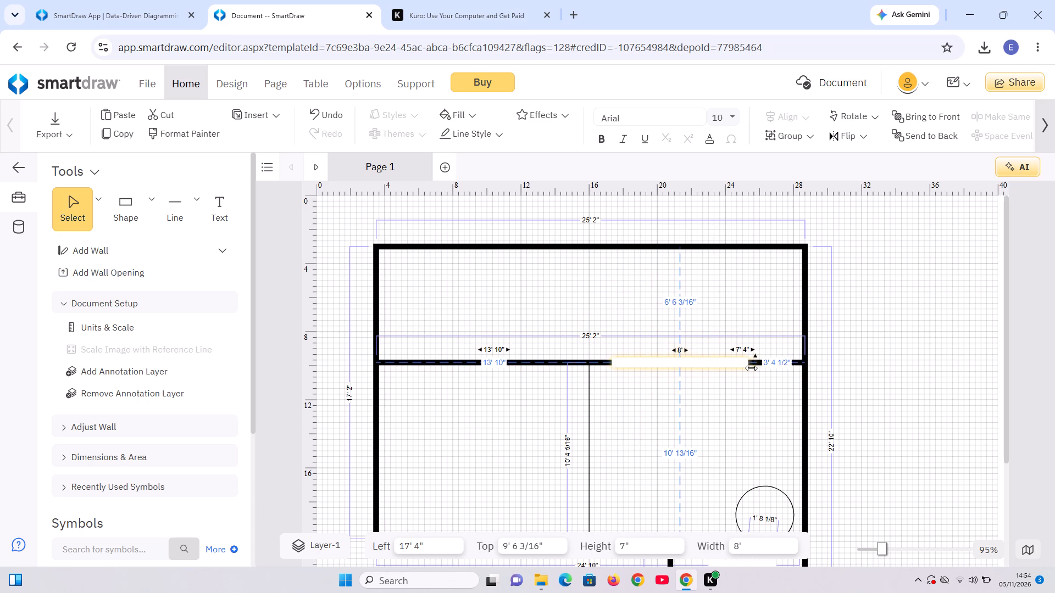
left_click_drag(751, 368, 768, 367)
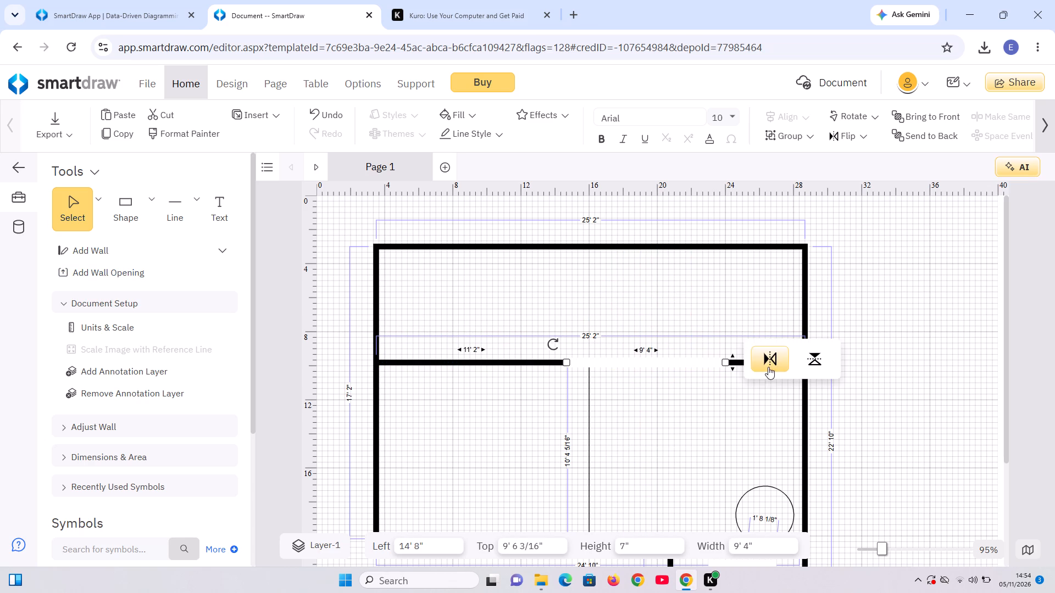
left_click(714, 424)
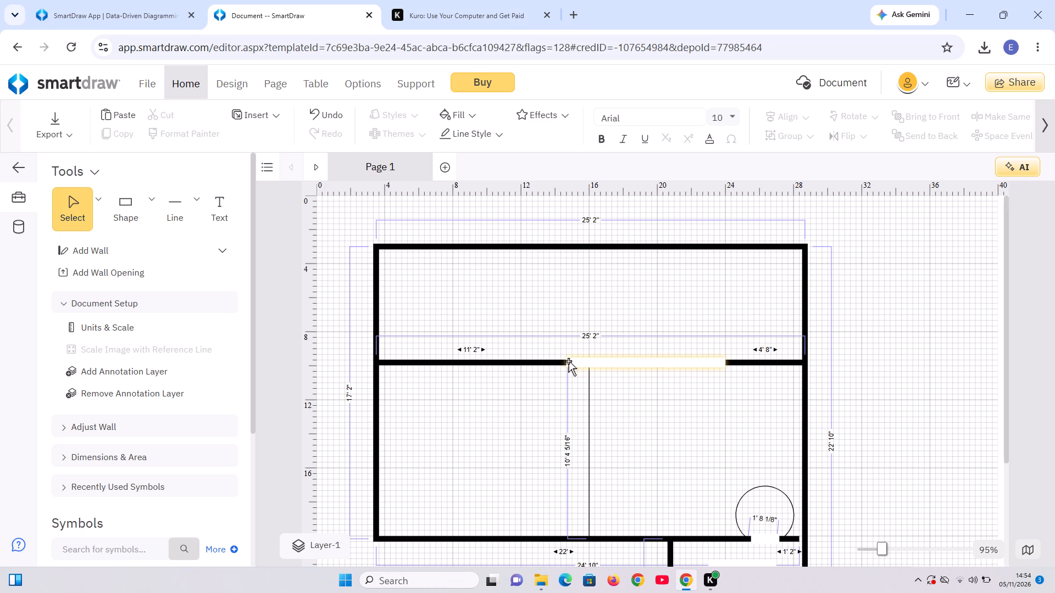
Readjust the partition opening's ends to about 9' 5" wide, leaving about 11' 1 1/2" of wall on its left side.
left_click(575, 365)
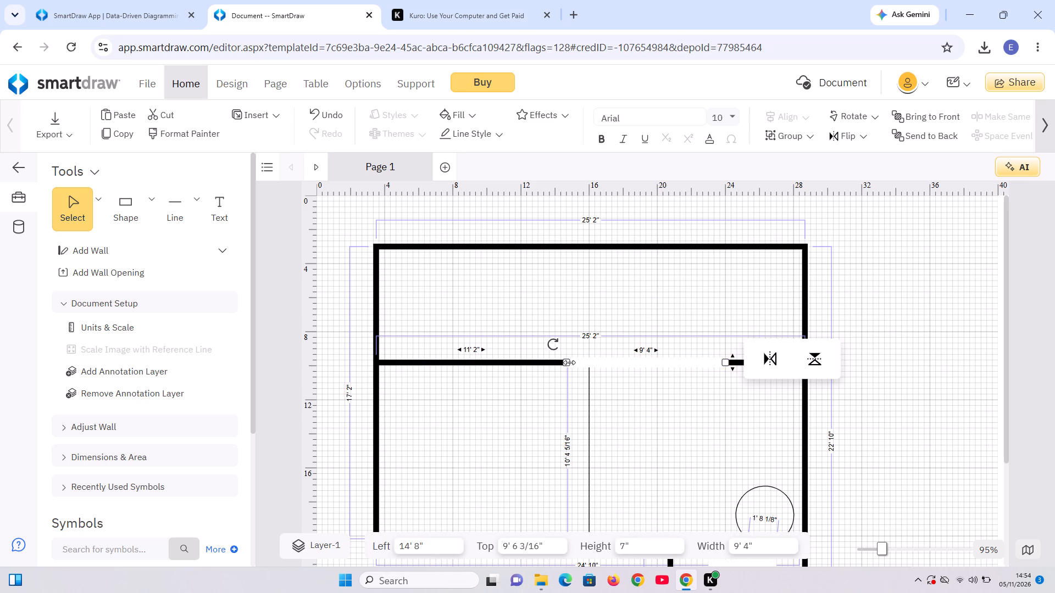
left_click_drag(569, 362, 596, 363)
left_click_drag(581, 360, 591, 361)
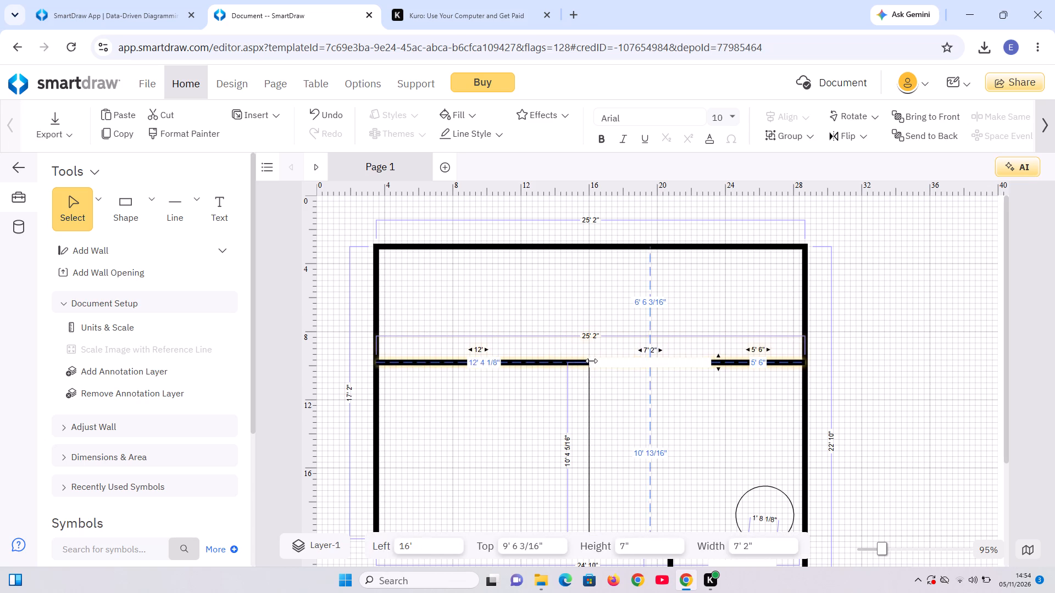
left_click_drag(591, 361, 617, 362)
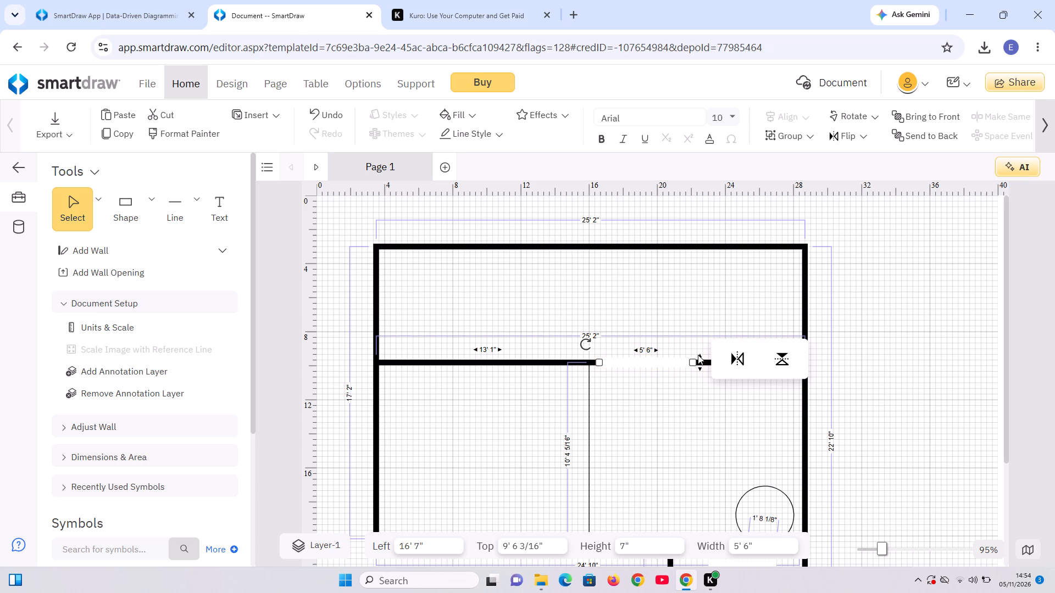
left_click(747, 367)
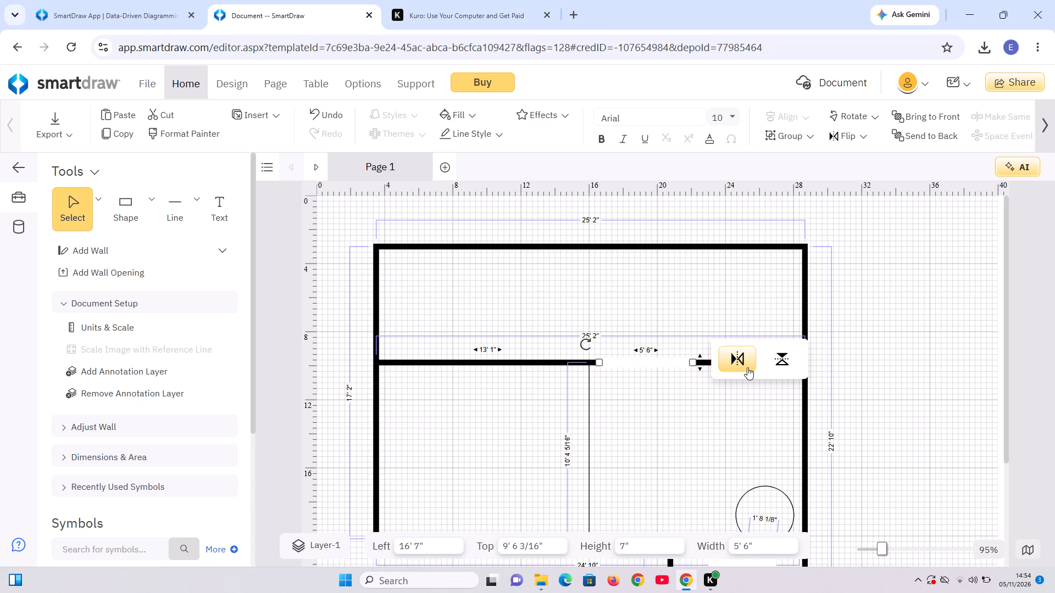
left_click(747, 367)
left_click(731, 361)
left_click_drag(693, 360, 731, 366)
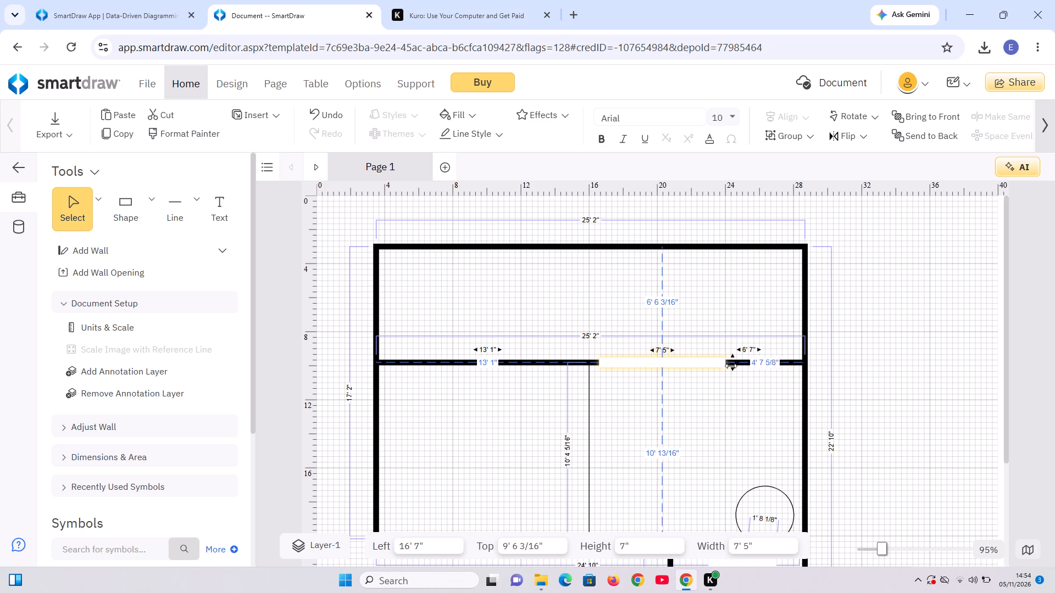
left_click_drag(731, 366, 762, 365)
left_click(718, 421)
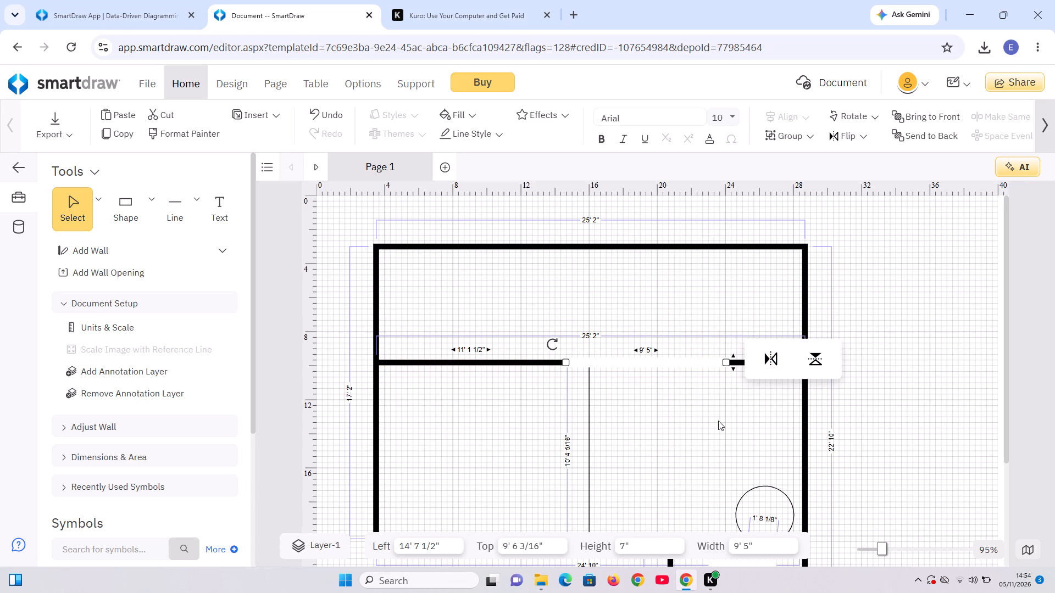
left_click(456, 421)
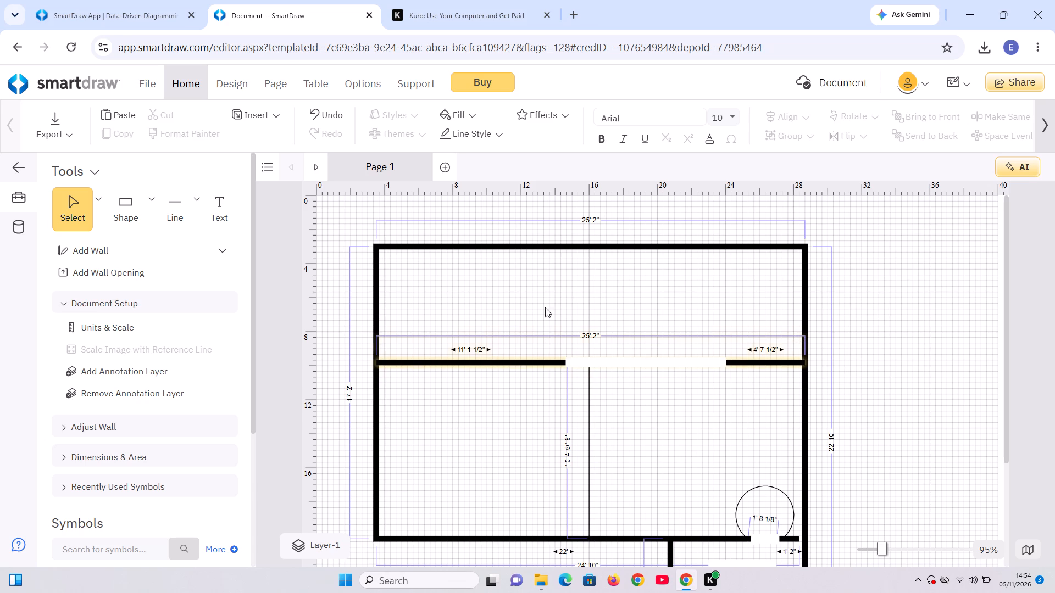
left_click(629, 355)
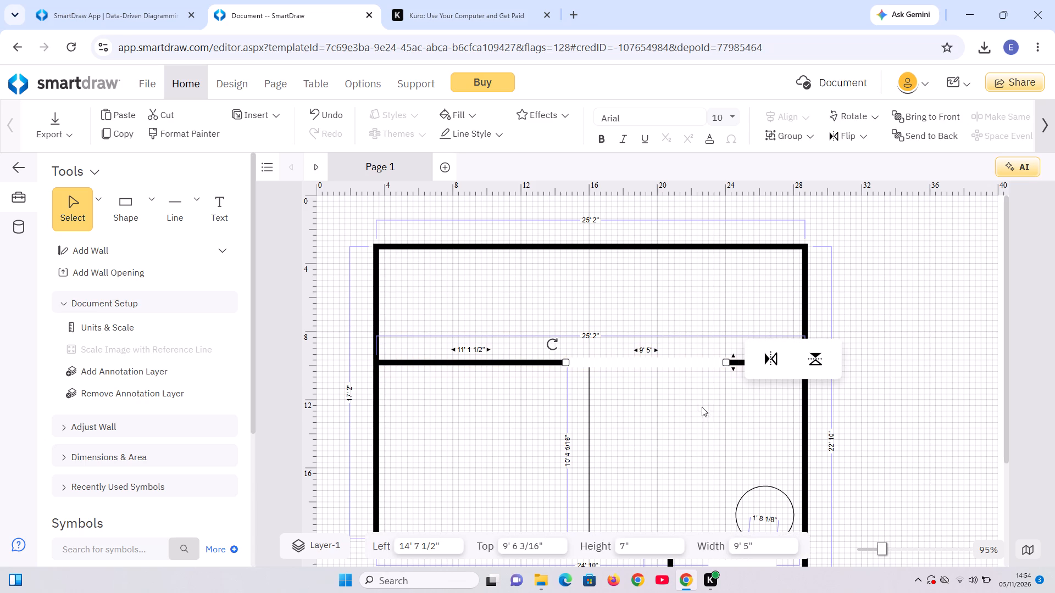
left_click(709, 421)
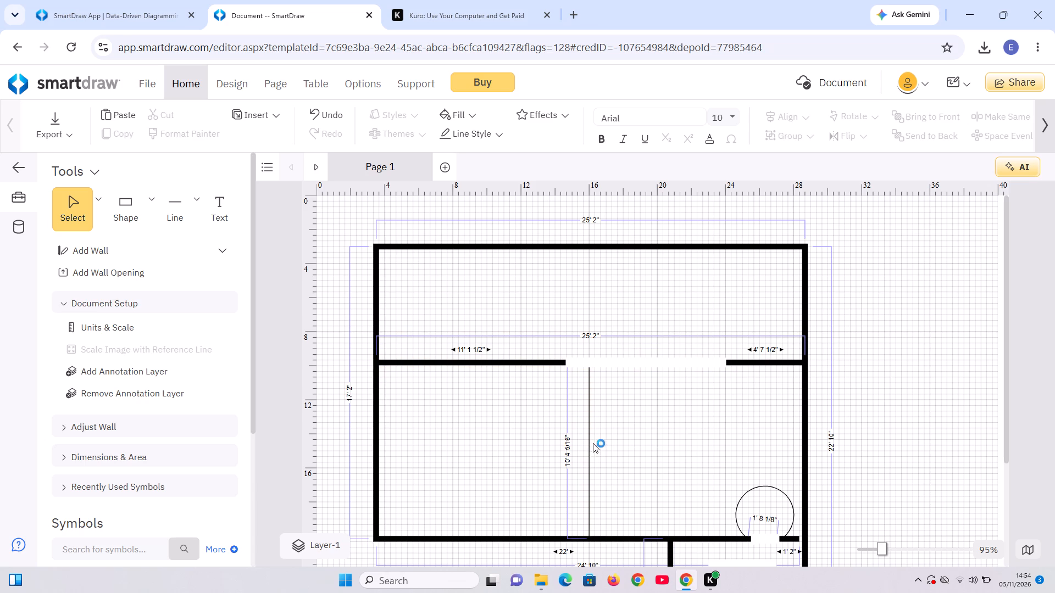
Shift the connected floor plan right and up, bringing the thin vertical line to Left 18' 4" and Top 8' 7 11/16".
left_click_drag(590, 444, 608, 443)
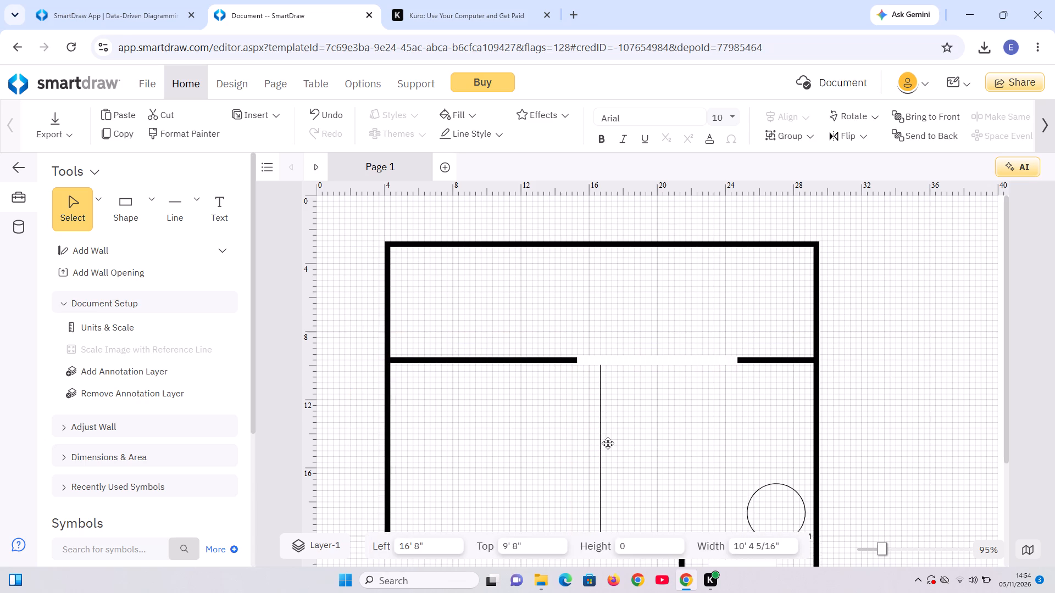
left_click_drag(608, 443, 629, 402)
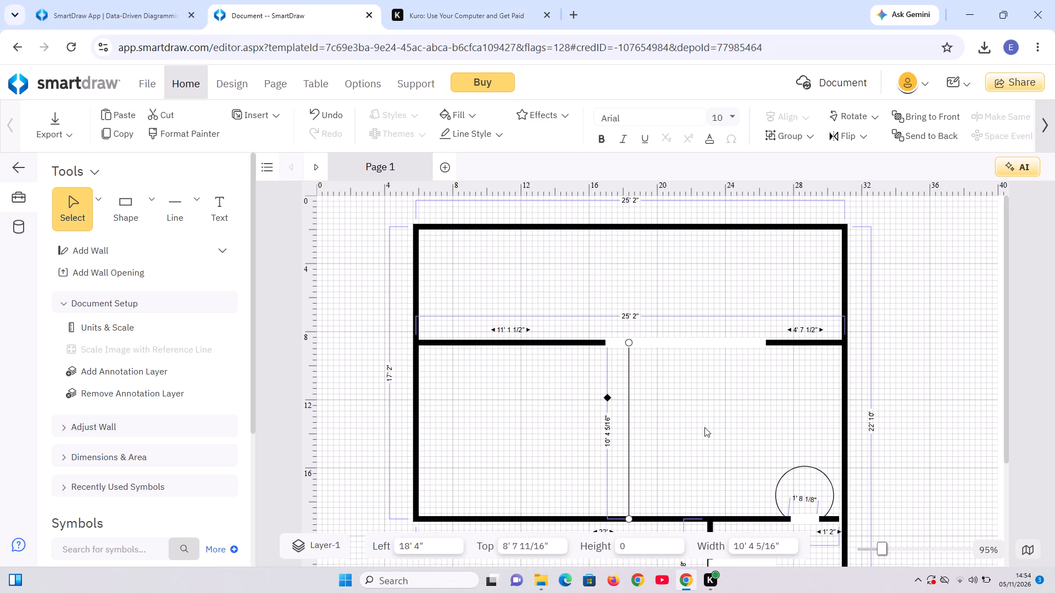
left_click(704, 427)
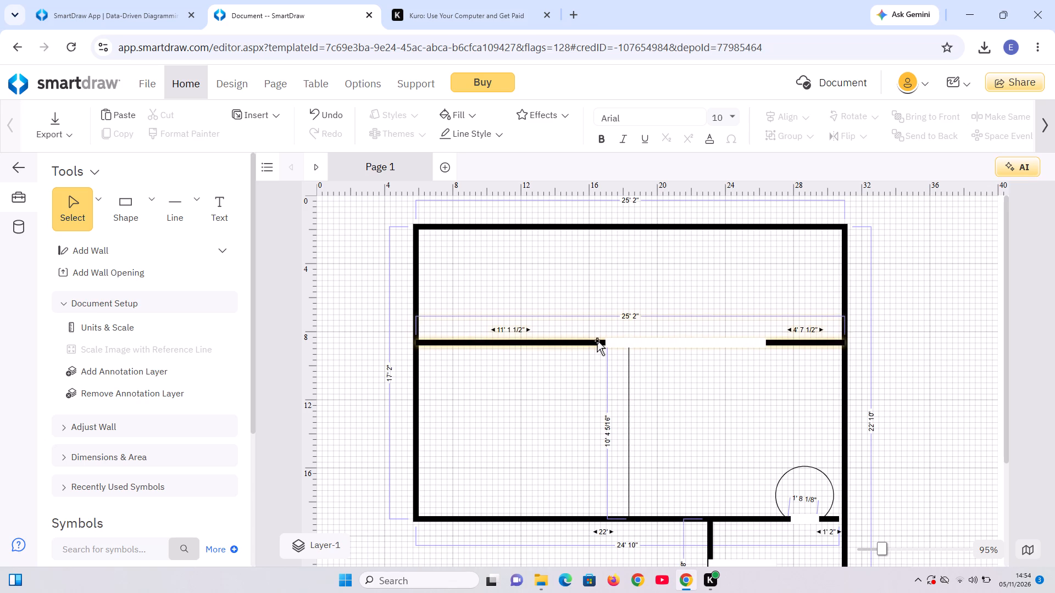
Draw a wall about 3' 6" long from the partition into its opening, turning down about 10' 2" to the bottom wall.
left_click(597, 340)
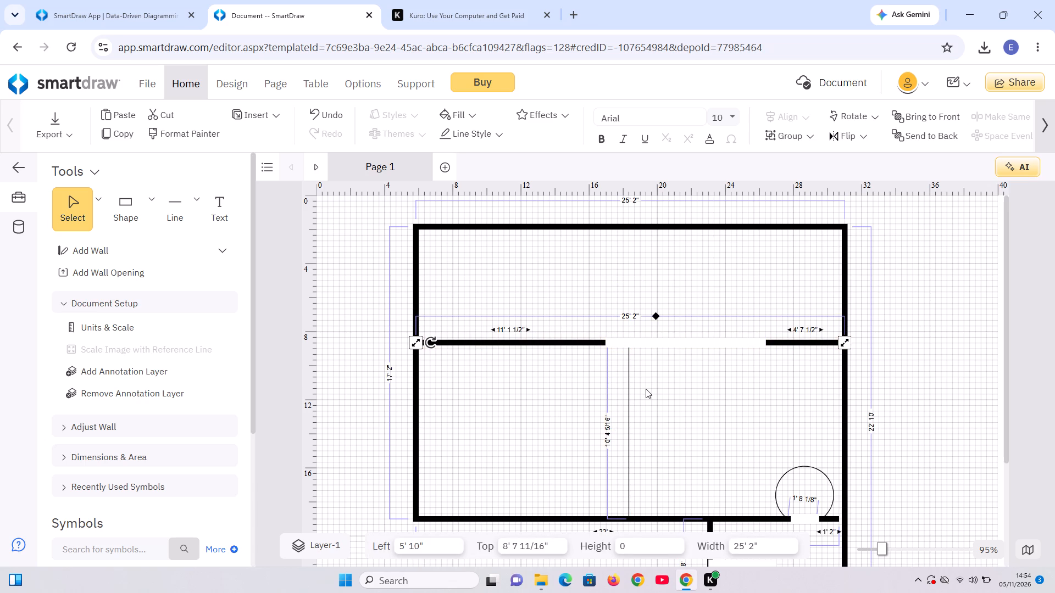
left_click(102, 249)
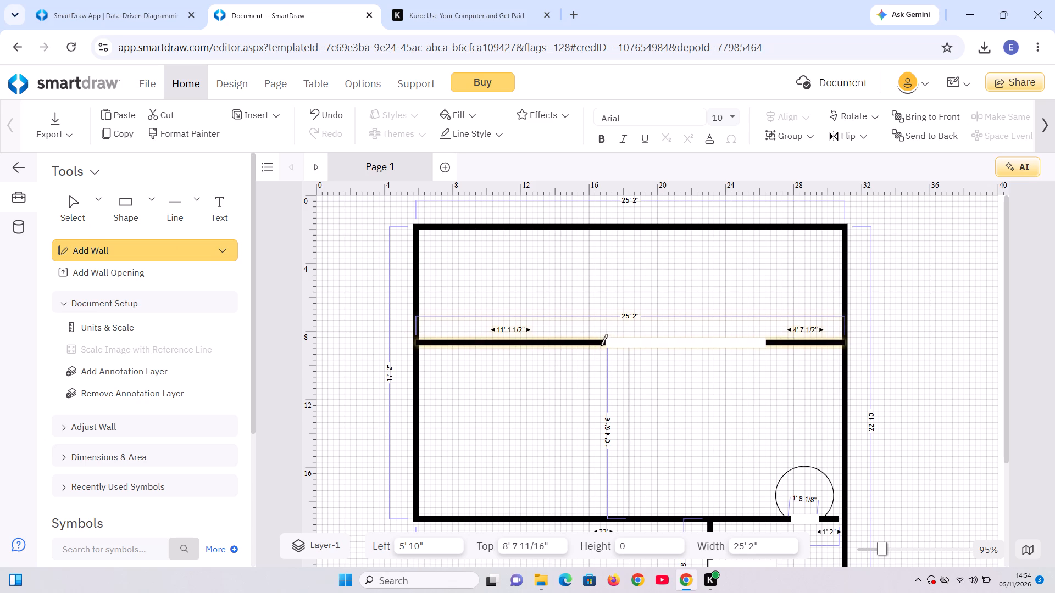
left_click_drag(586, 344, 620, 349)
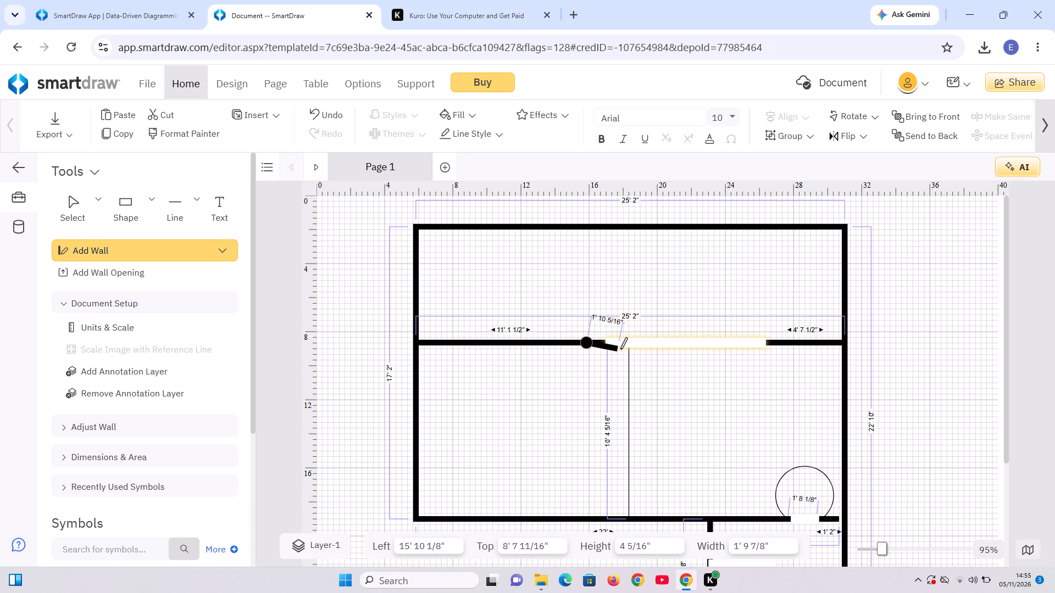
left_click_drag(620, 349, 643, 345)
left_click(643, 345)
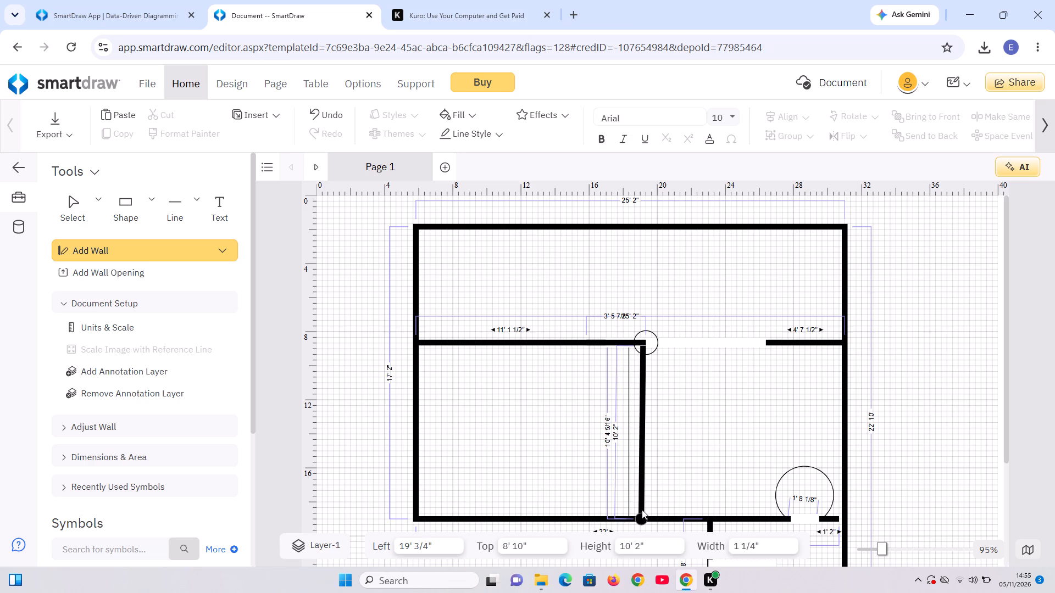
left_click(645, 509)
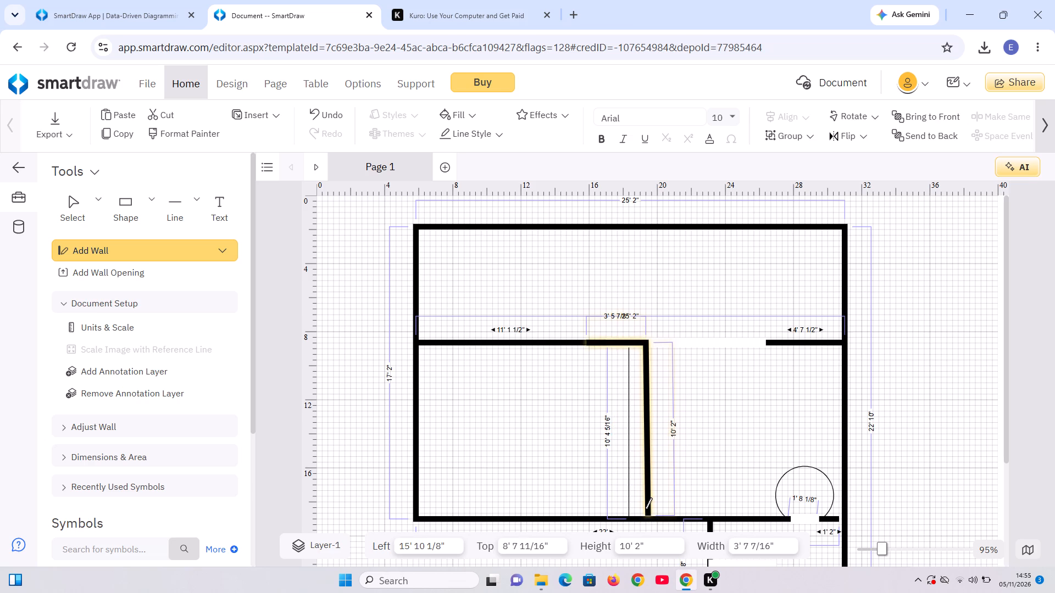
left_click(66, 214)
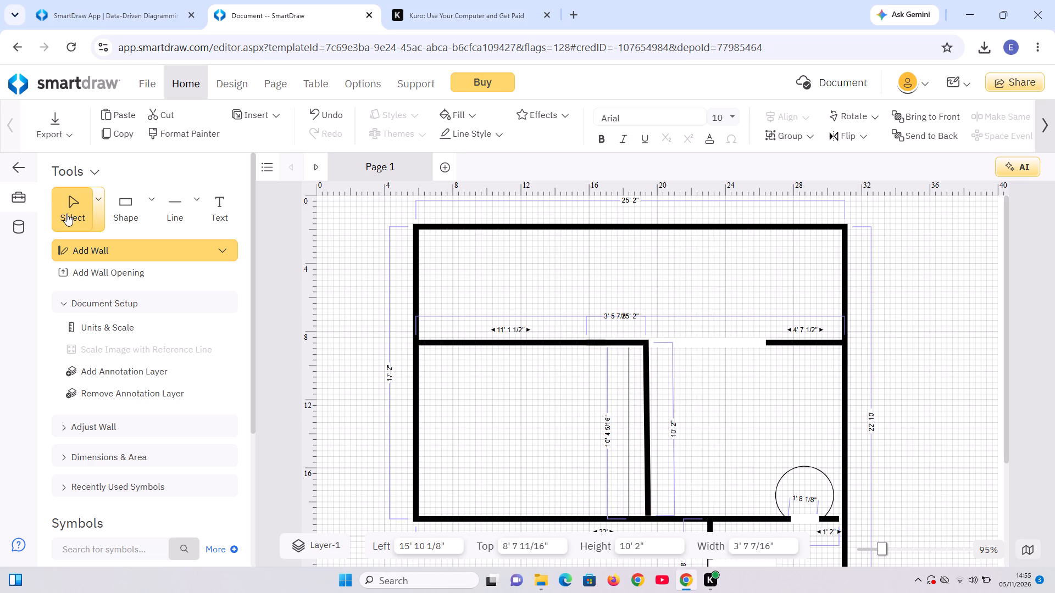
left_click(770, 427)
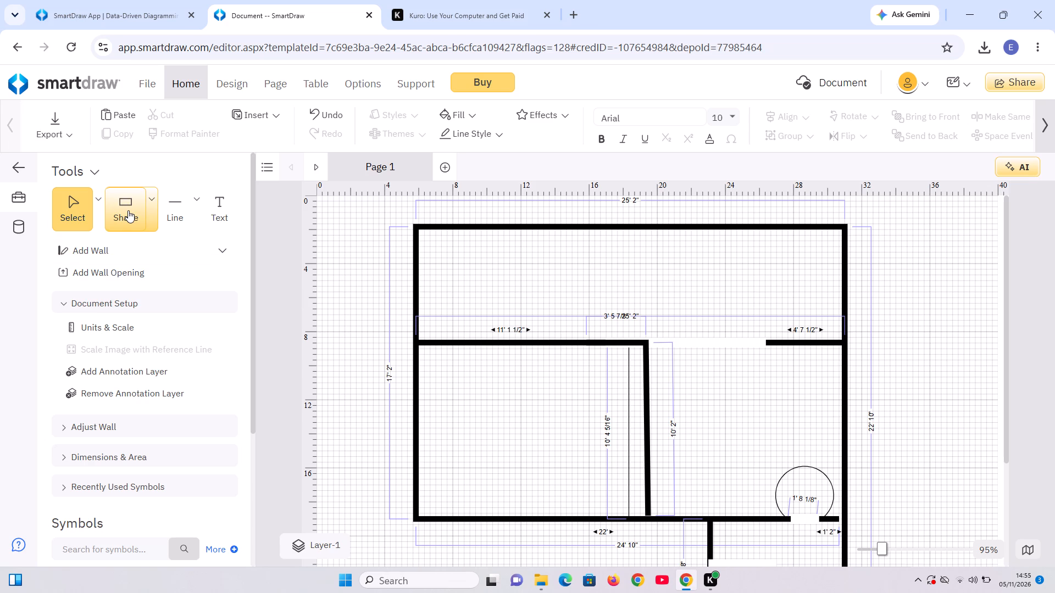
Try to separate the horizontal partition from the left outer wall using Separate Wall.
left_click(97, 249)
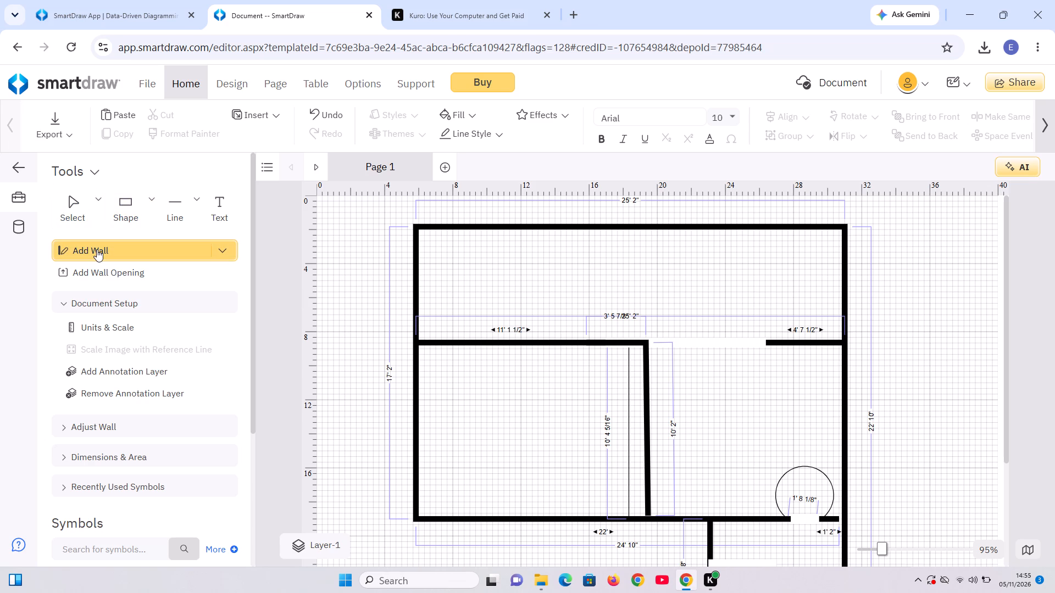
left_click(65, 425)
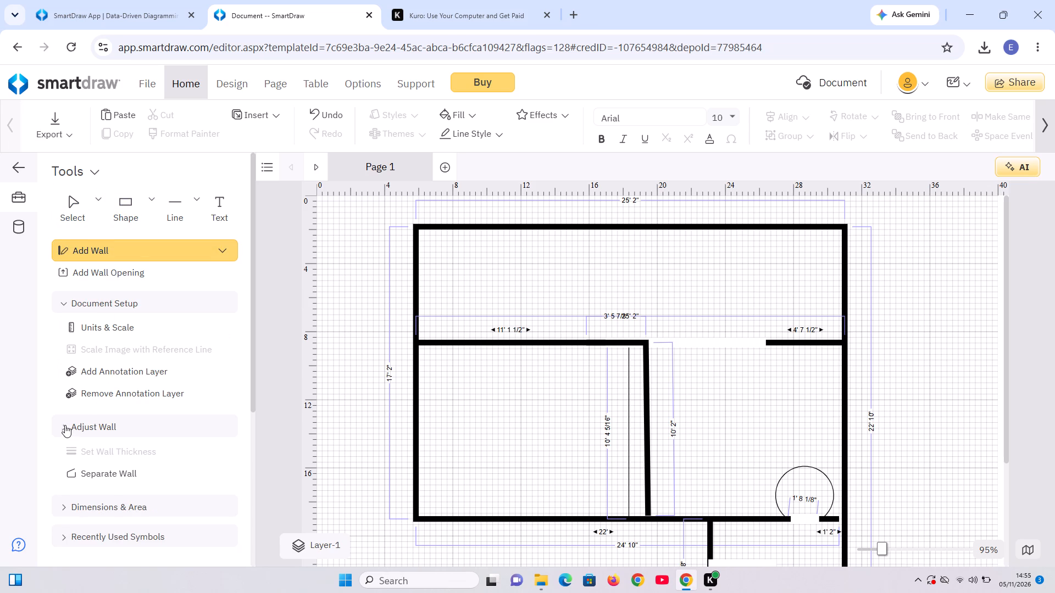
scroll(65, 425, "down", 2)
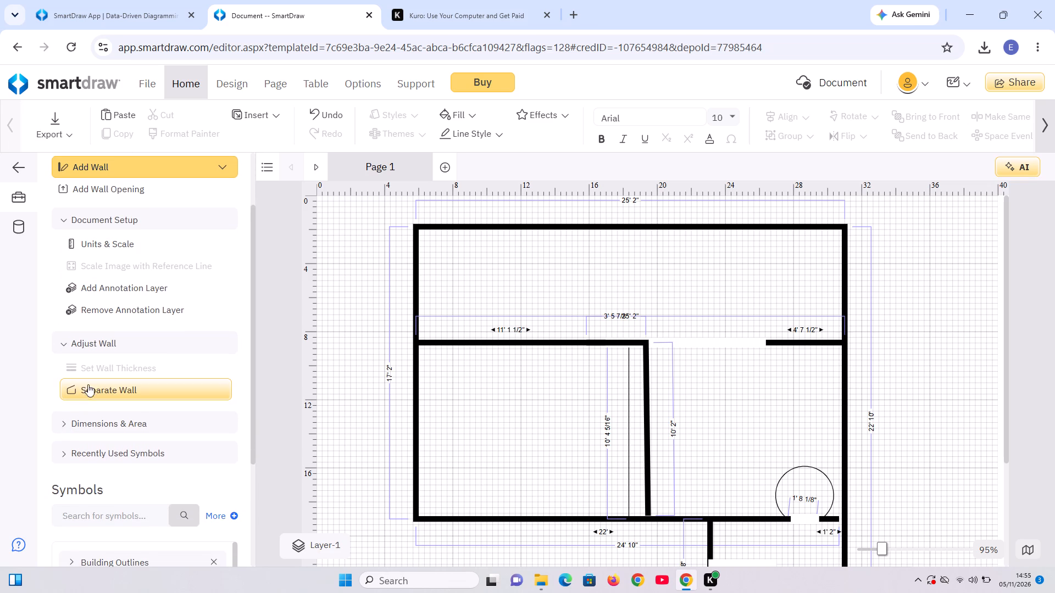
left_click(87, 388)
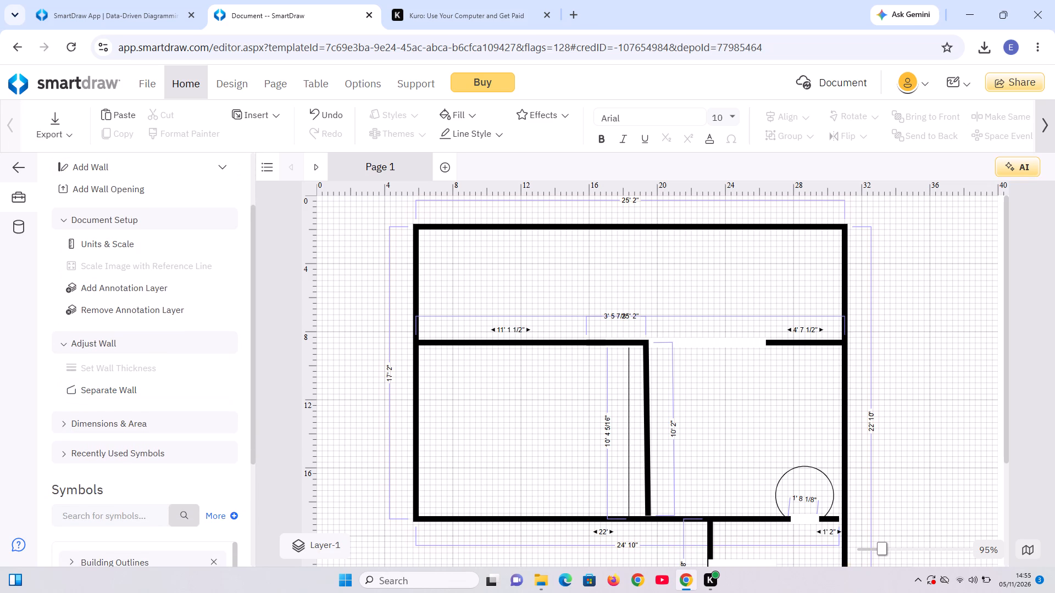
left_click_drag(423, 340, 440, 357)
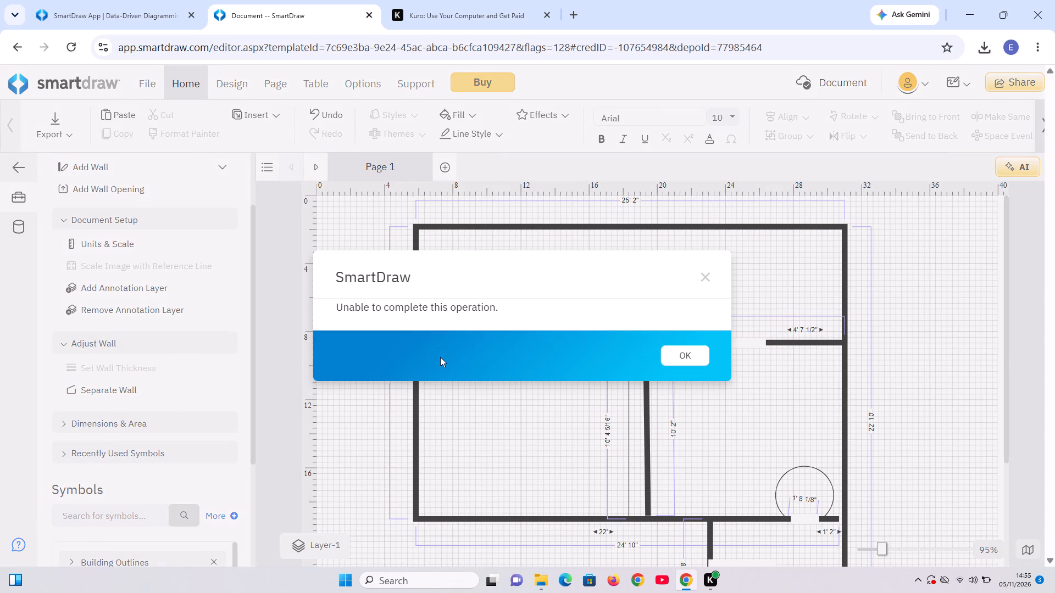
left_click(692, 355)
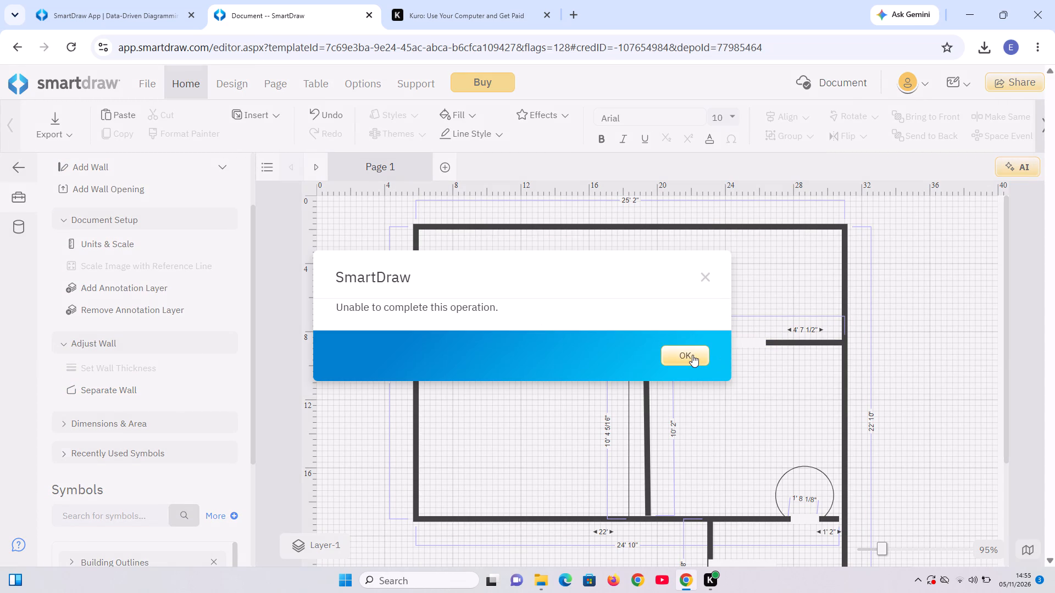
Draw a short wall about 2' long downward from the right end of the horizontal partition's opening.
left_click(100, 175)
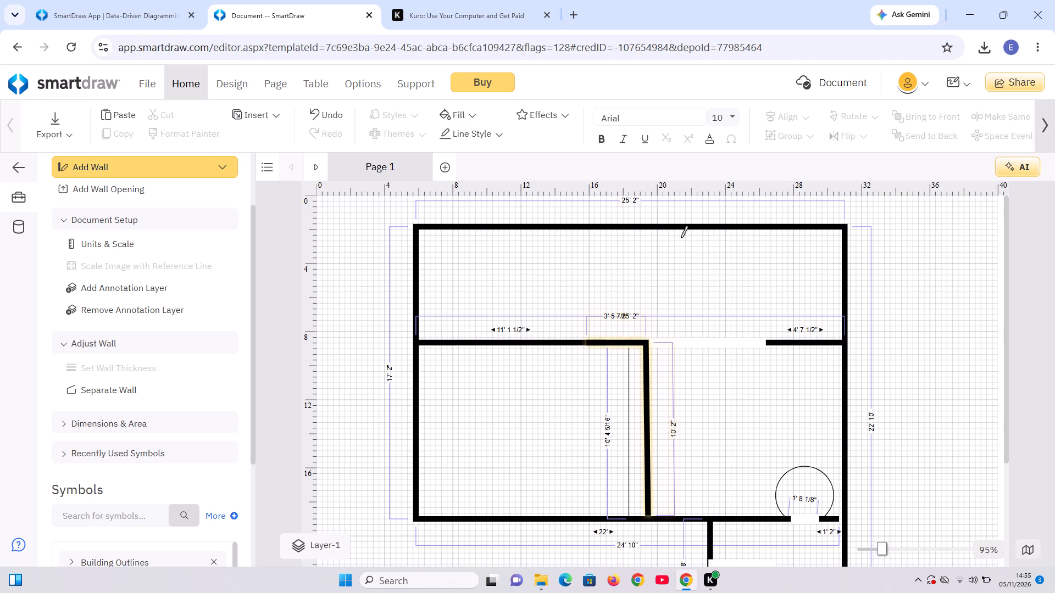
left_click(768, 343)
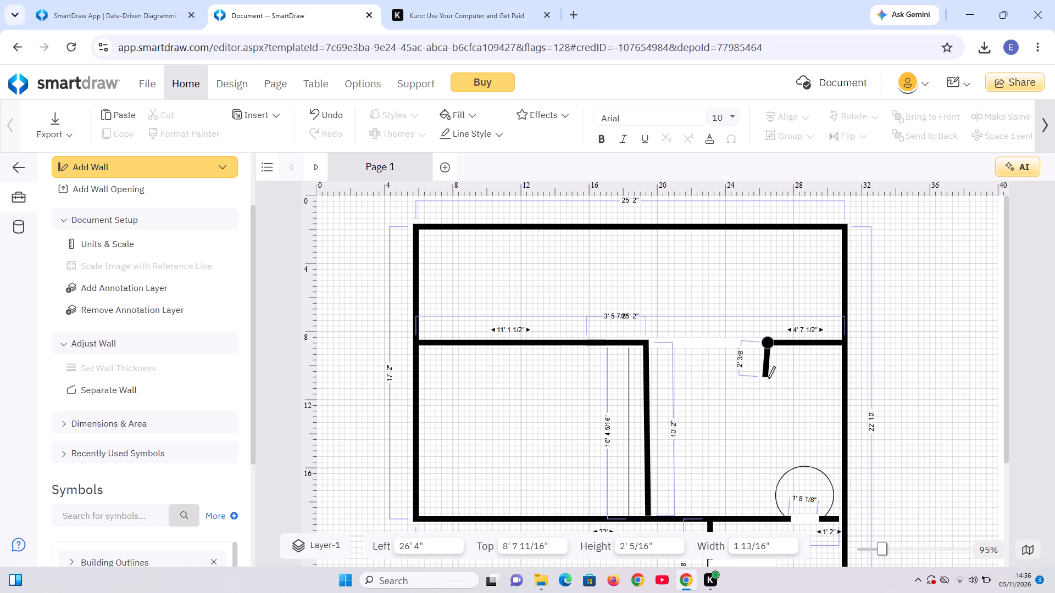
left_click_drag(769, 381, 768, 382)
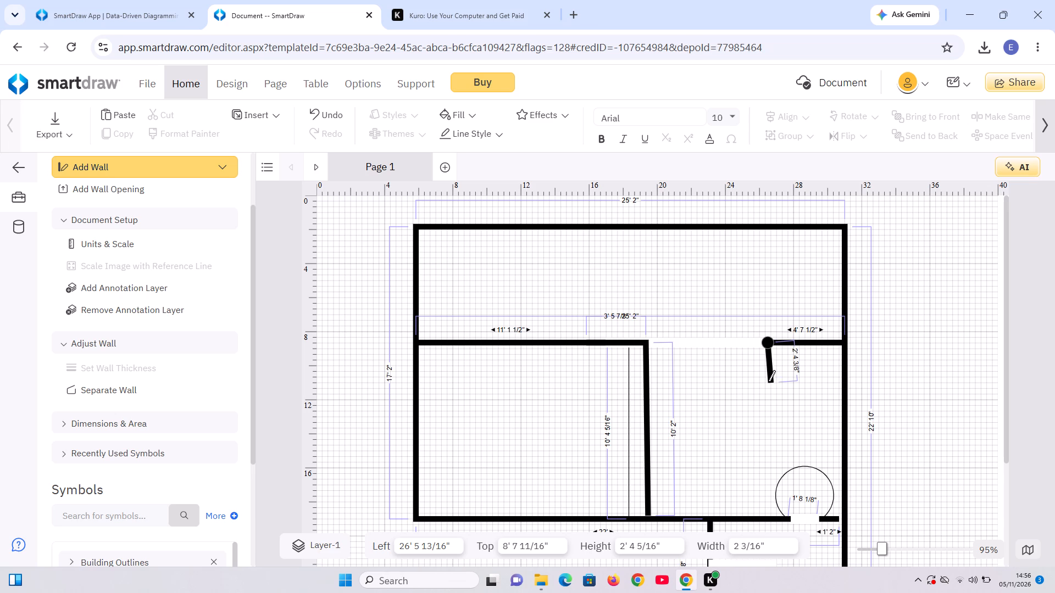
left_click_drag(768, 382, 769, 381)
left_click_drag(769, 381, 768, 388)
left_click_drag(768, 388, 767, 405)
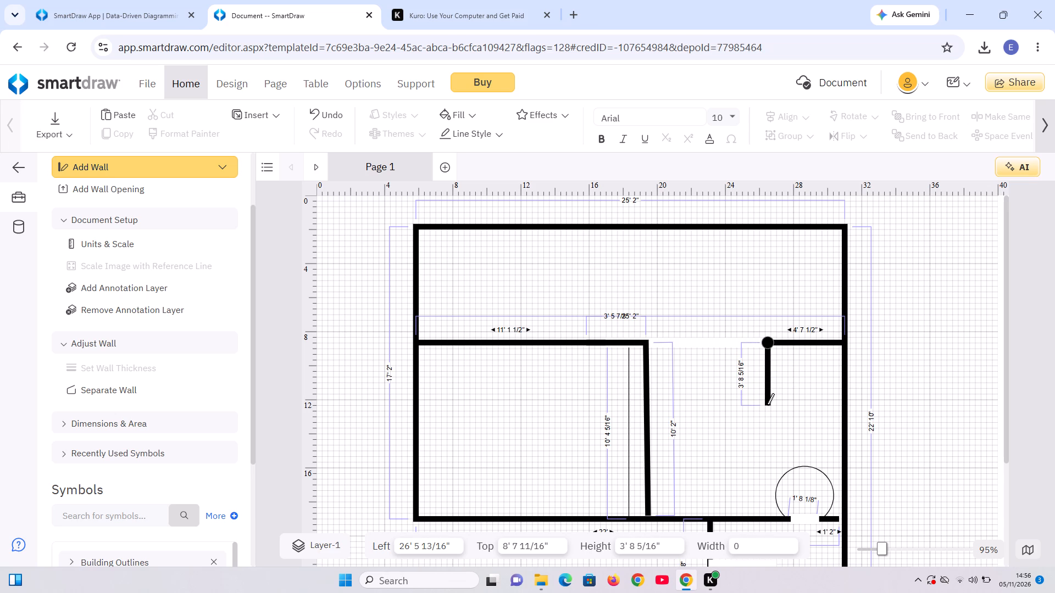
left_click_drag(767, 405, 768, 403)
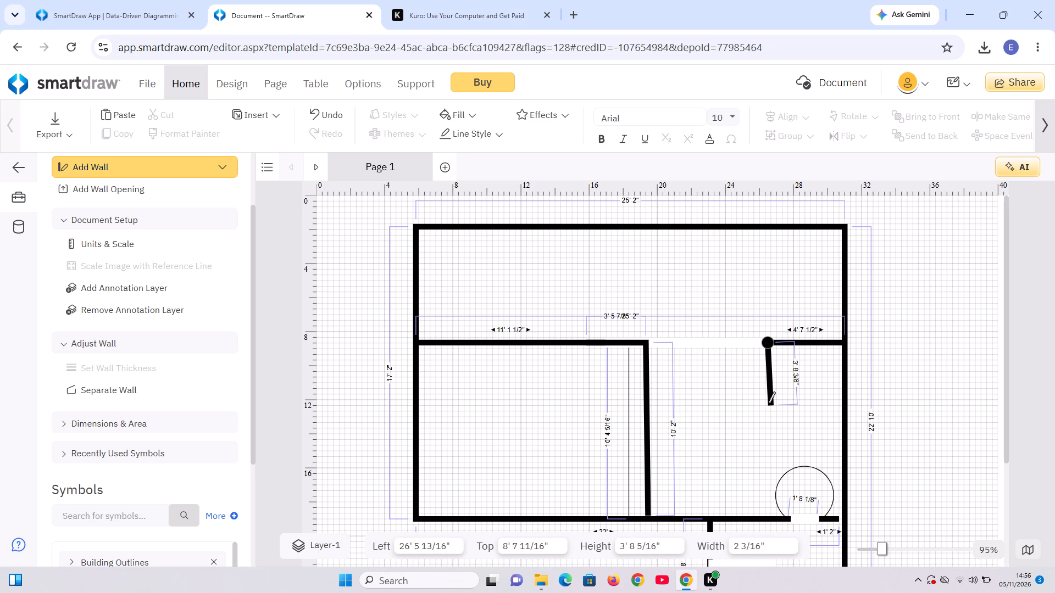
left_click_drag(768, 403, 768, 376)
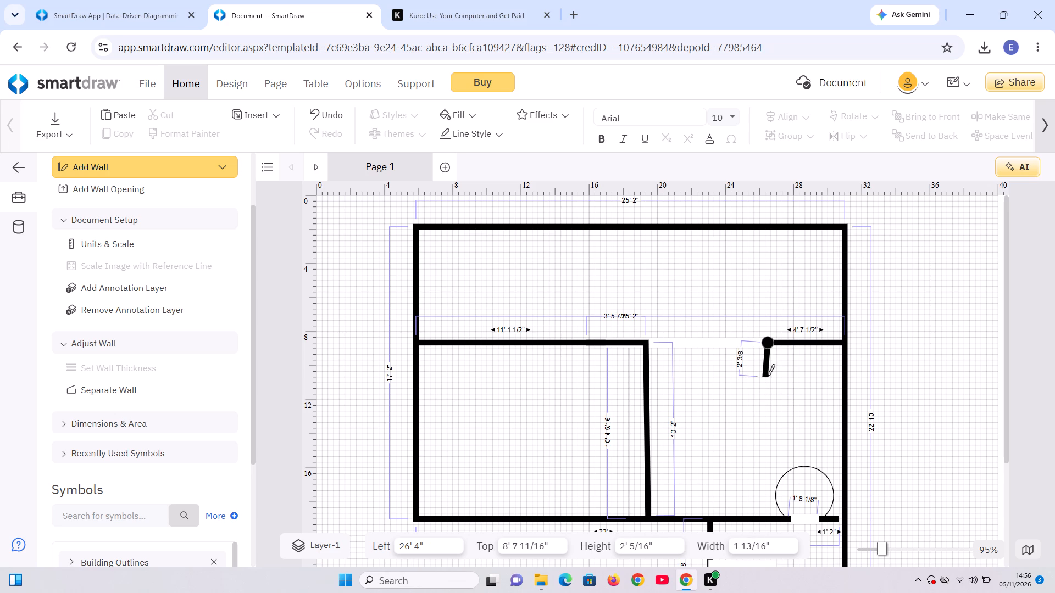
left_click_drag(768, 376, 767, 373)
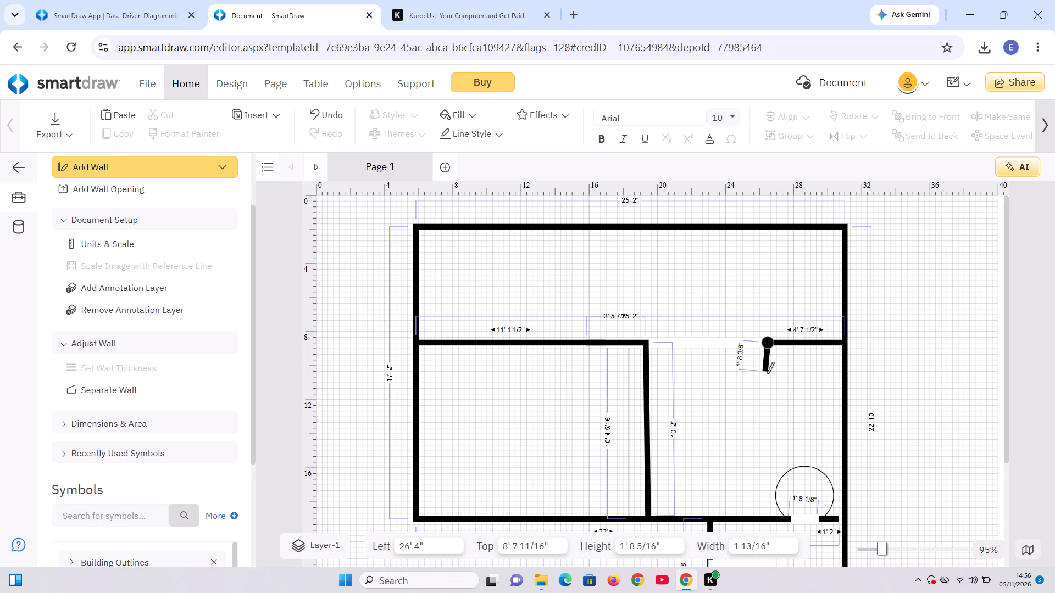
left_click_drag(767, 373, 767, 374)
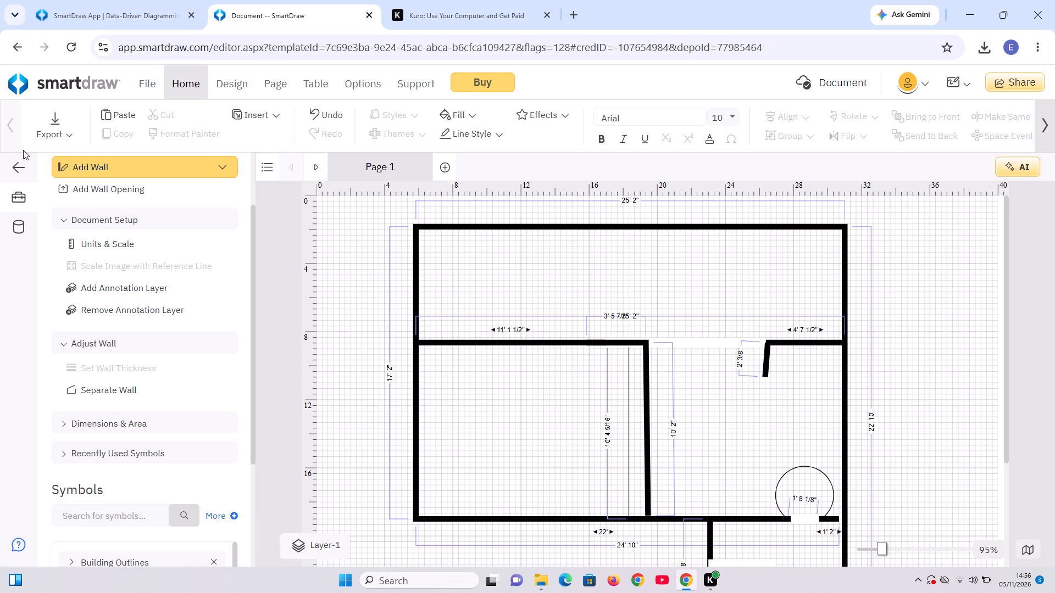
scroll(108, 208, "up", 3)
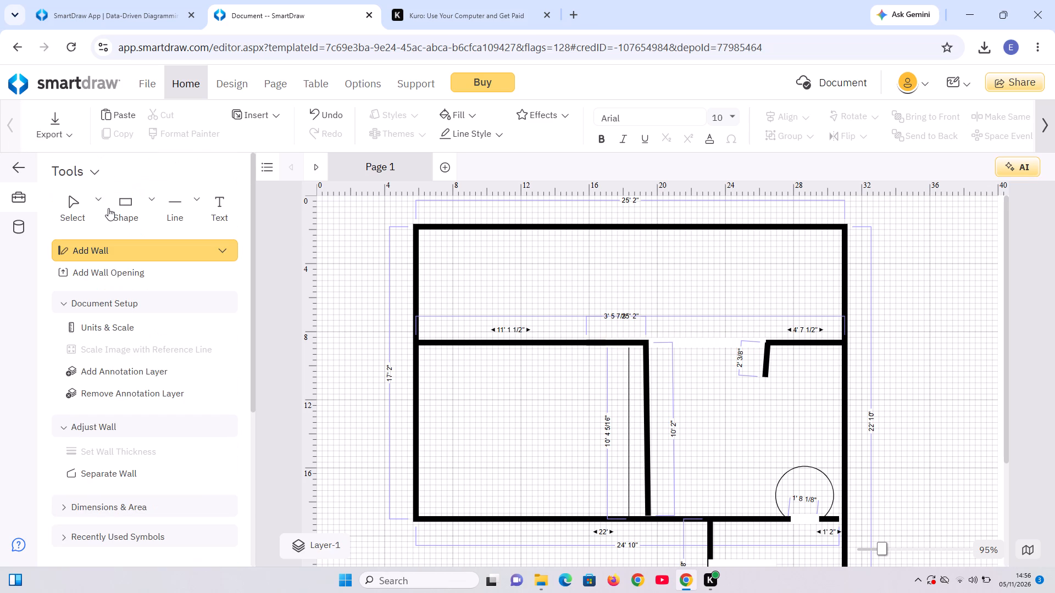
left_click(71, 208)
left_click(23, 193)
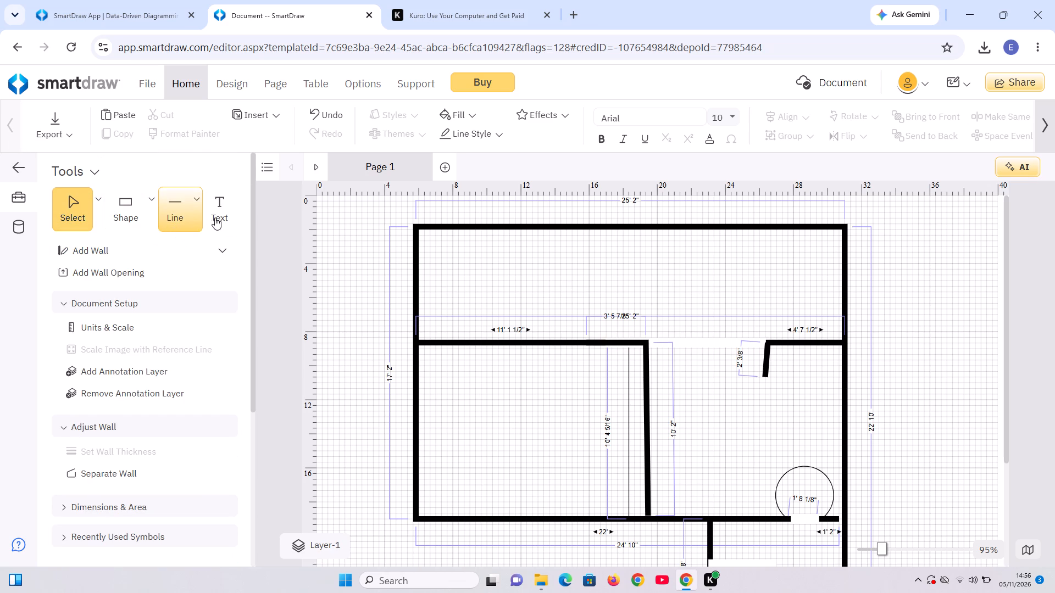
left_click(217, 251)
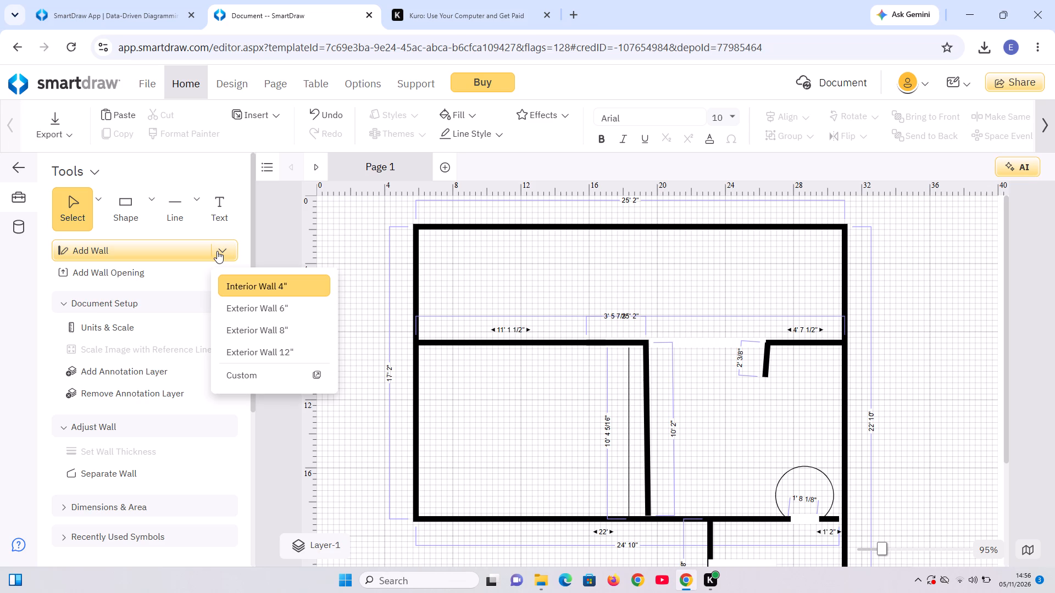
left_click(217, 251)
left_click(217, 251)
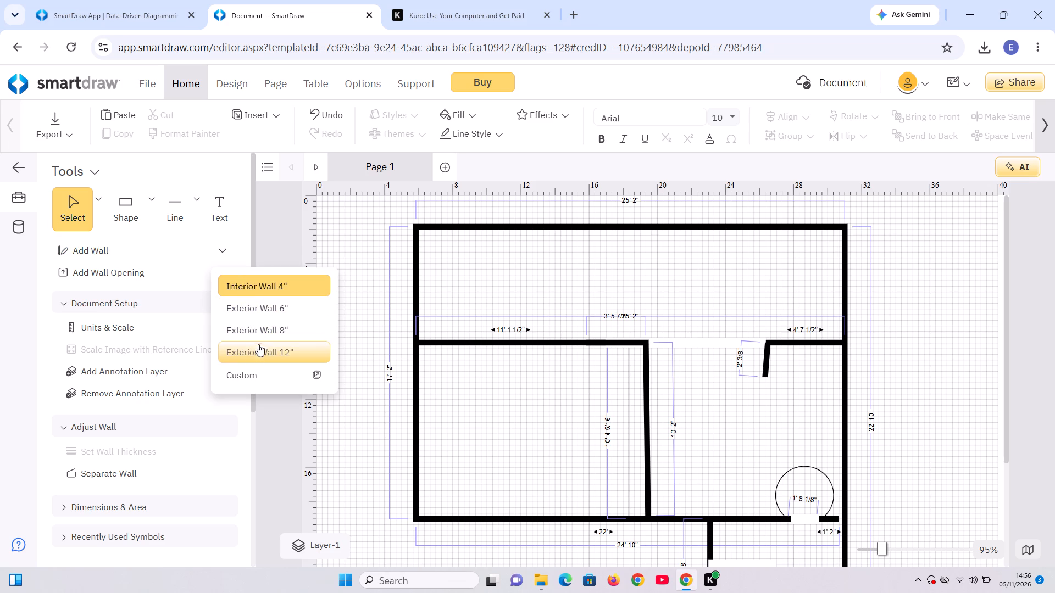
Search the symbol library for "kitchen".
scroll(116, 292, "down", 6)
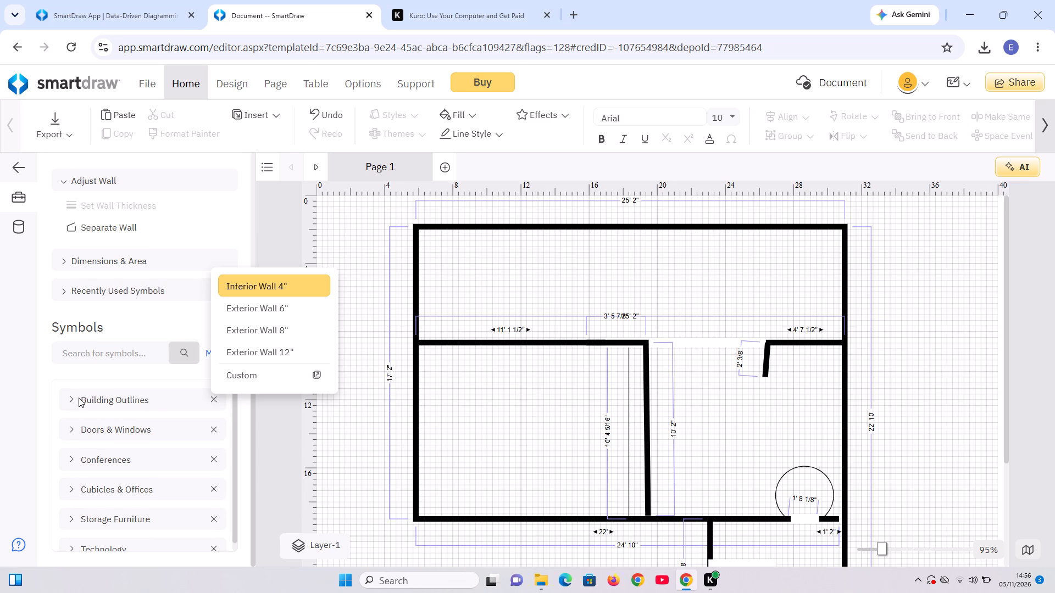
left_click(79, 398)
left_click(102, 355)
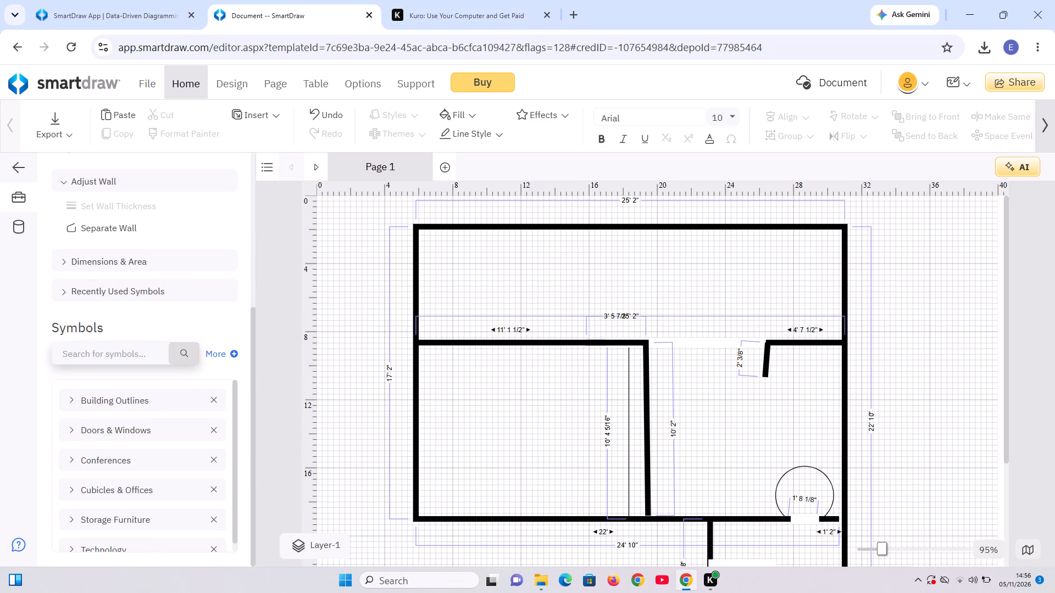
type("kitche")
key("n")
key("Return")
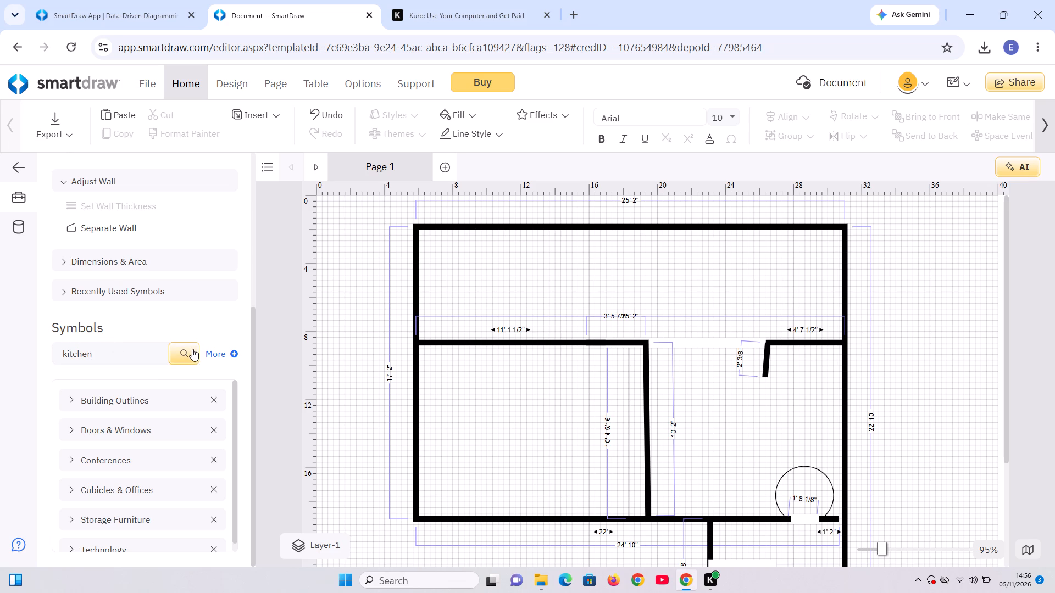
left_click(193, 349)
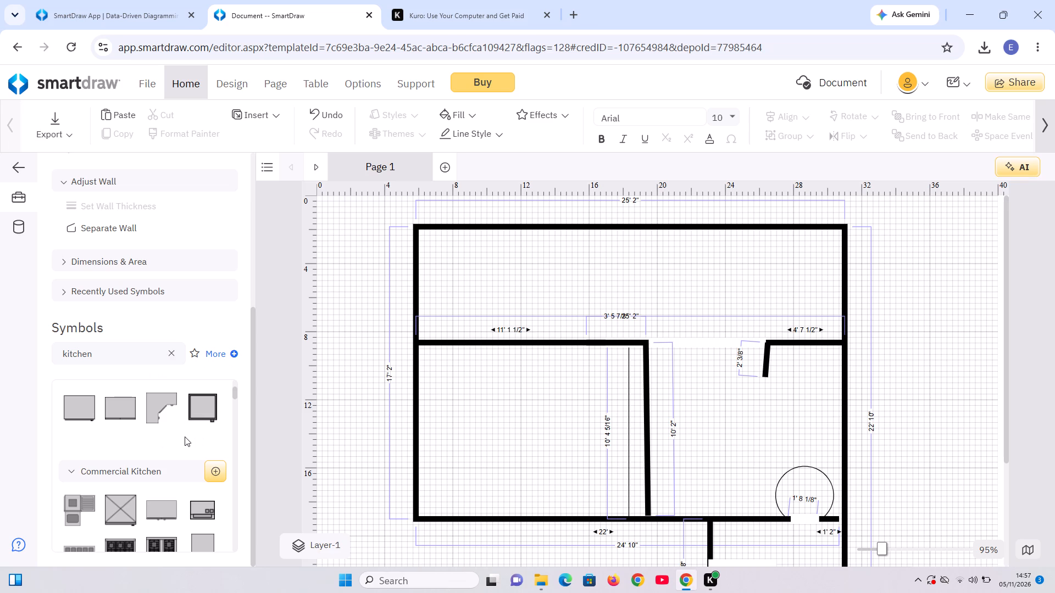
Add a Bain Marie symbol from the Commercial Kitchen results to the page, outside the left outer wall.
scroll(185, 437, "down", 3)
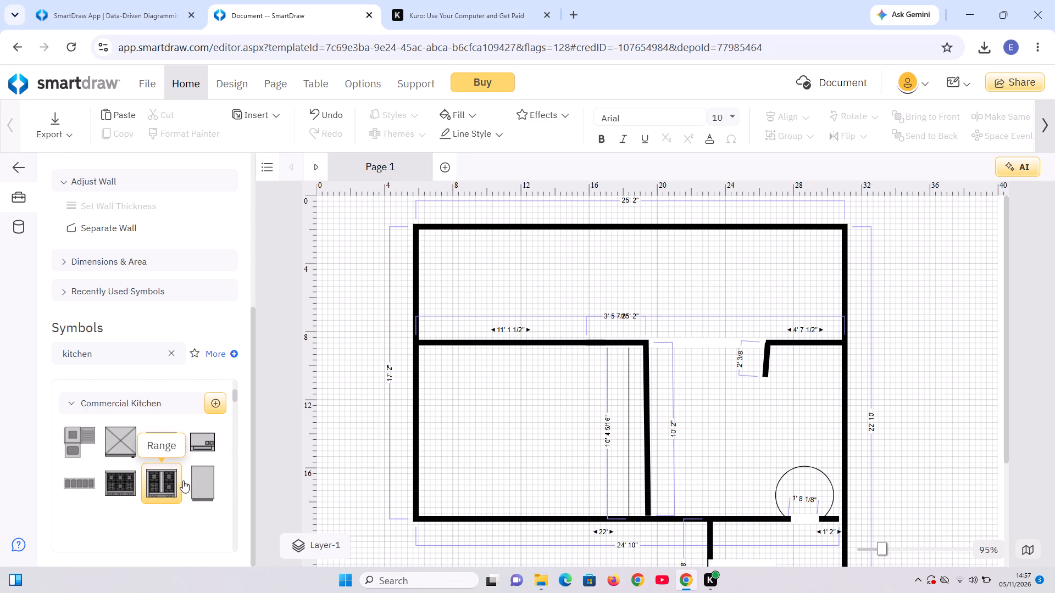
scroll(179, 514, "down", 1)
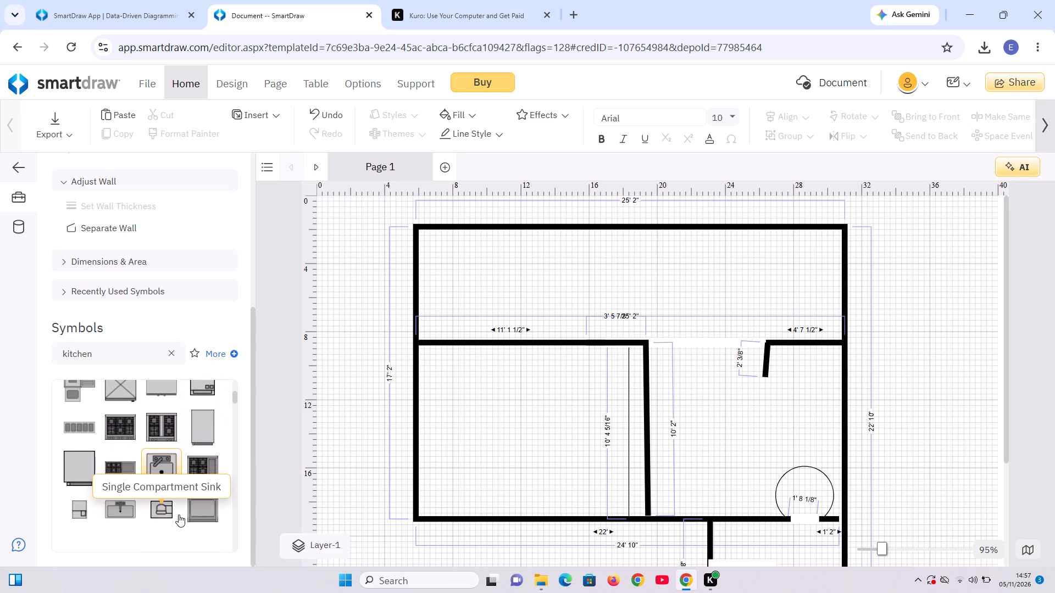
scroll(179, 514, "down", 1)
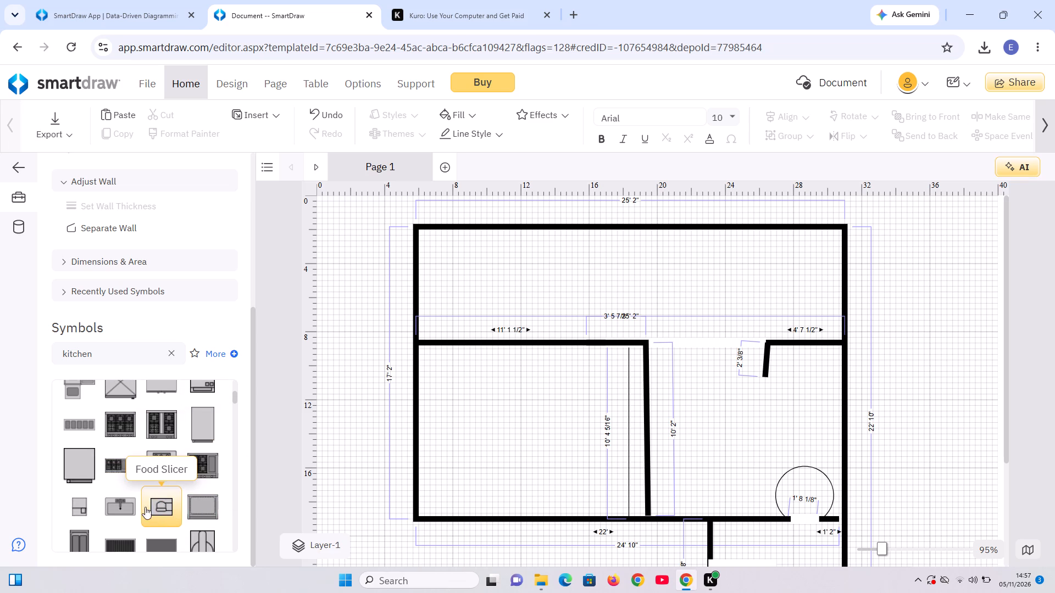
scroll(148, 496, "down", 4)
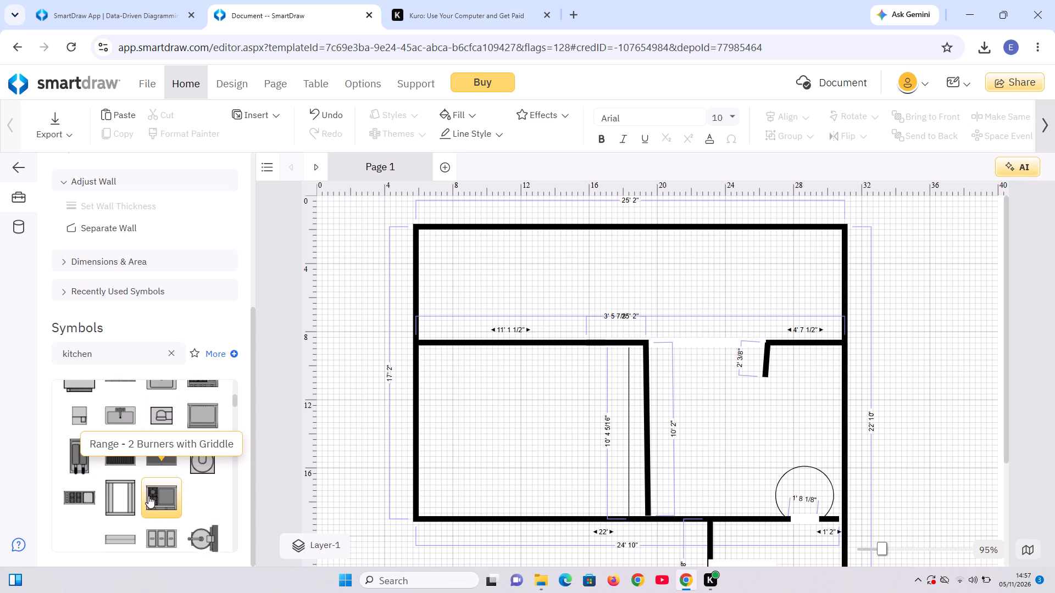
scroll(148, 496, "down", 4)
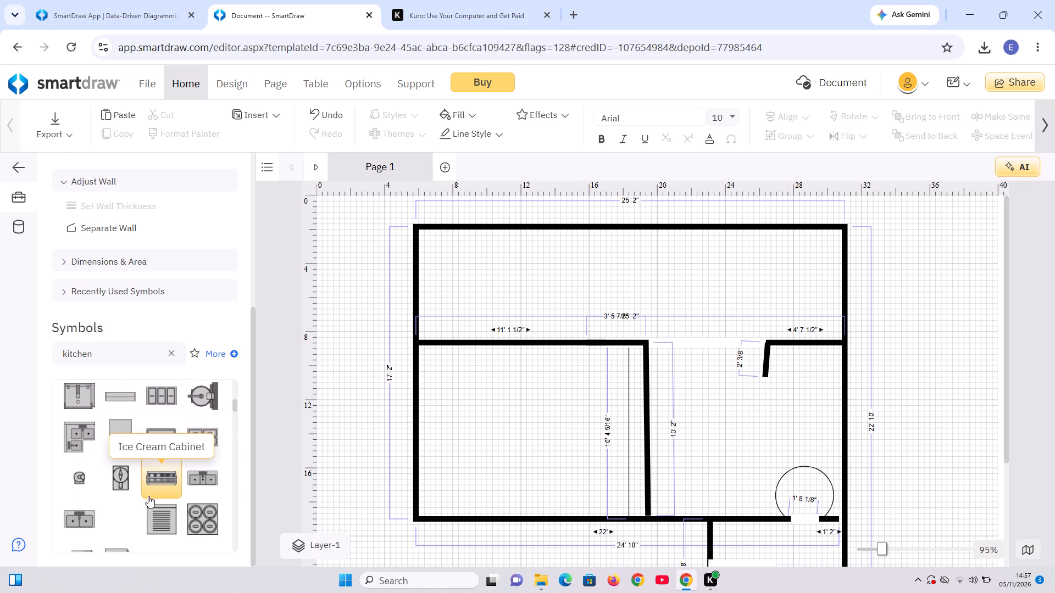
scroll(148, 496, "down", 1)
left_click_drag(196, 497, 266, 455)
left_click(201, 500)
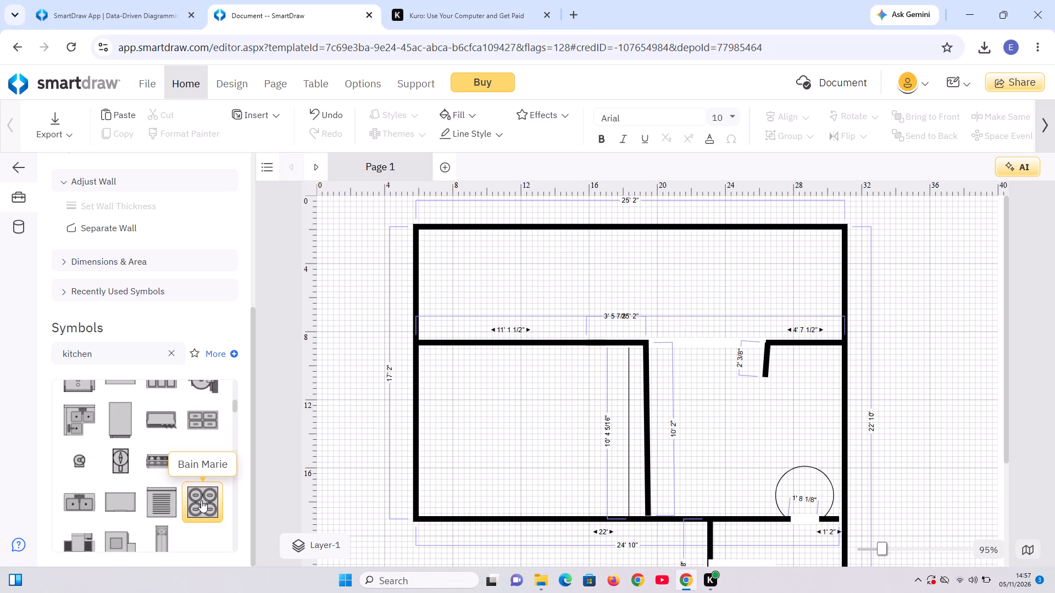
left_click(548, 268)
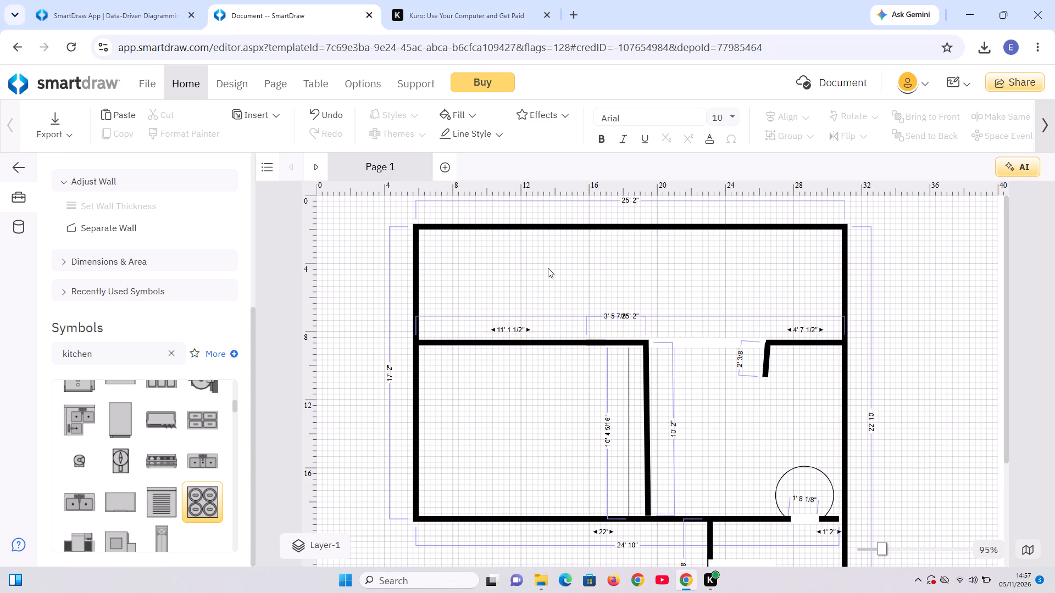
left_click_drag(198, 504, 347, 452)
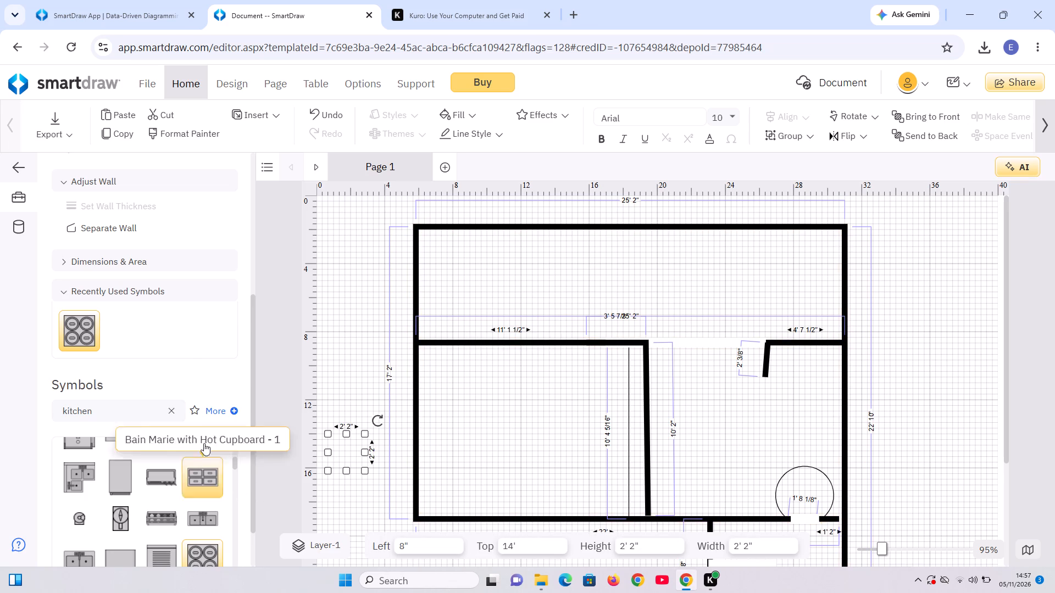
Move the Bain Marie into the upper room against the top outer wall, at about 12' left and 1' 10" top.
left_click_drag(343, 450, 433, 406)
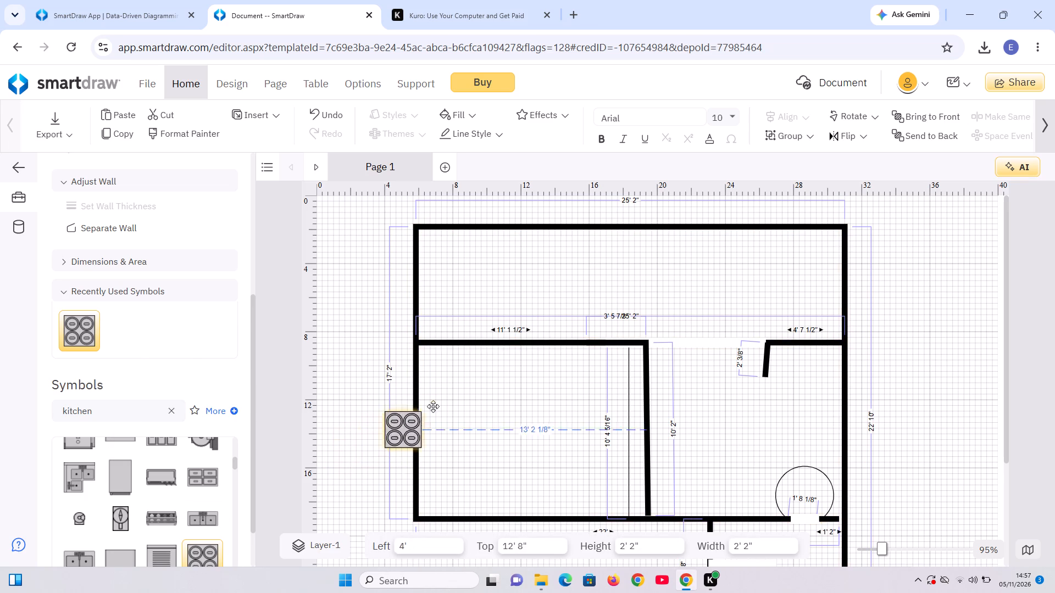
left_click_drag(433, 406, 562, 244)
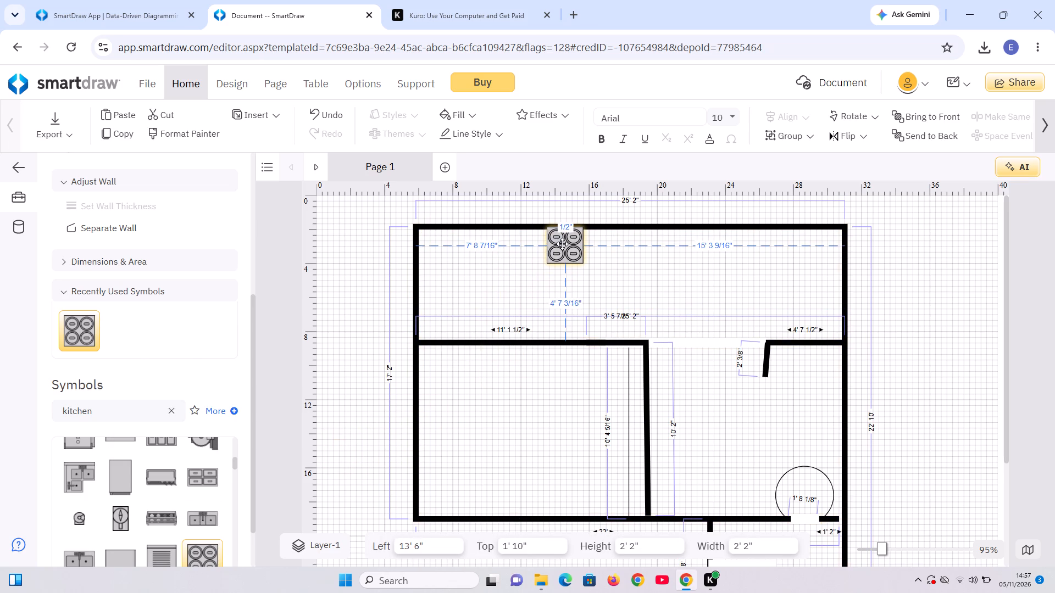
left_click_drag(562, 244, 574, 245)
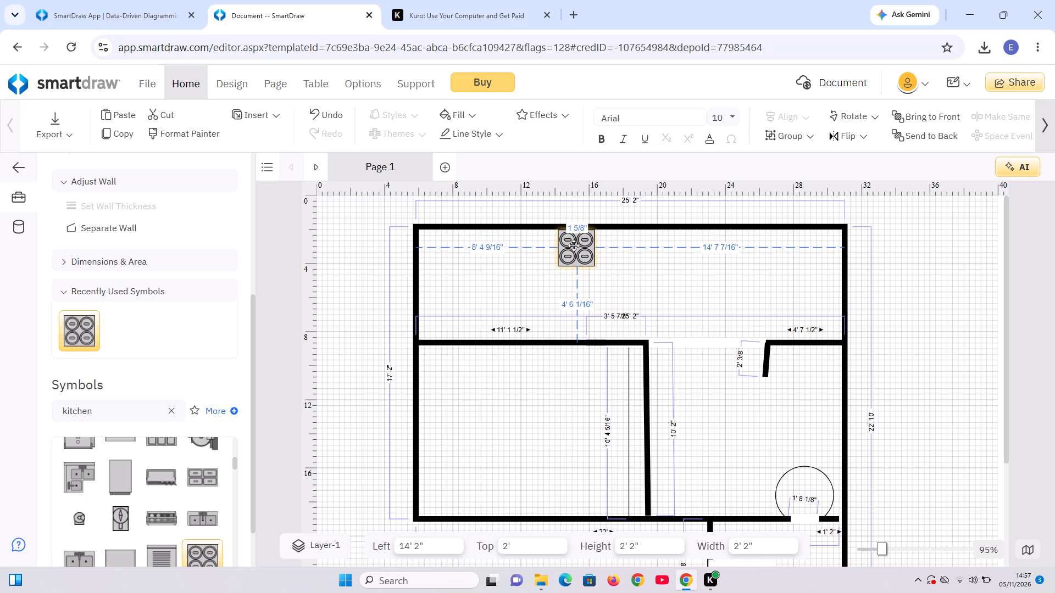
left_click_drag(574, 245, 589, 248)
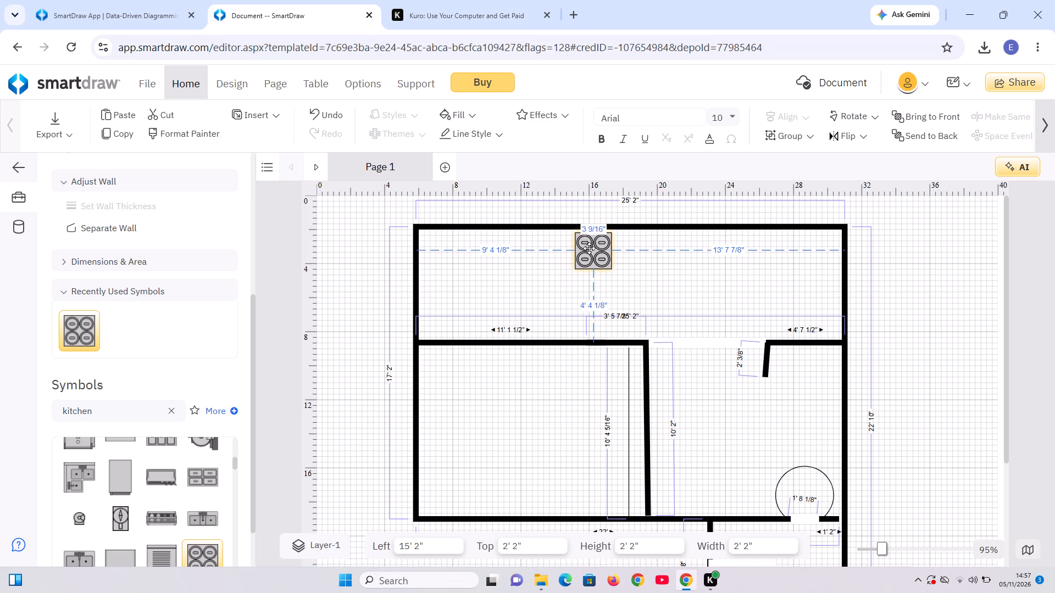
left_click_drag(589, 248, 494, 242)
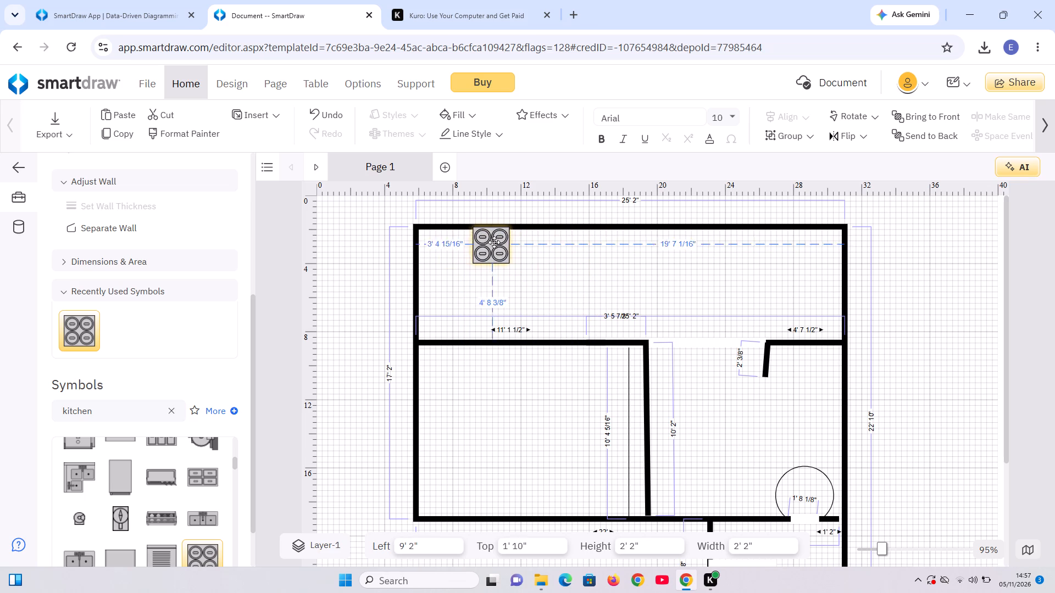
left_click_drag(494, 242, 535, 242)
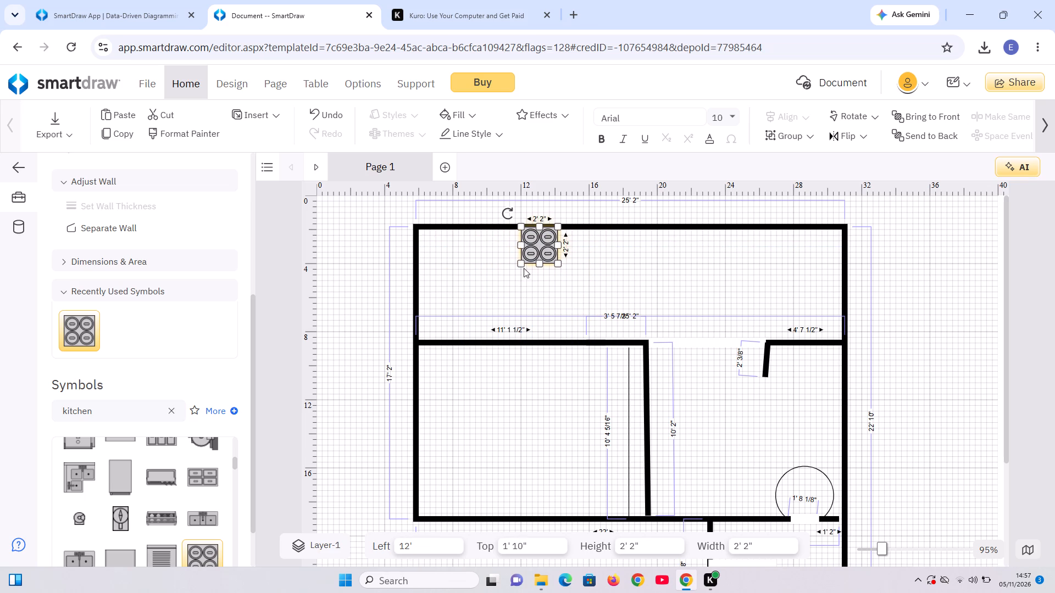
left_click(513, 272)
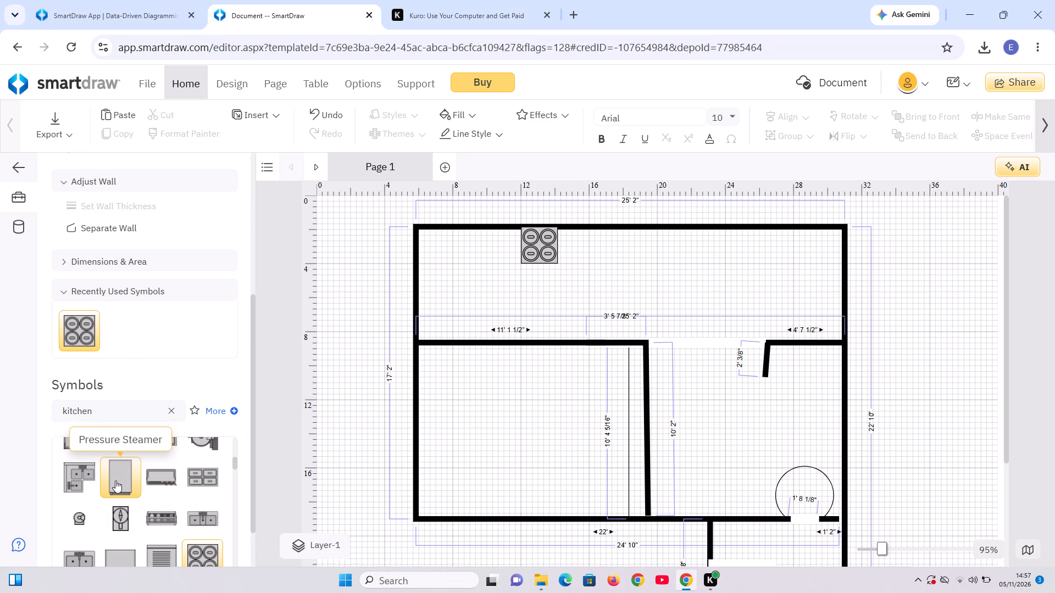
Place a Pressure Steamer below the Bain Marie against the horizontal partition, at about 12' left and 5' 10" top.
left_click_drag(115, 480, 230, 456)
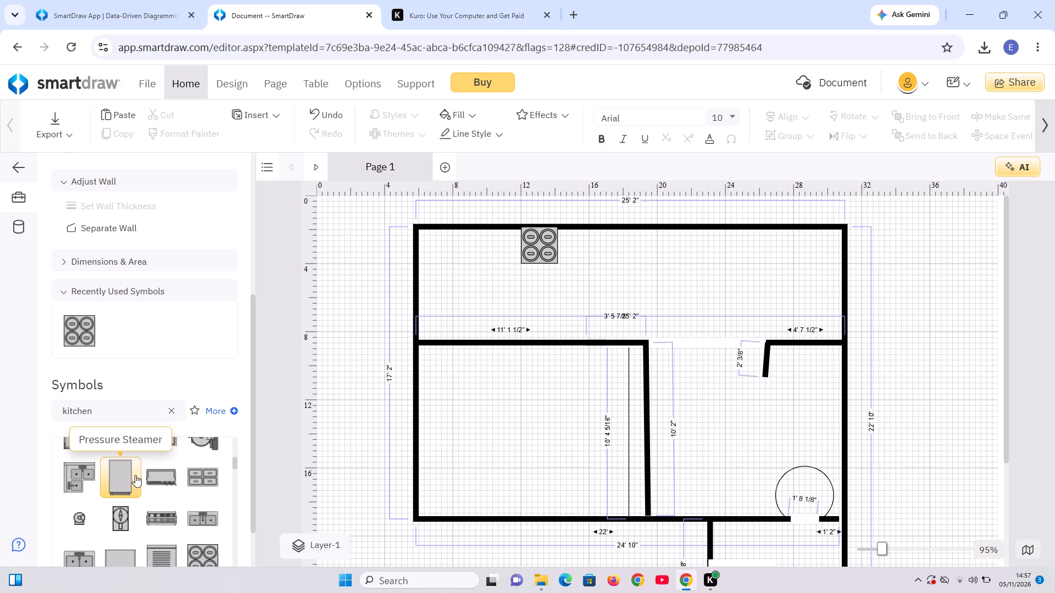
double_click(124, 468)
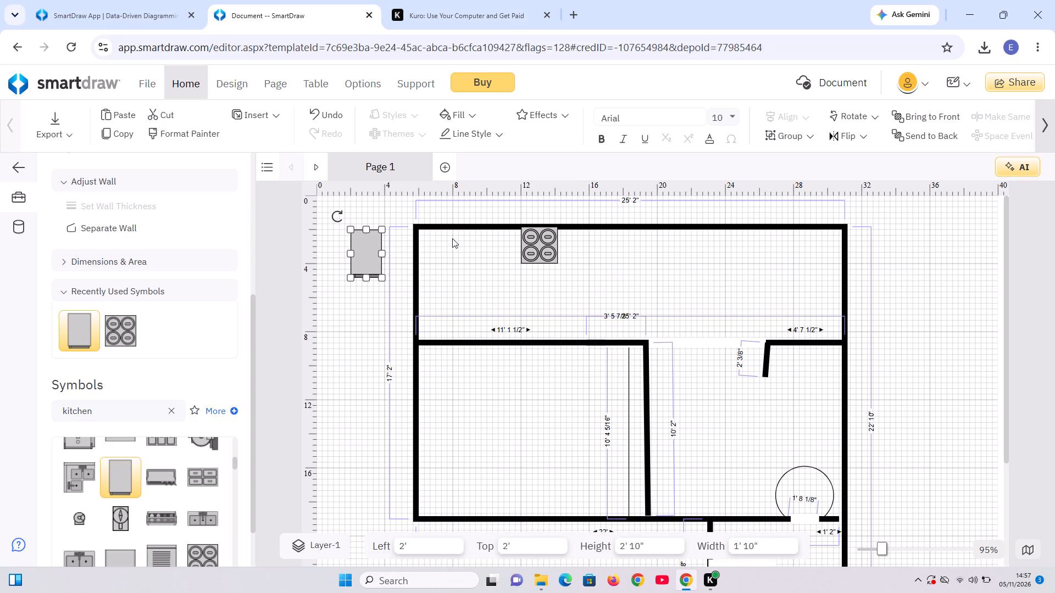
left_click_drag(360, 256, 560, 272)
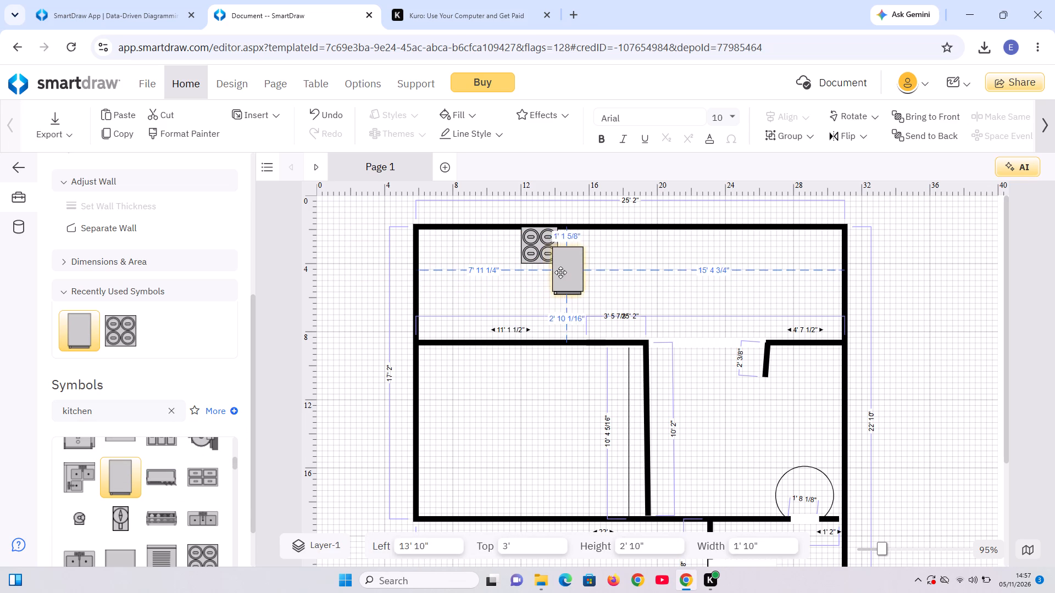
left_click_drag(560, 272, 532, 320)
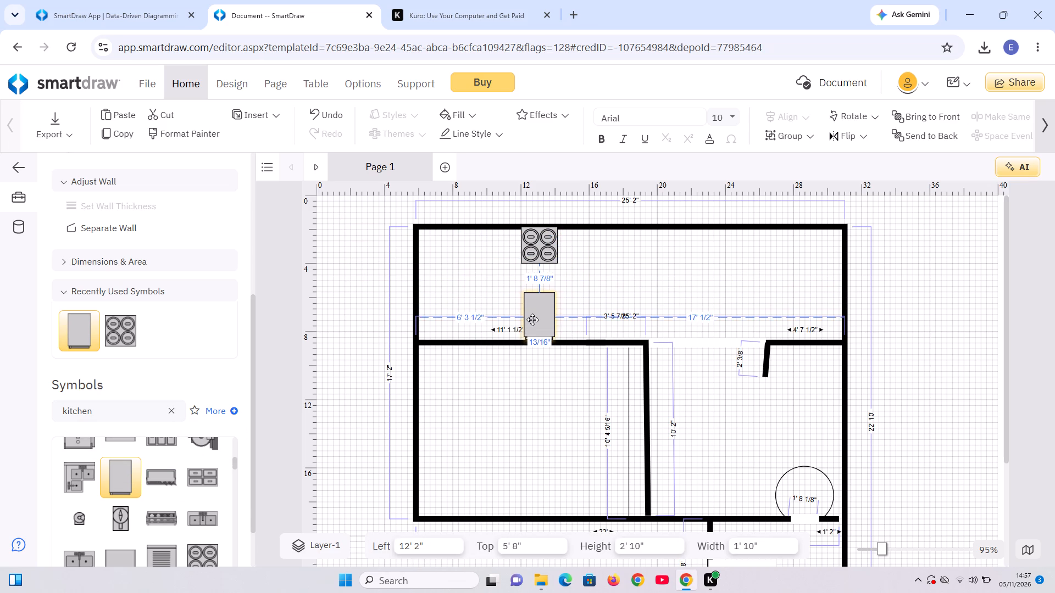
left_click_drag(532, 320, 531, 321)
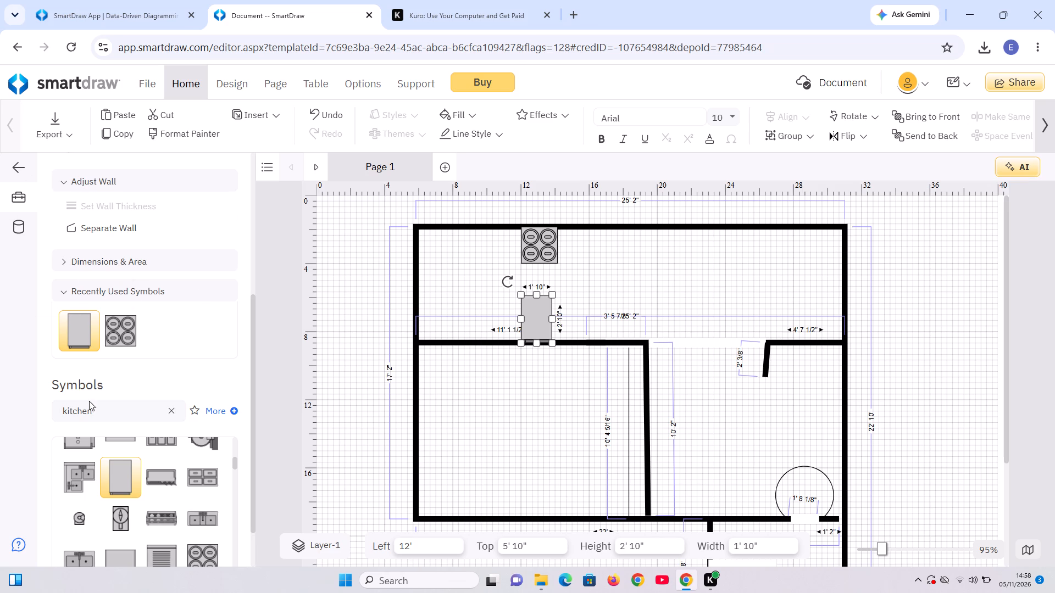
Add two Bain Marie with Hot Cupboard - 1 symbols, one over the left outer wall and one outside it.
double_click(195, 480)
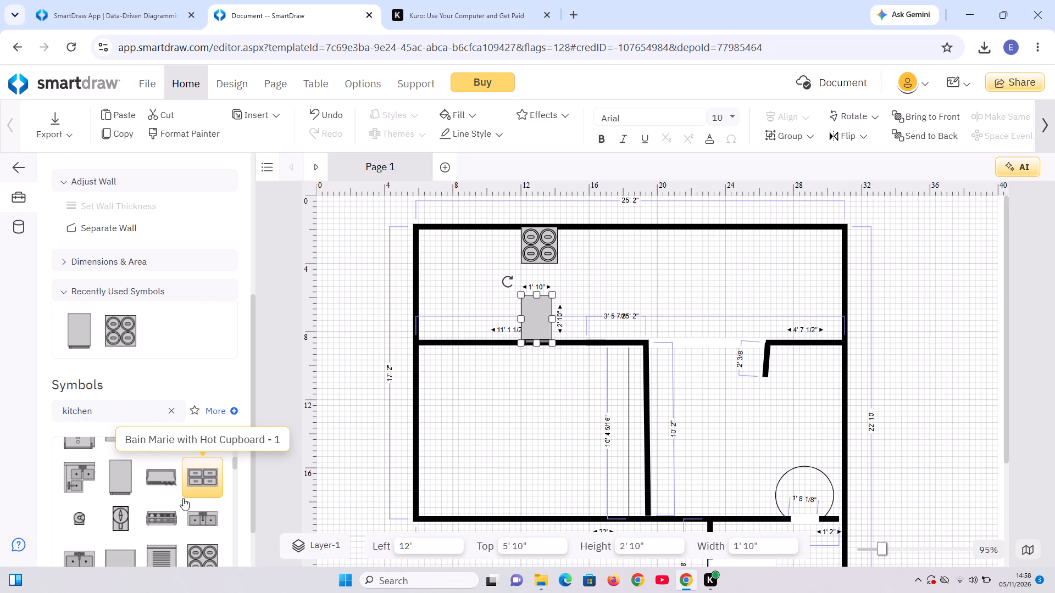
left_click_drag(181, 498, 201, 486)
double_click(201, 486)
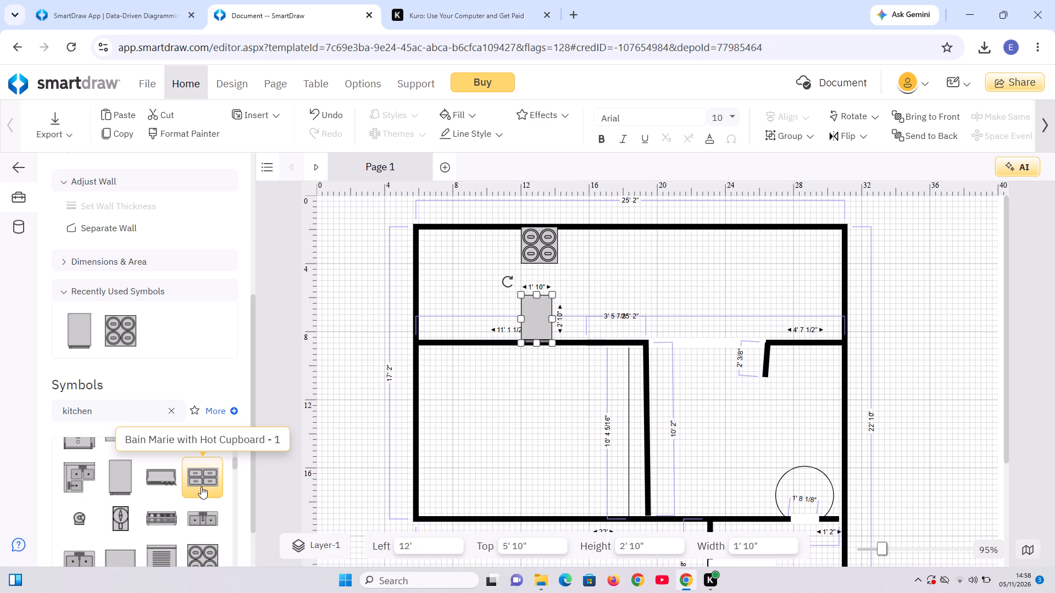
double_click(201, 486)
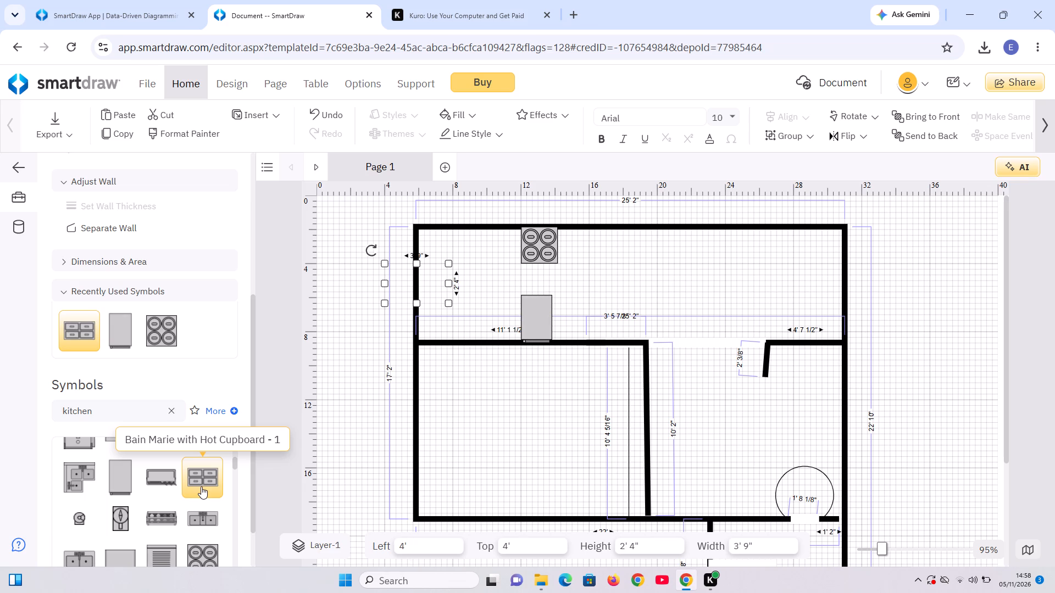
left_click_drag(204, 472, 316, 424)
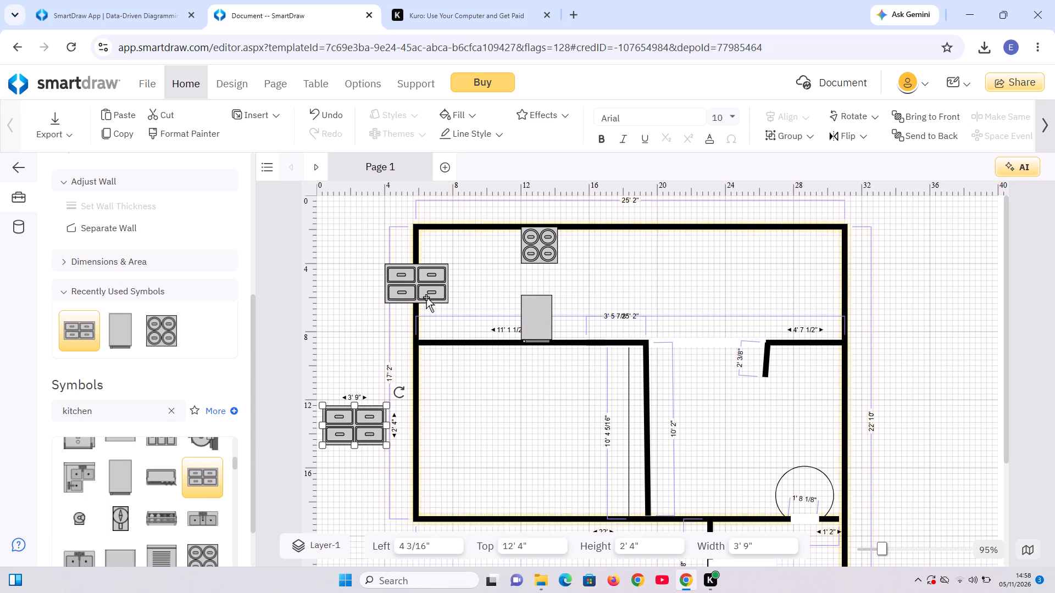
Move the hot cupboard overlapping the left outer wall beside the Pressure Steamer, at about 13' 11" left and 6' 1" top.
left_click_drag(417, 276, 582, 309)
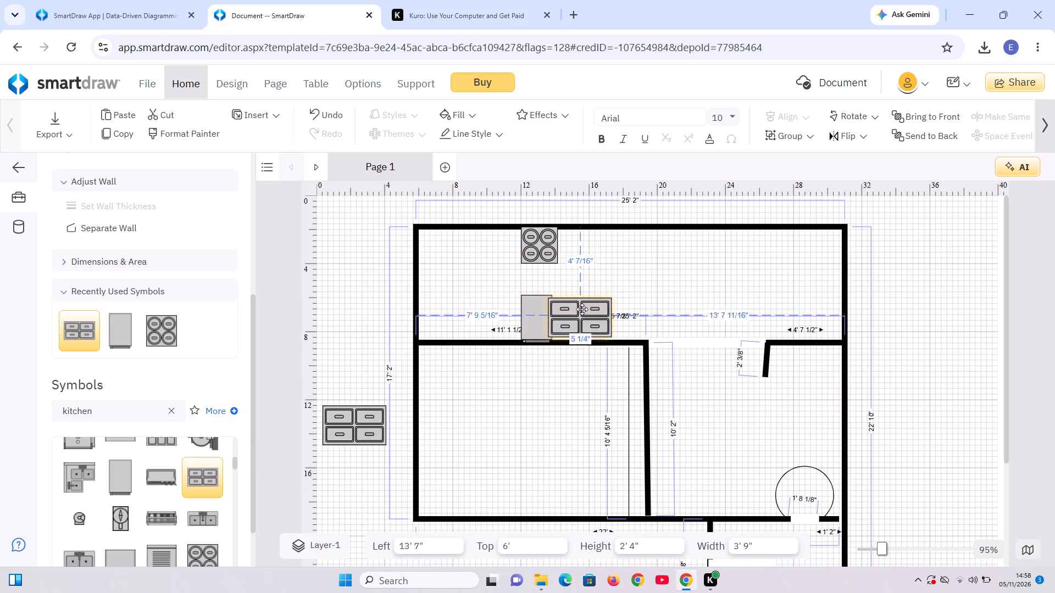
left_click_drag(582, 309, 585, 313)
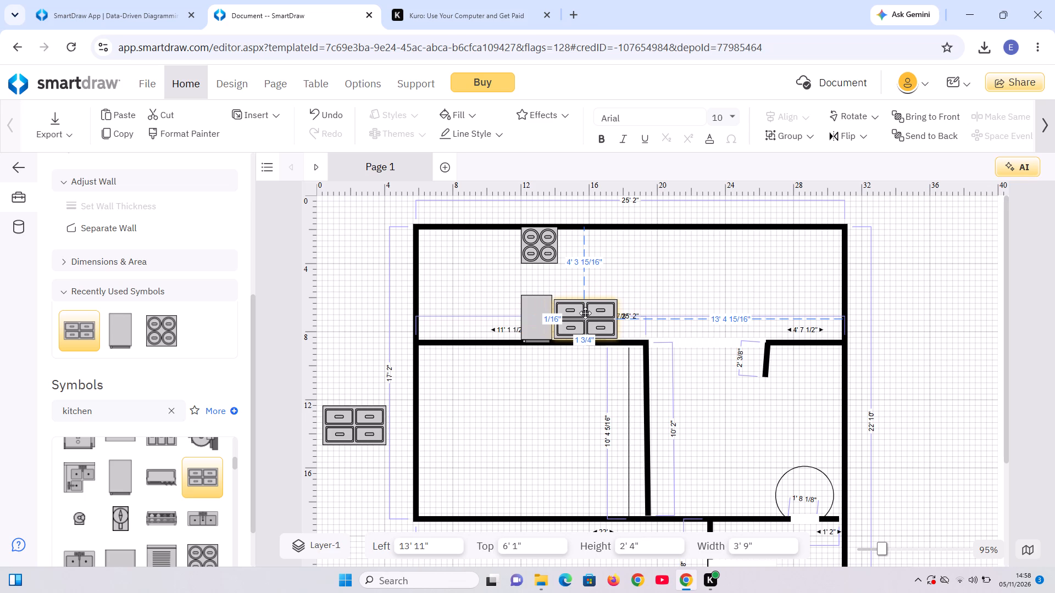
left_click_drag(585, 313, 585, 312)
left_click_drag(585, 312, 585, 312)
Replace the symbol library search with "sink".
scroll(152, 485, "up", 1)
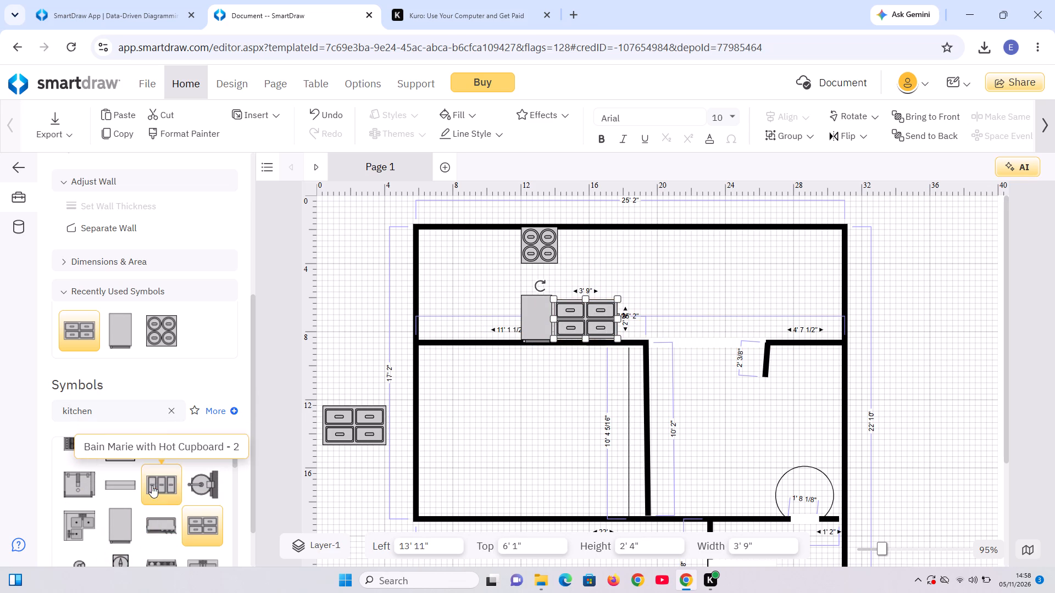
scroll(197, 482, "up", 1)
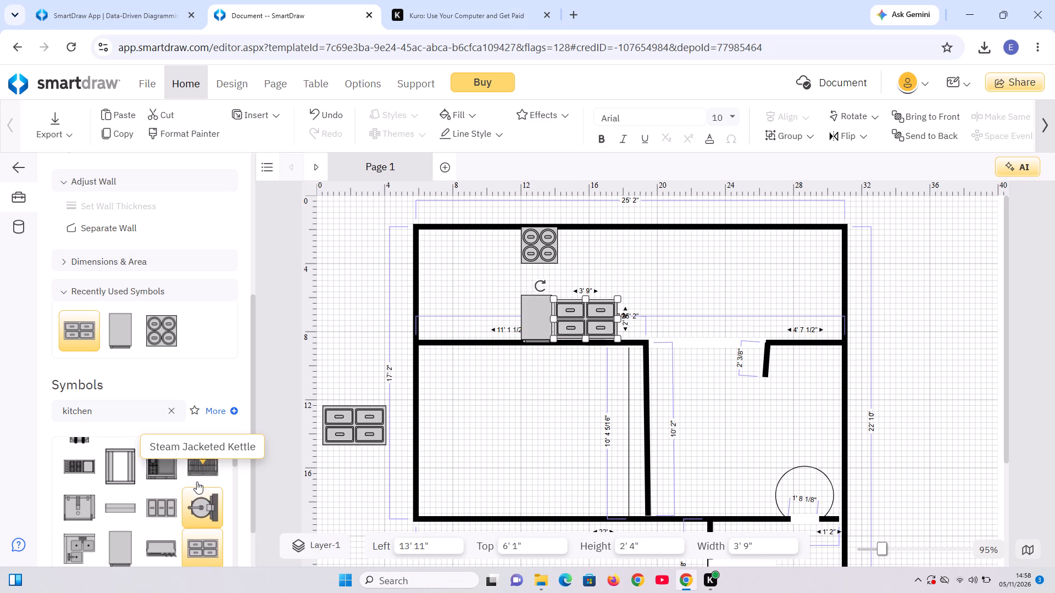
scroll(197, 482, "up", 5)
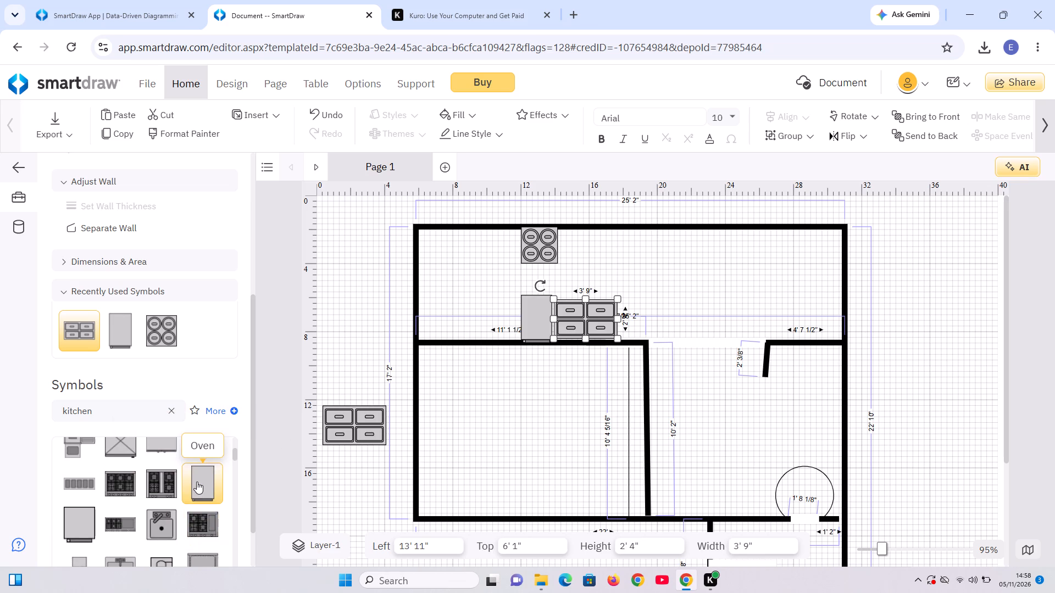
scroll(197, 482, "up", 1)
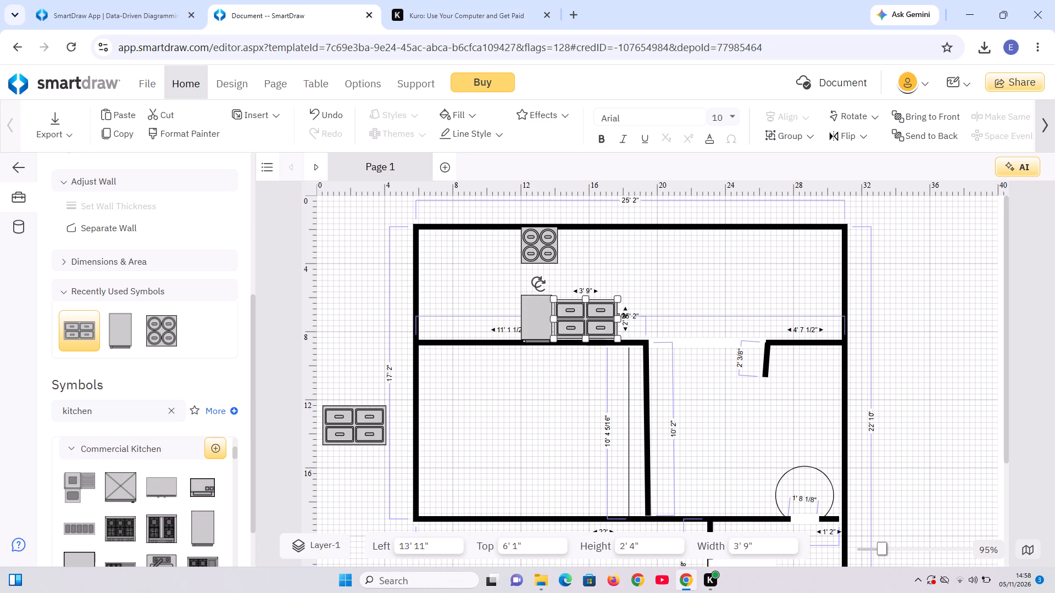
left_click(100, 410)
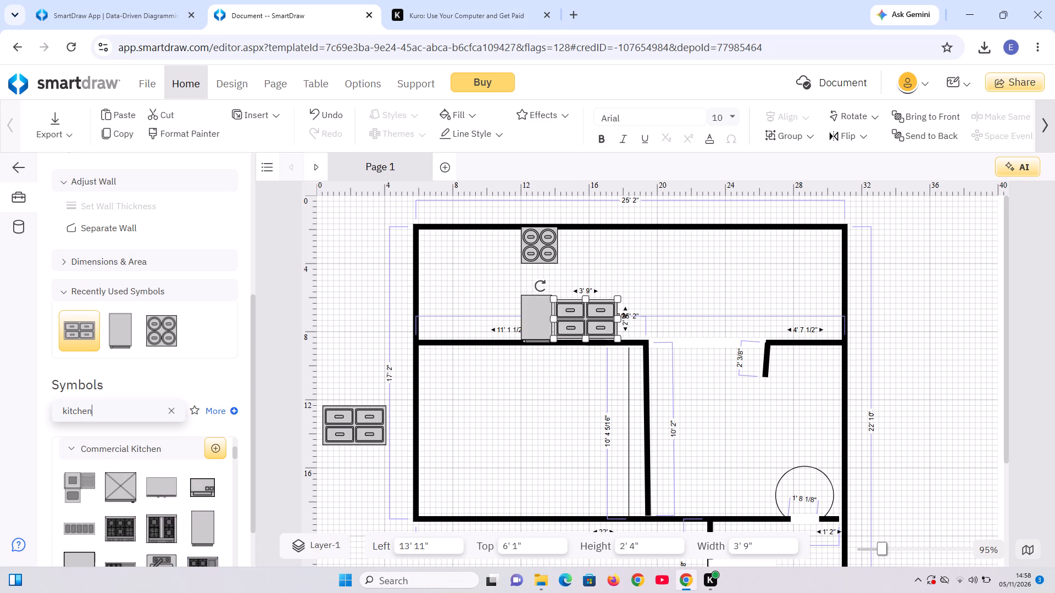
key("BackSpace")
key("BackSpace")
key("BackSpace")
key("BackSpace")
key("BackSpace")
key("BackSpace")
key("BackSpace")
key("BackSpace")
key("BackSpace")
key("BackSpace")
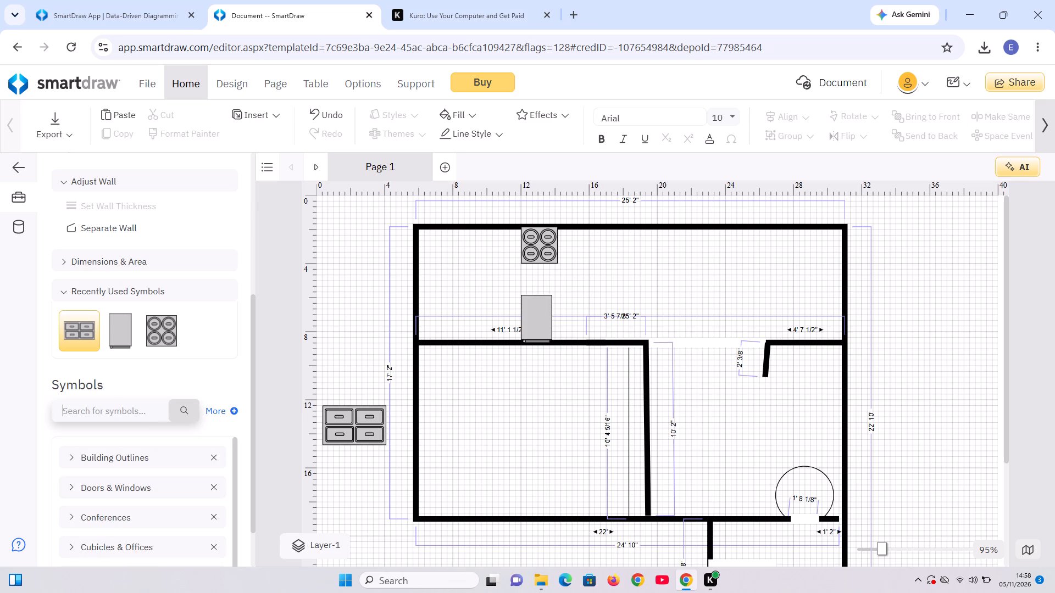
type("sink")
key("Return")
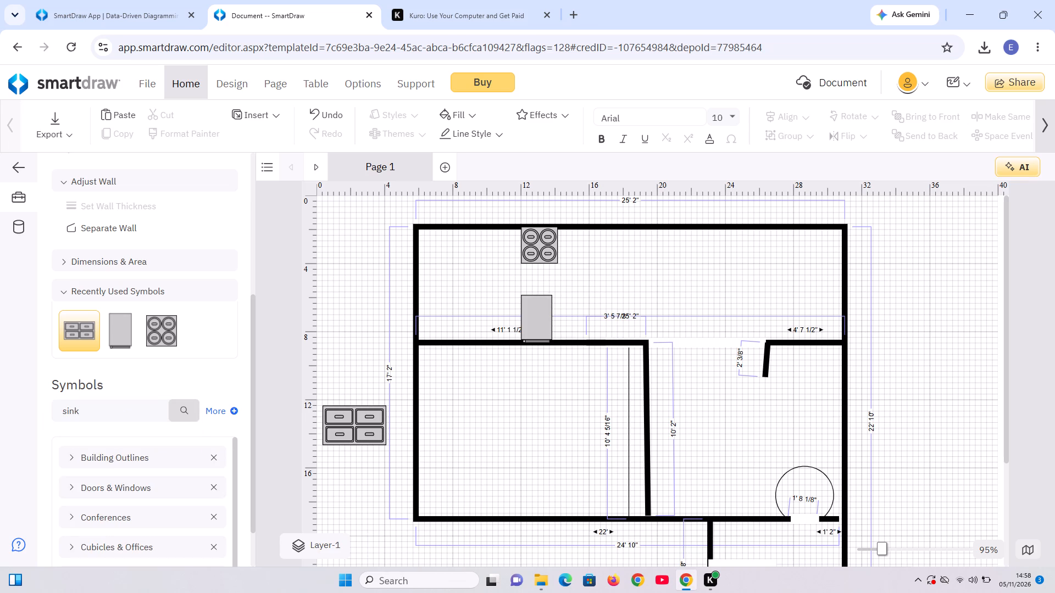
left_click(179, 412)
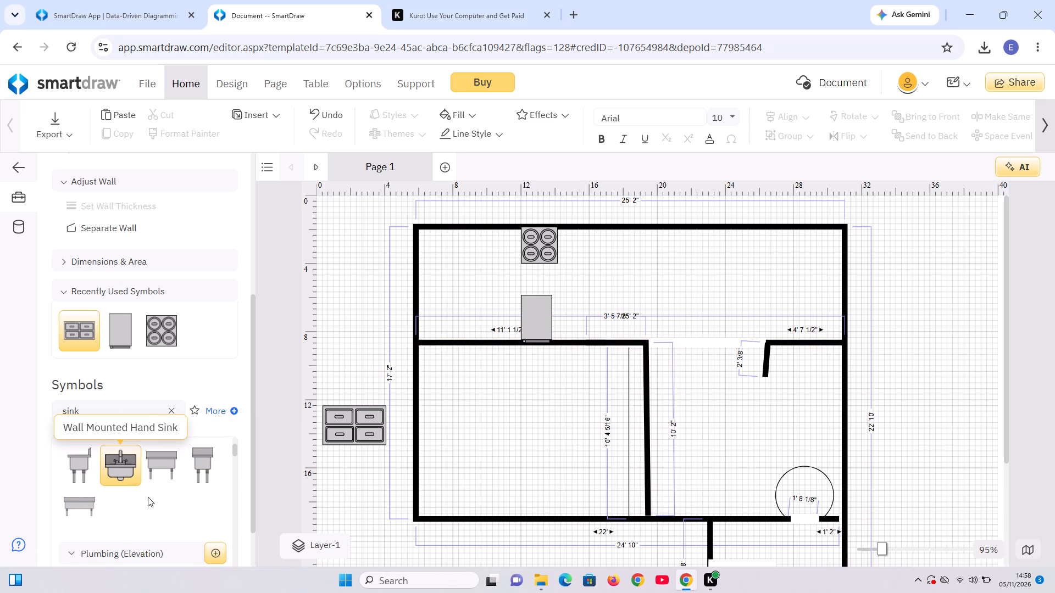
Add a Double Compartment Sink symbol to the floor plan.
left_click_drag(168, 469, 169, 469)
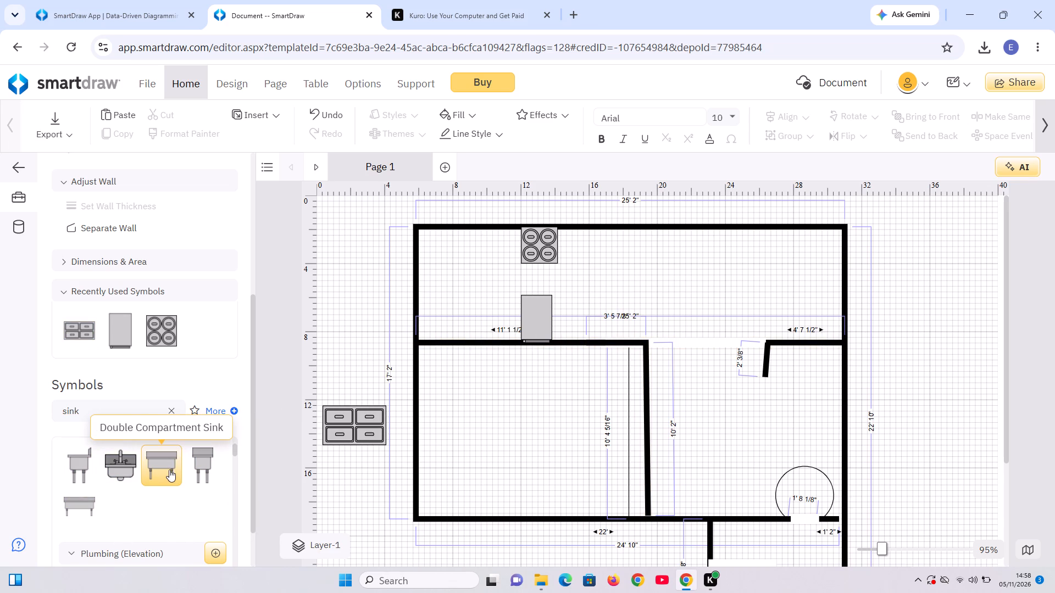
left_click_drag(169, 469, 323, 419)
double_click(160, 463)
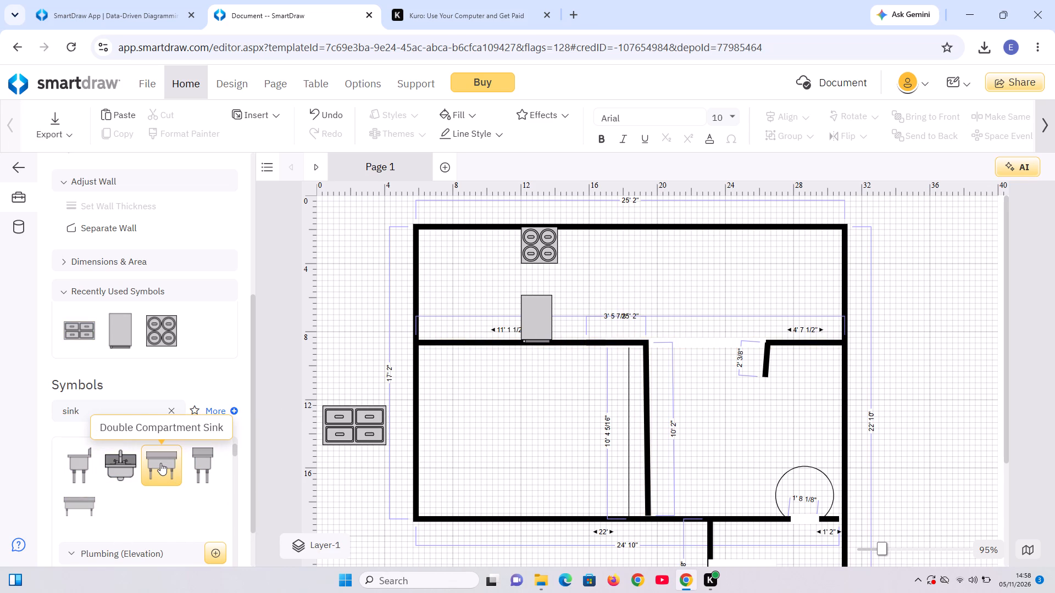
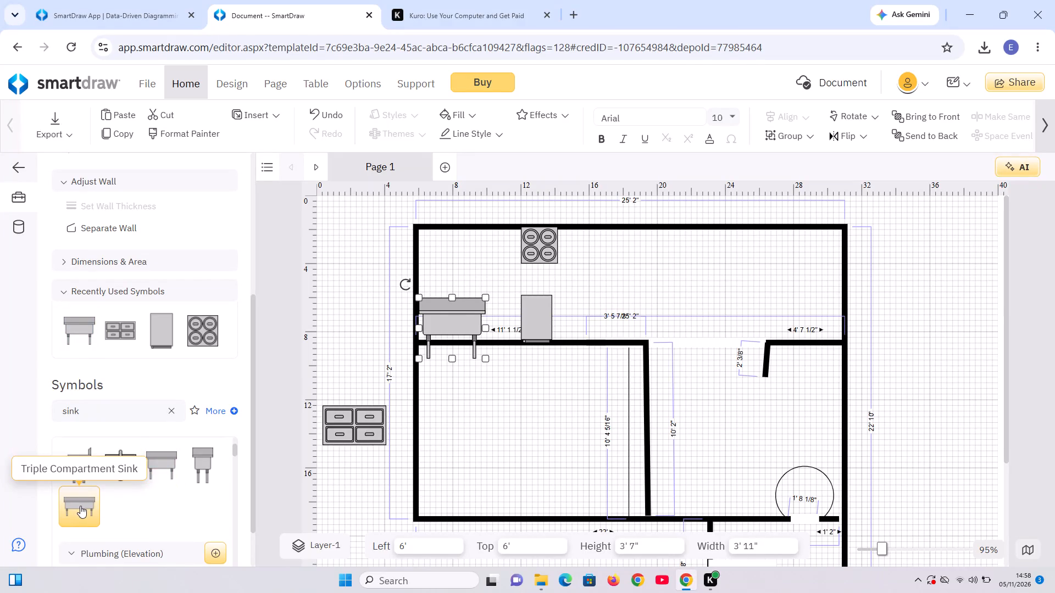
Delete the narrower sink symbol standing against the left outer wall.
left_click(460, 310)
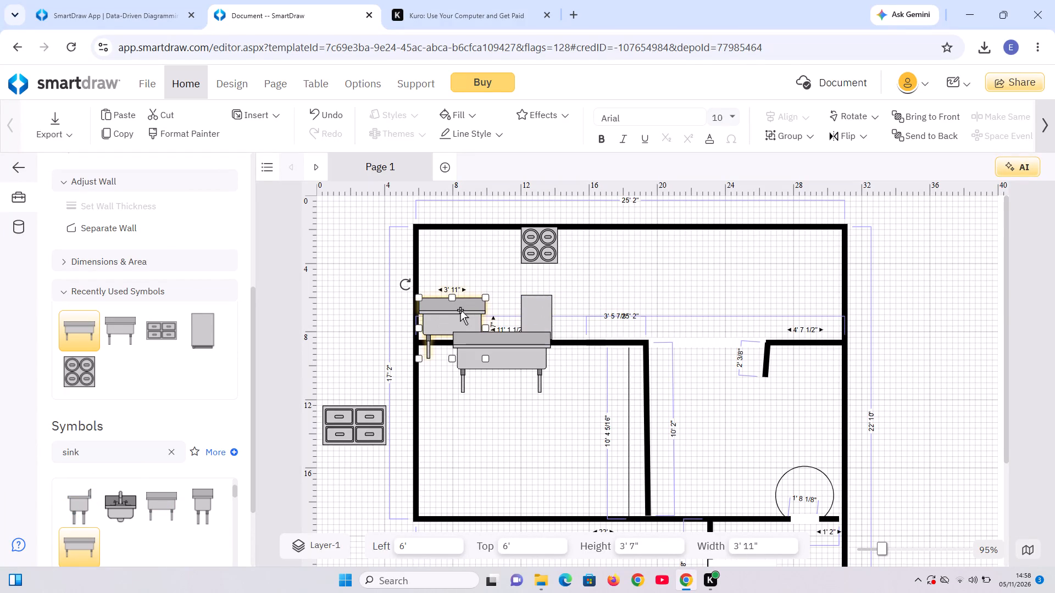
left_click_drag(460, 310, 318, 270)
right_click(318, 270)
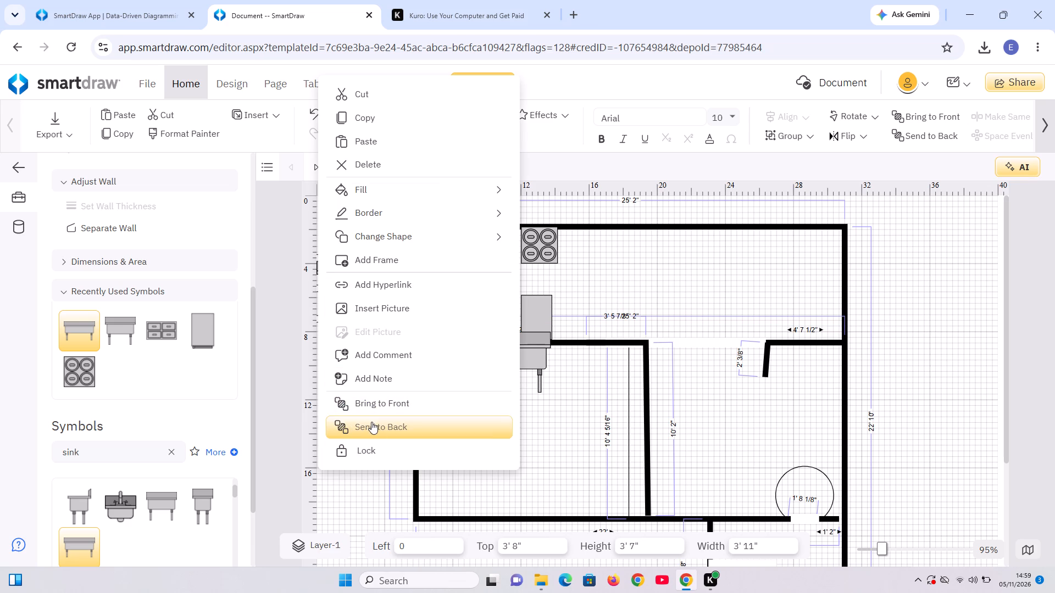
left_click(385, 169)
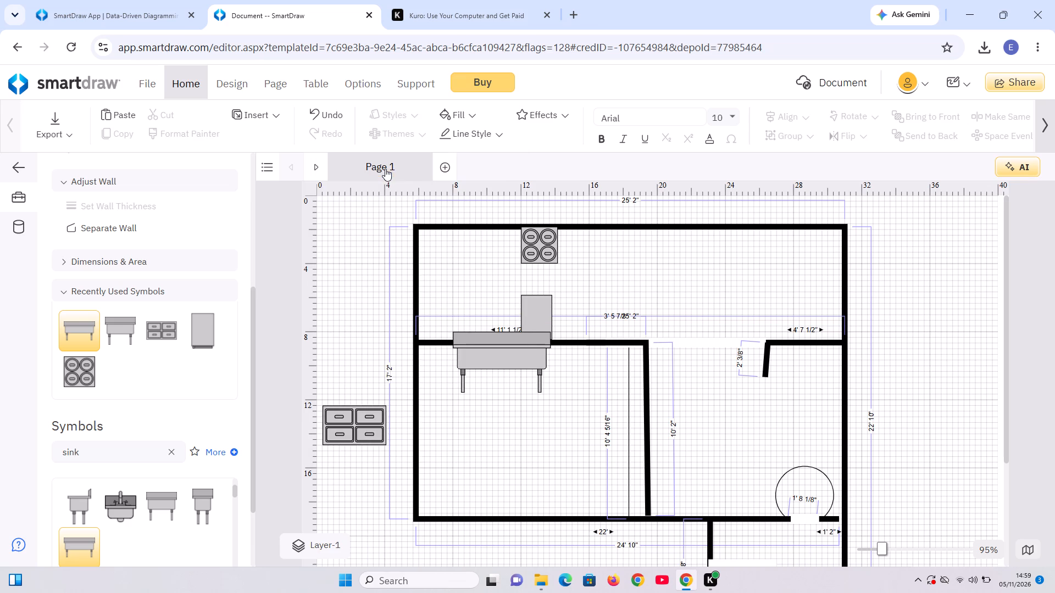
Move the remaining wide sink against the top outer wall beside the four-burner stove, at about 14' 3" left and 1' 10" top.
left_click_drag(505, 365, 614, 273)
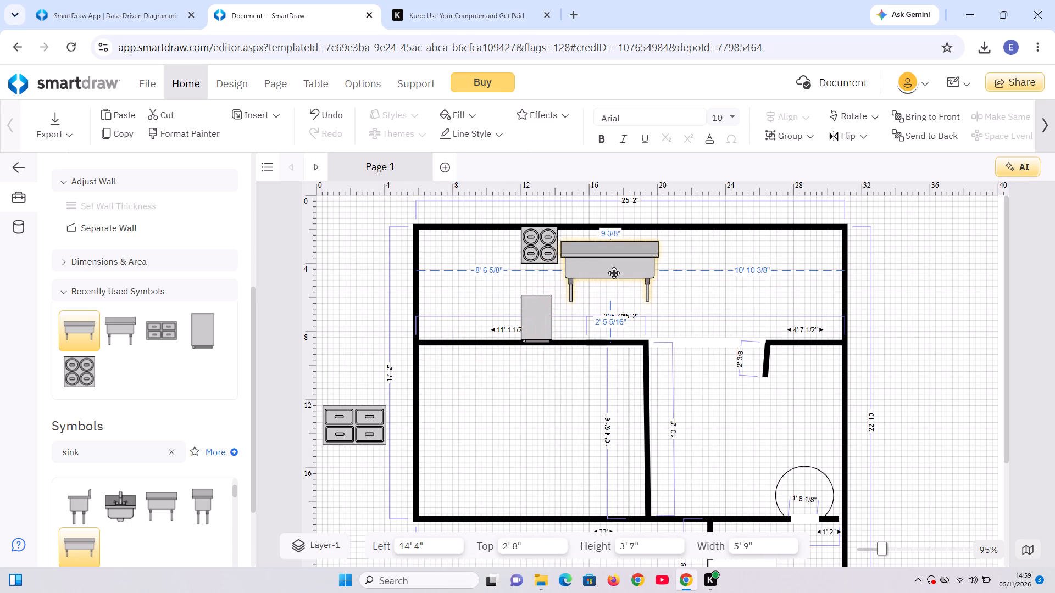
left_click_drag(614, 273, 612, 262)
Resize the sink beside the four-burner stove to about 5' 1" wide and 2' 2" high.
left_click_drag(657, 258, 688, 254)
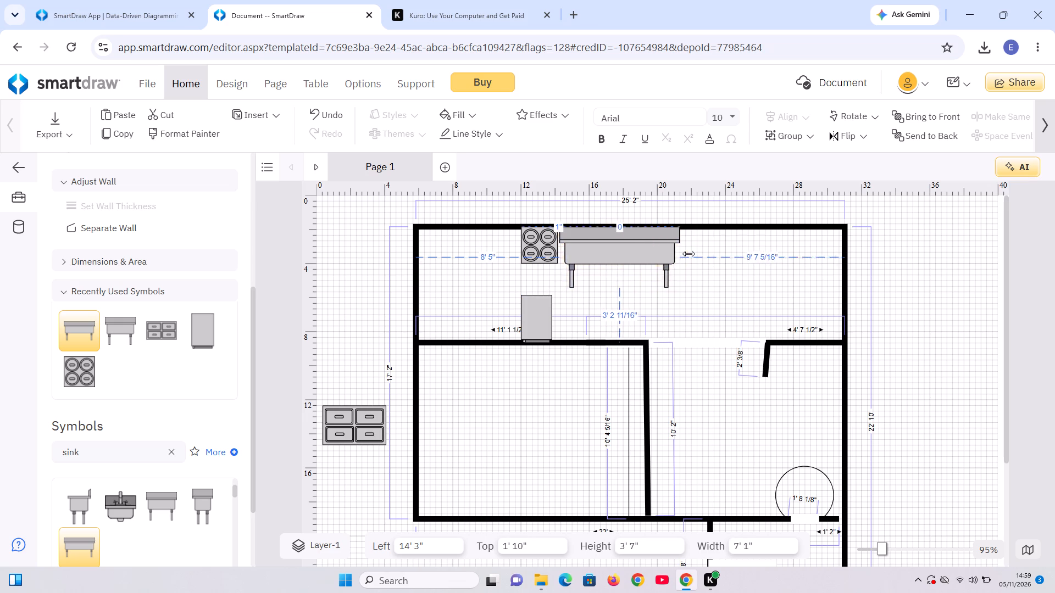
left_click_drag(688, 254, 650, 264)
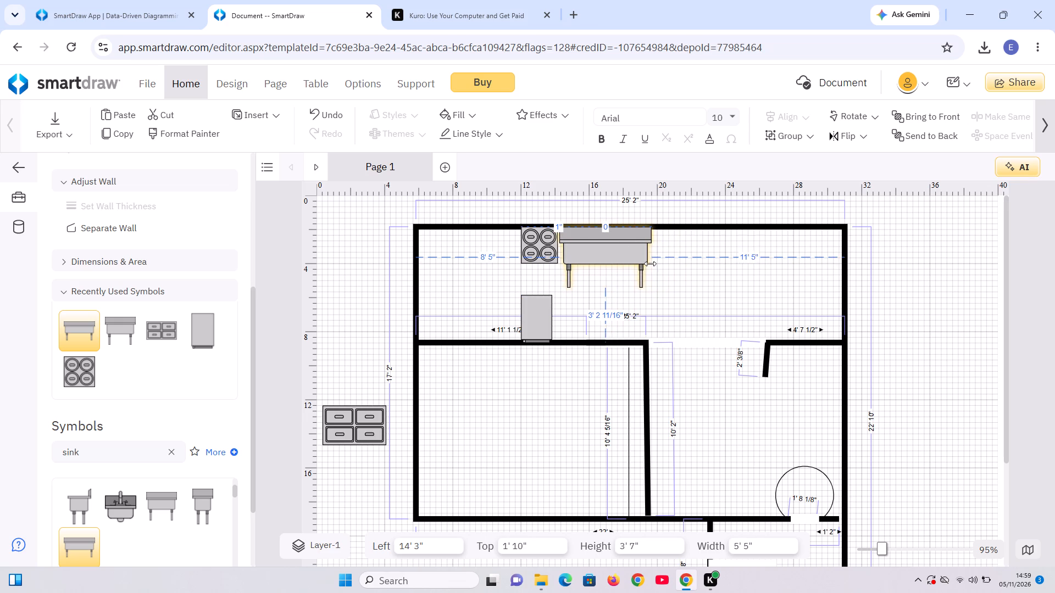
left_click_drag(650, 264, 643, 264)
left_click_drag(603, 289, 603, 288)
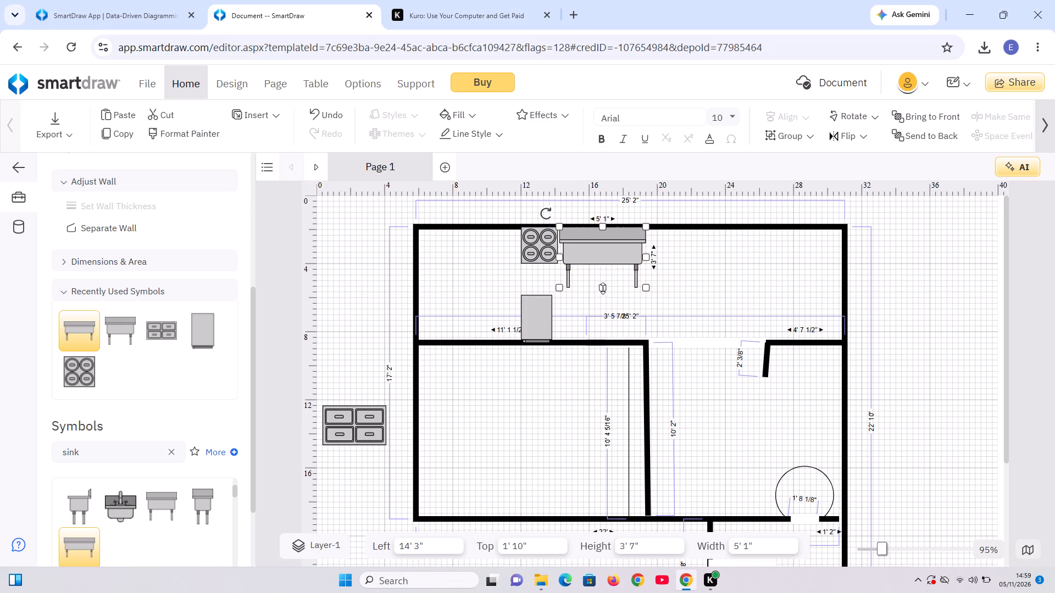
left_click_drag(603, 288, 605, 264)
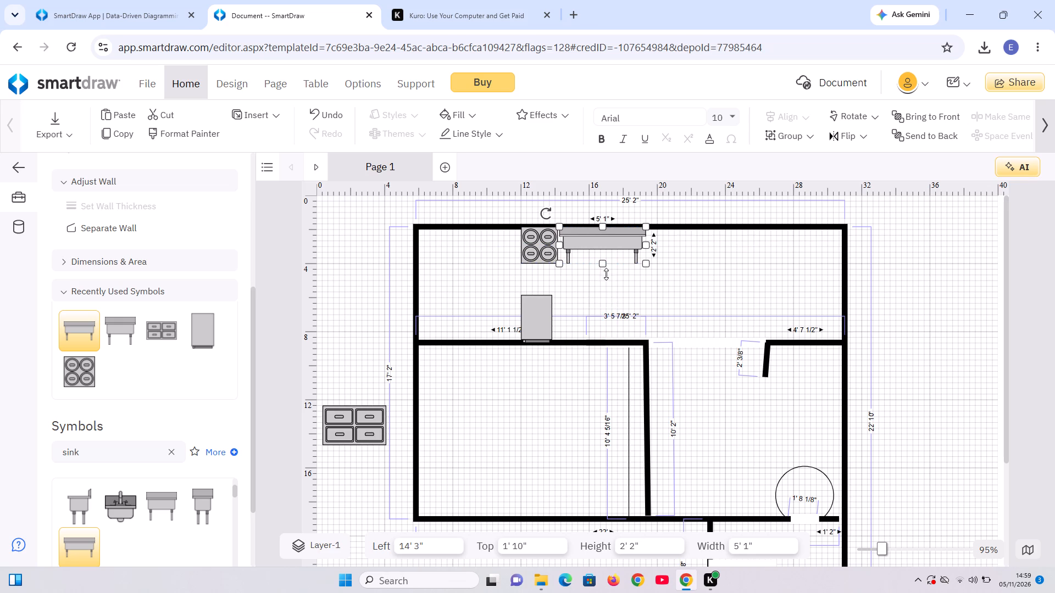
left_click(604, 299)
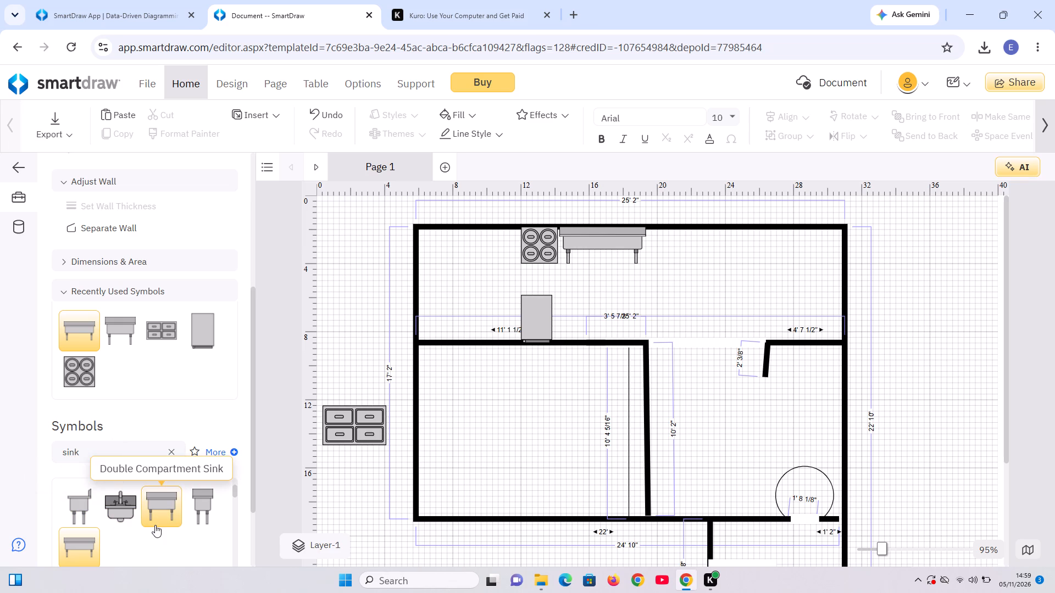
Clear the "sink" term from the symbol library search.
left_click(93, 444)
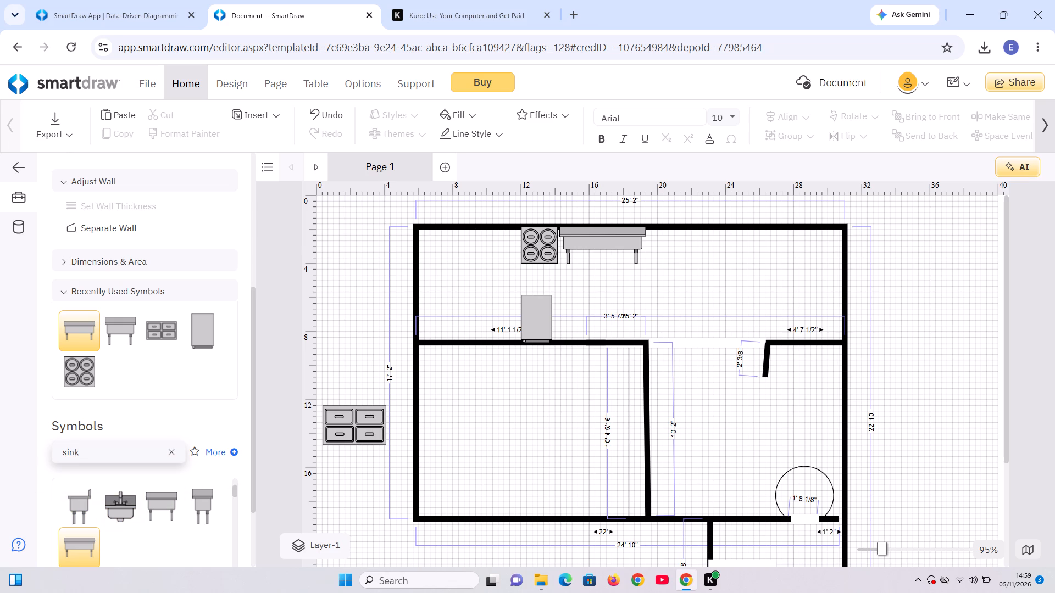
key("BackSpace")
key("Return")
key("BackSpace")
key("BackSpace")
key("BackSpace")
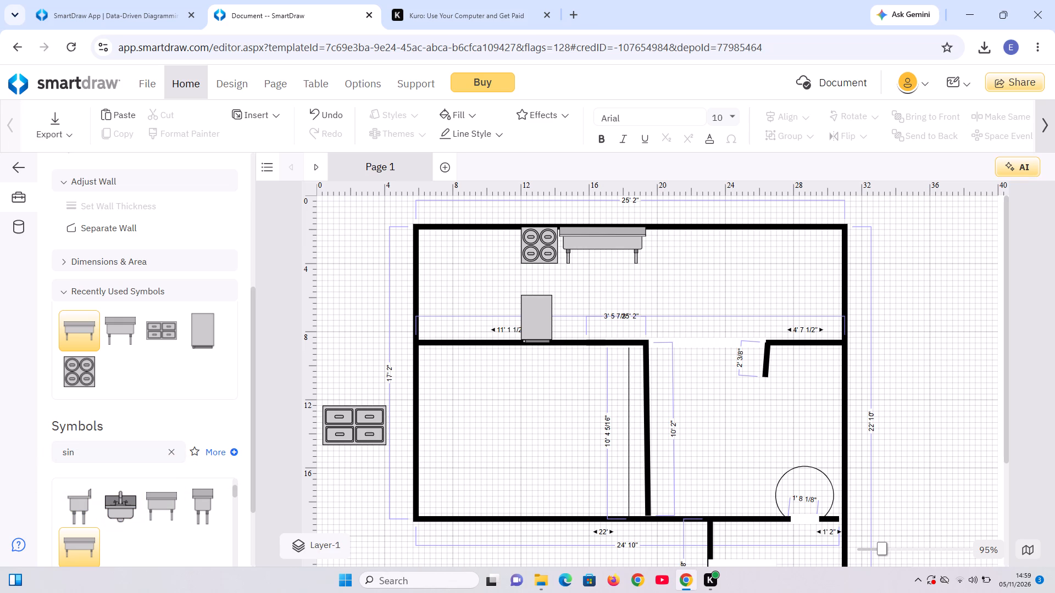
left_click(95, 455)
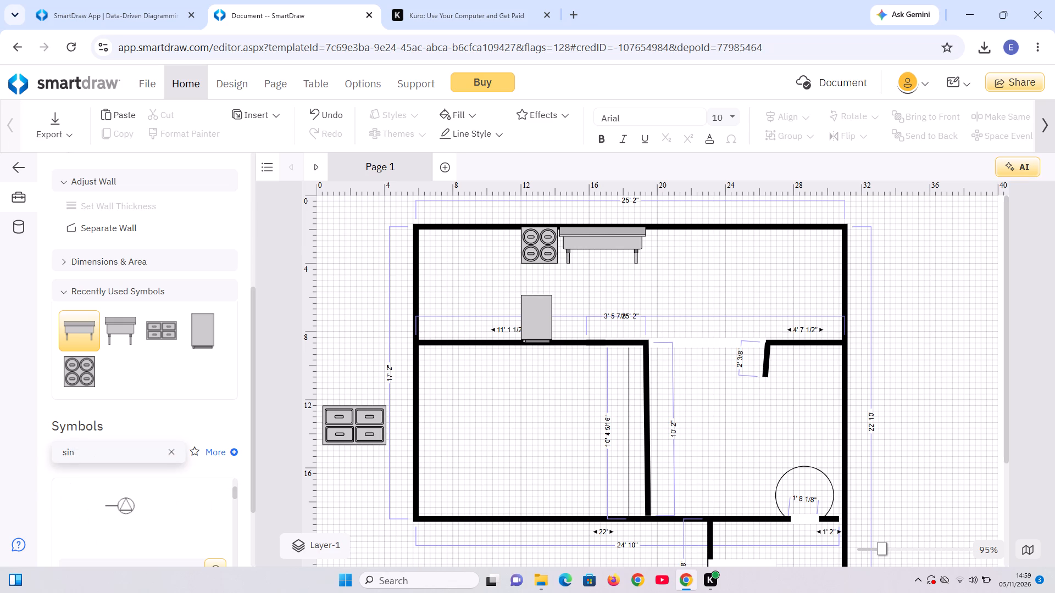
key("BackSpace")
key("BackSpace")
key("BackSpace")
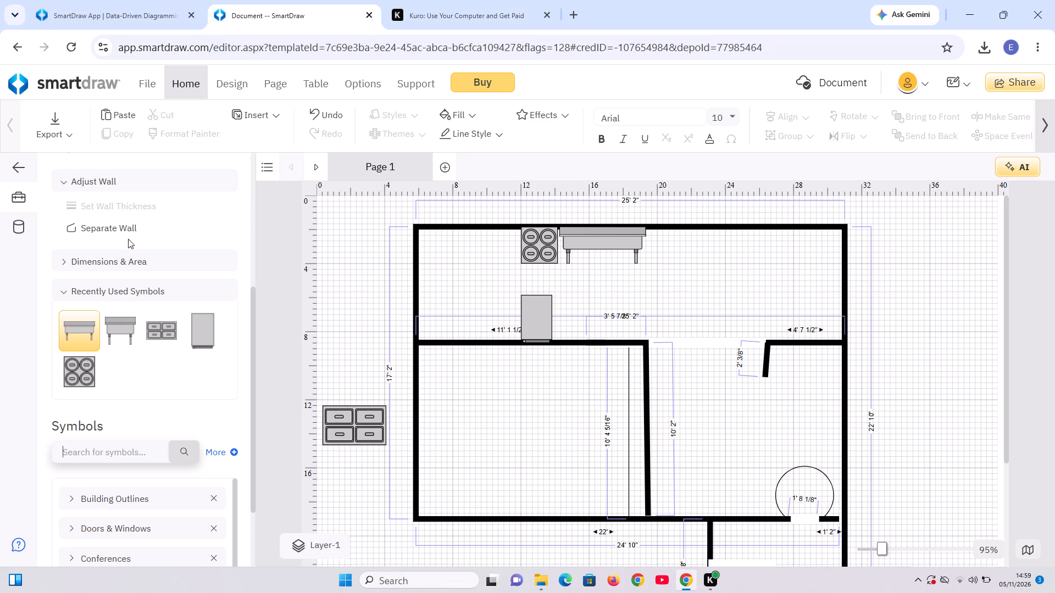
Draw a vertical wall about 3' 10" long down from the top outer wall, just past the sink's free end.
scroll(142, 214, "up", 5)
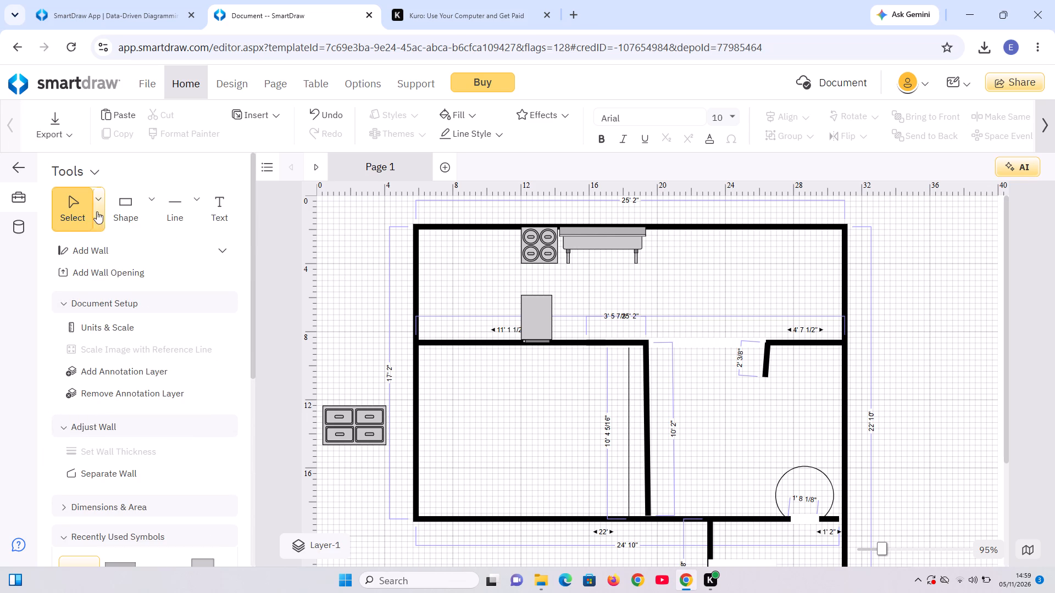
left_click(91, 258)
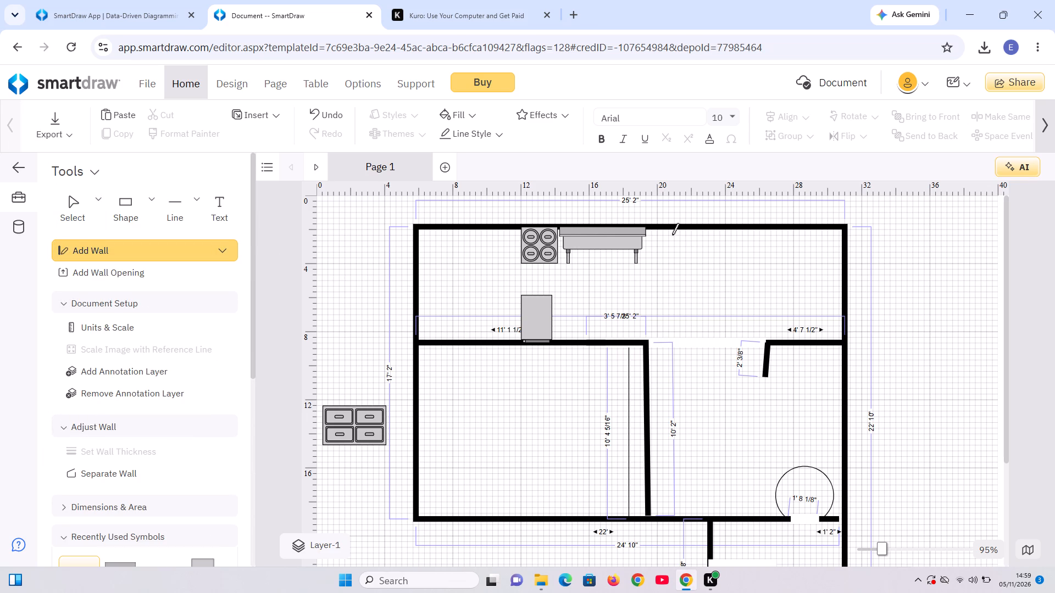
left_click(657, 232)
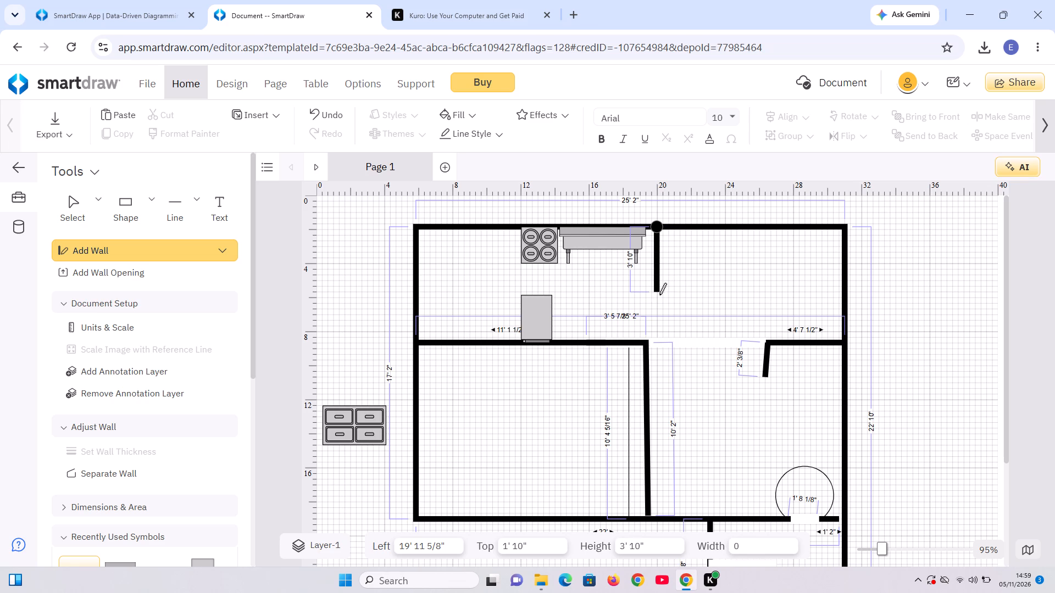
left_click(659, 294)
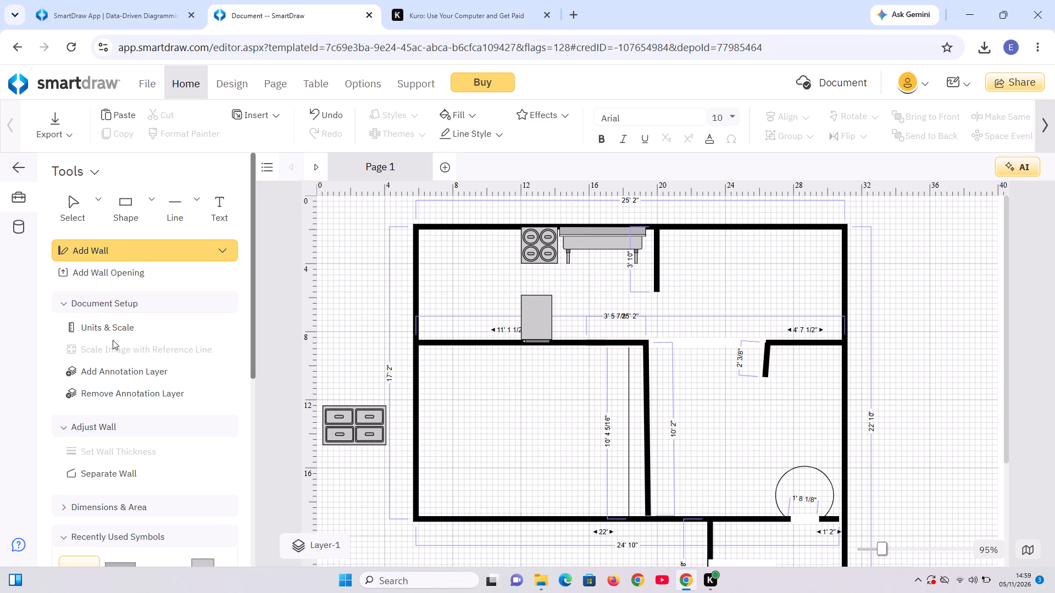
left_click(75, 216)
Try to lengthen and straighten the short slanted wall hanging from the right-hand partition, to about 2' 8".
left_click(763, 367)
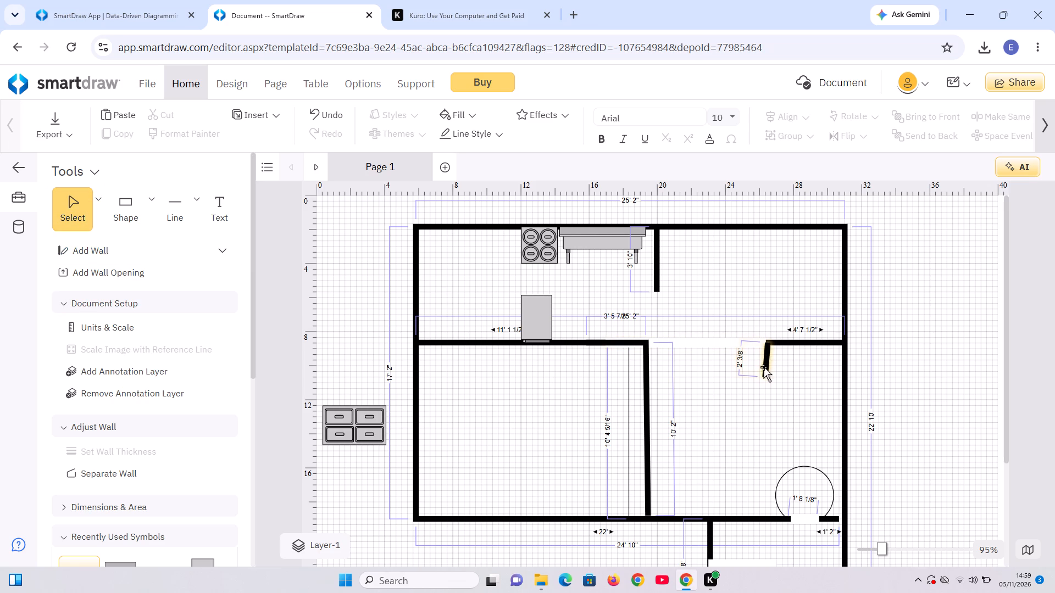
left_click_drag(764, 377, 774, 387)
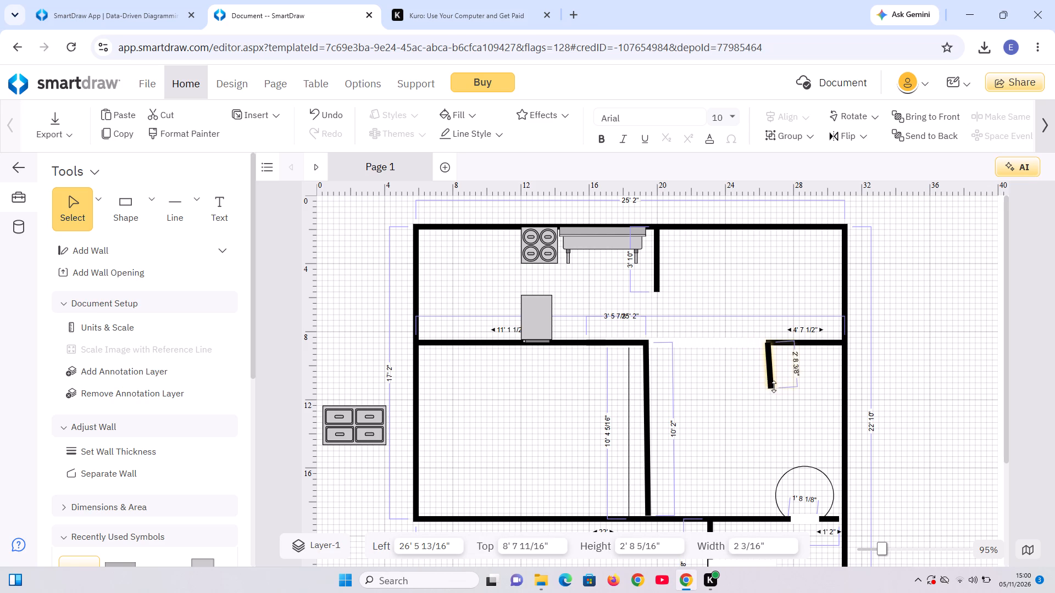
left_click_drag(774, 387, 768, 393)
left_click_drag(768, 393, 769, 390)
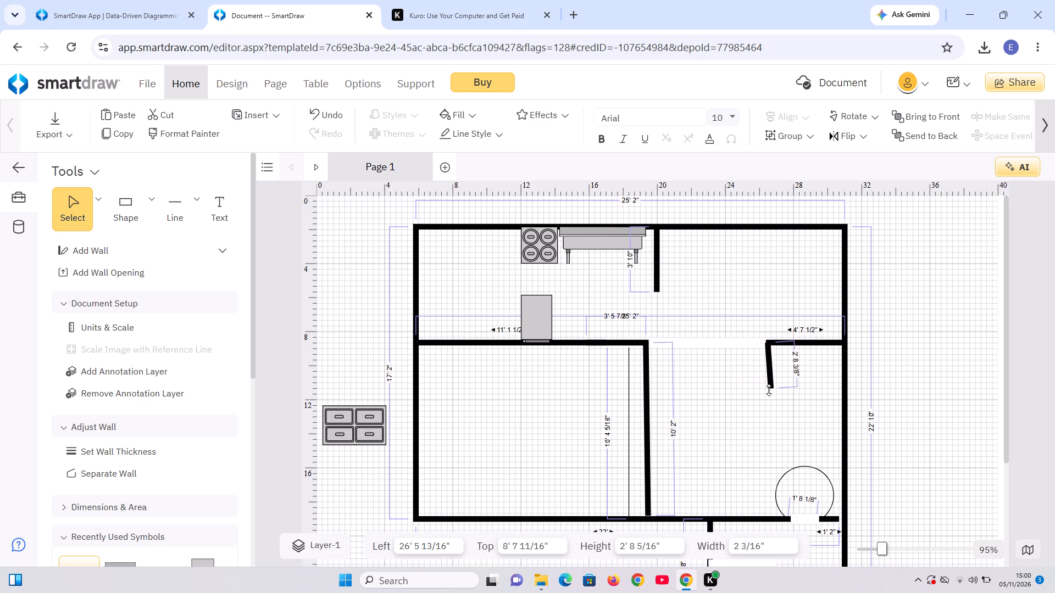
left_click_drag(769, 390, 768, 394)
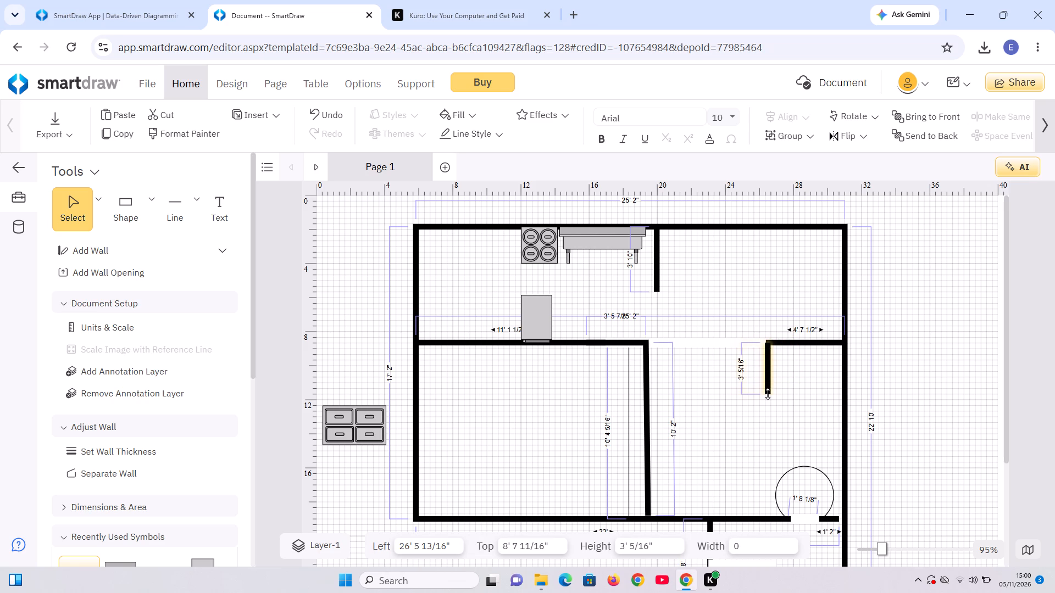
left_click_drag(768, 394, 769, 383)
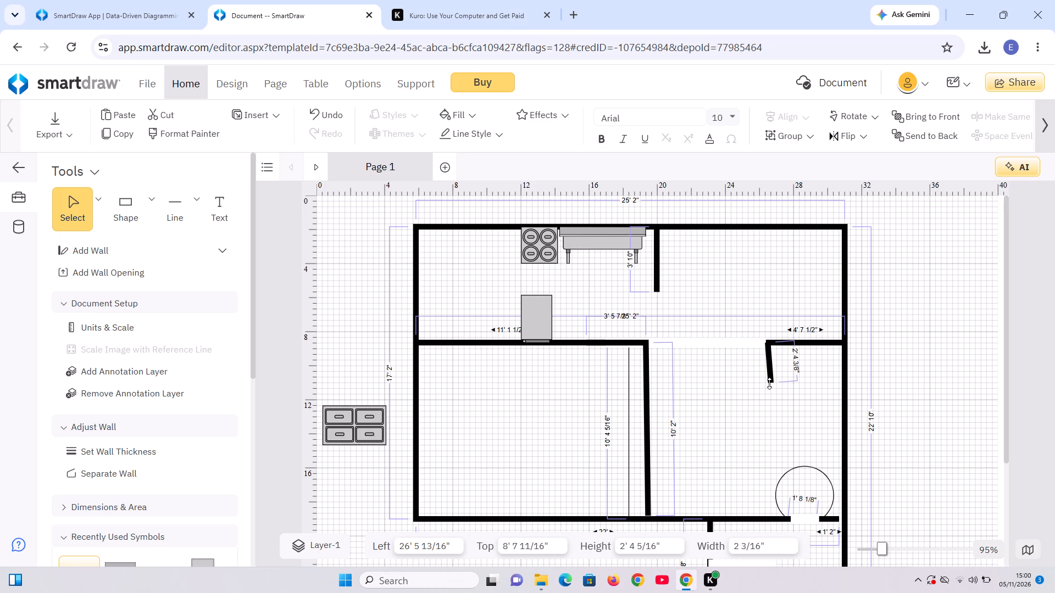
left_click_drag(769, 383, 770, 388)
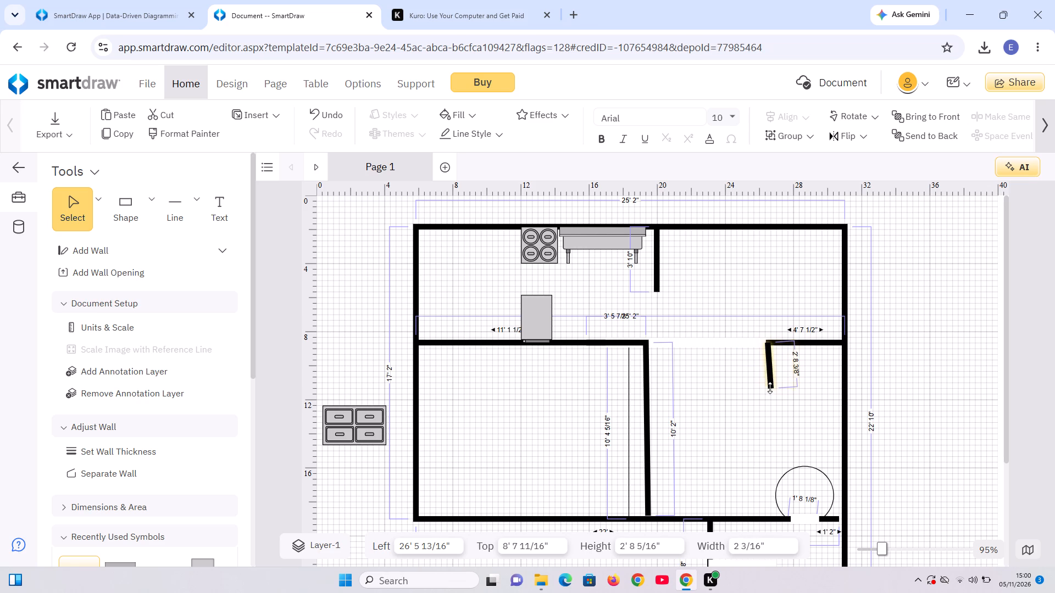
Cut the short slanted wall at the end of the right-hand partition out of the plan.
right_click(768, 371)
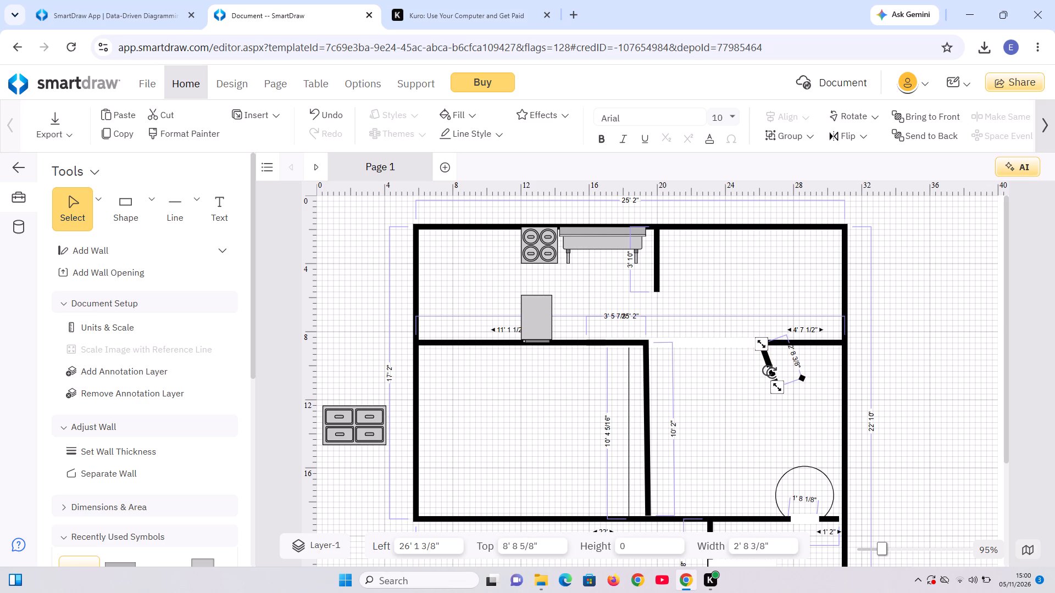
right_click(768, 371)
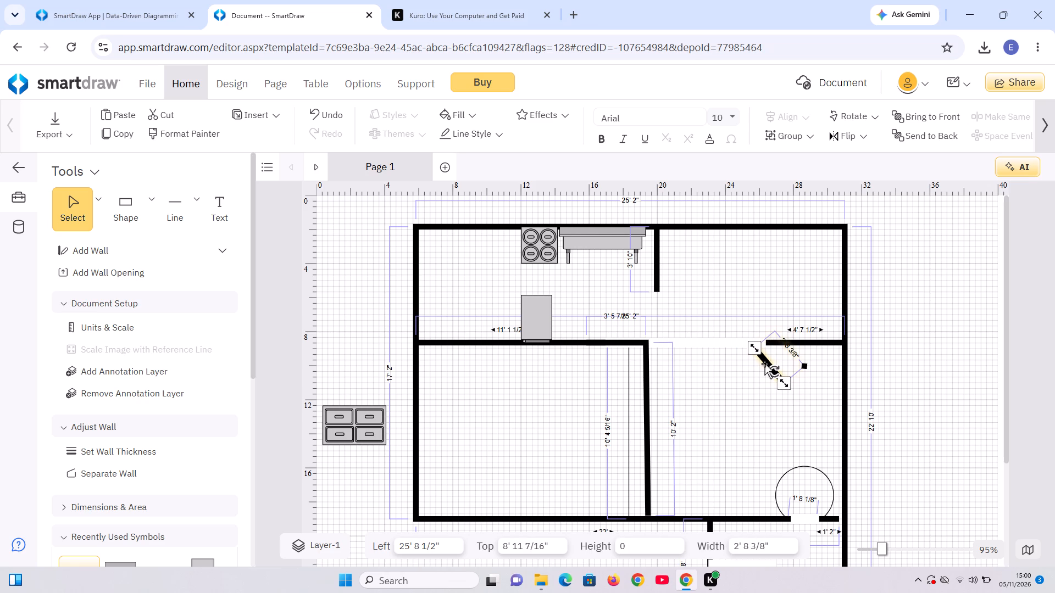
right_click(764, 363)
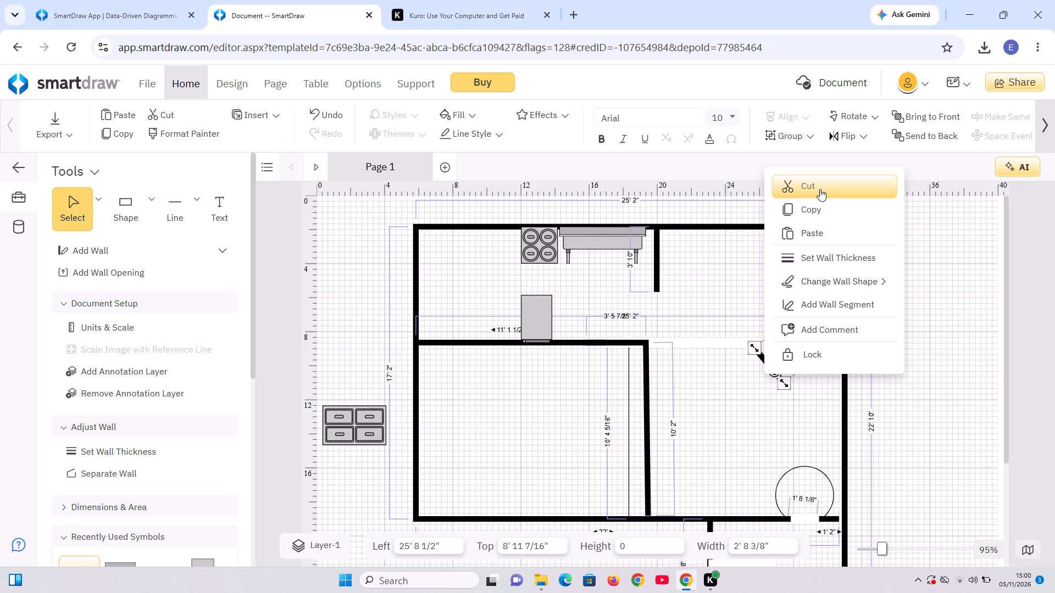
left_click(820, 188)
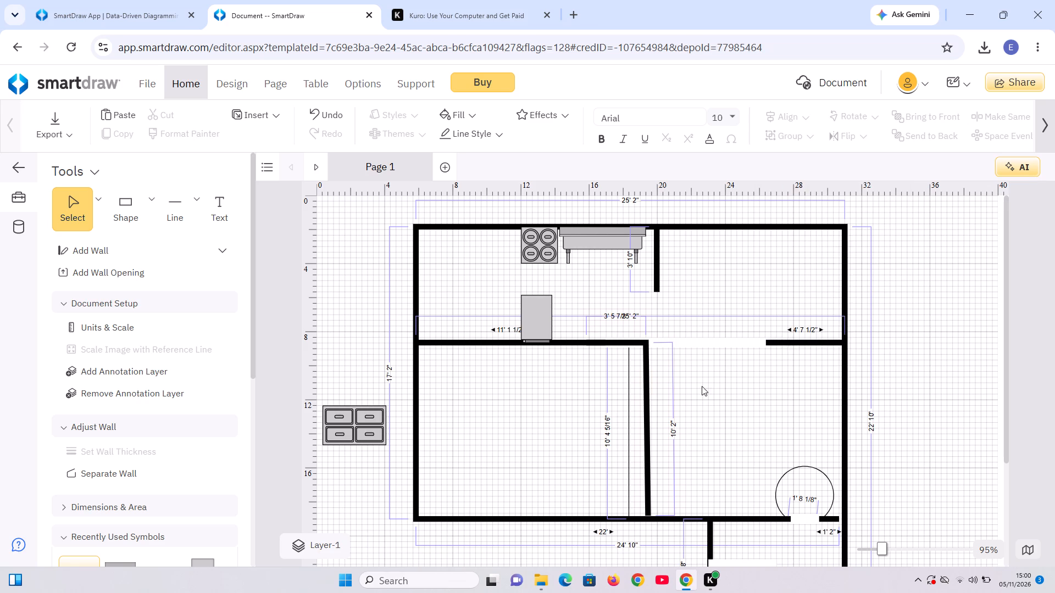
Search the symbol library for "dinning table".
left_click(473, 271)
left_click_drag(473, 271, 157, 238)
scroll(145, 369, "down", 3)
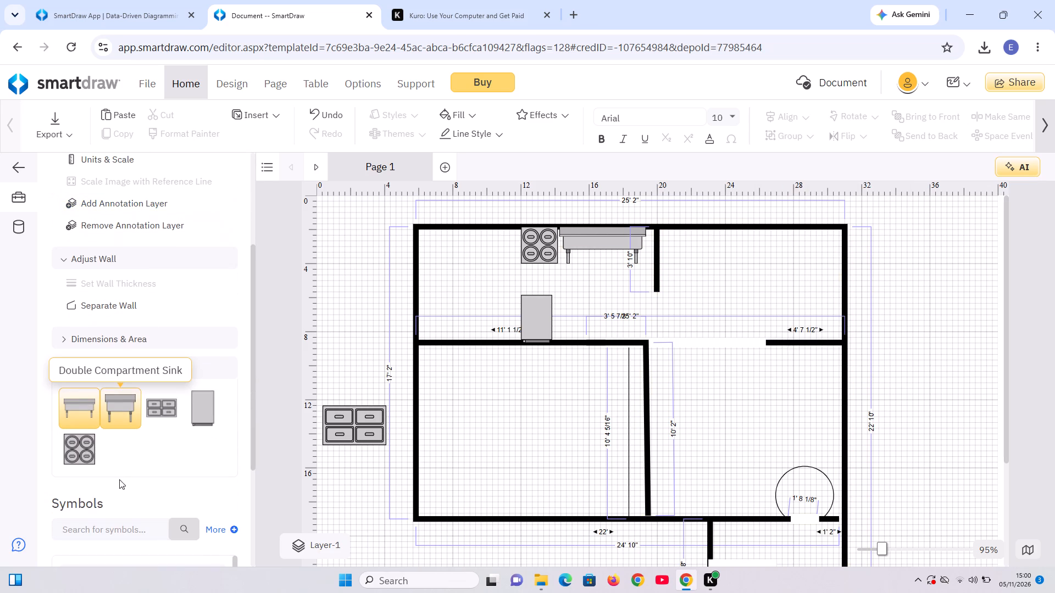
left_click(108, 532)
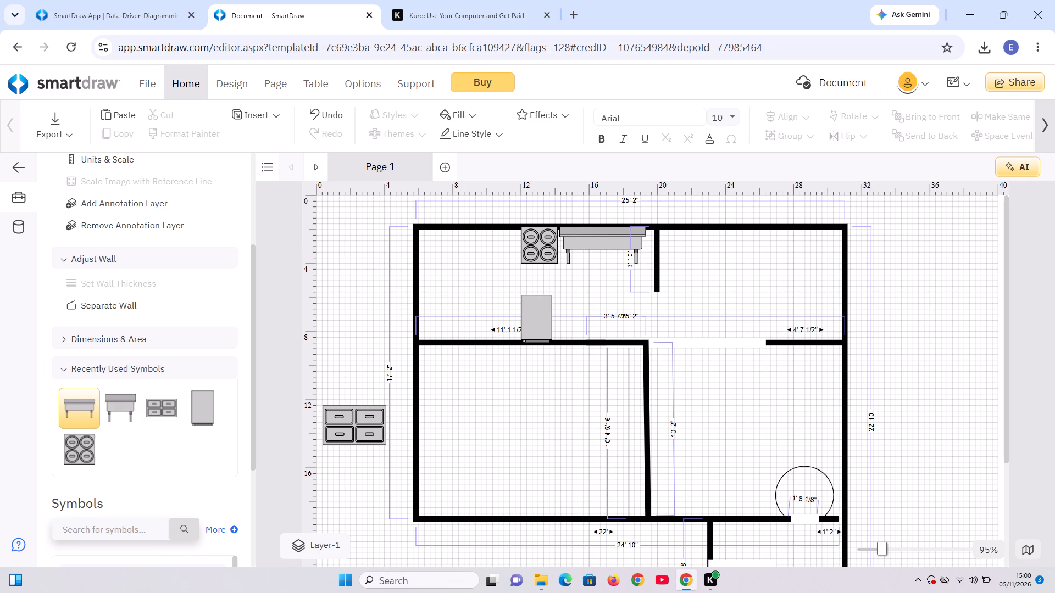
type("dinn")
type("ing tab")
type("le")
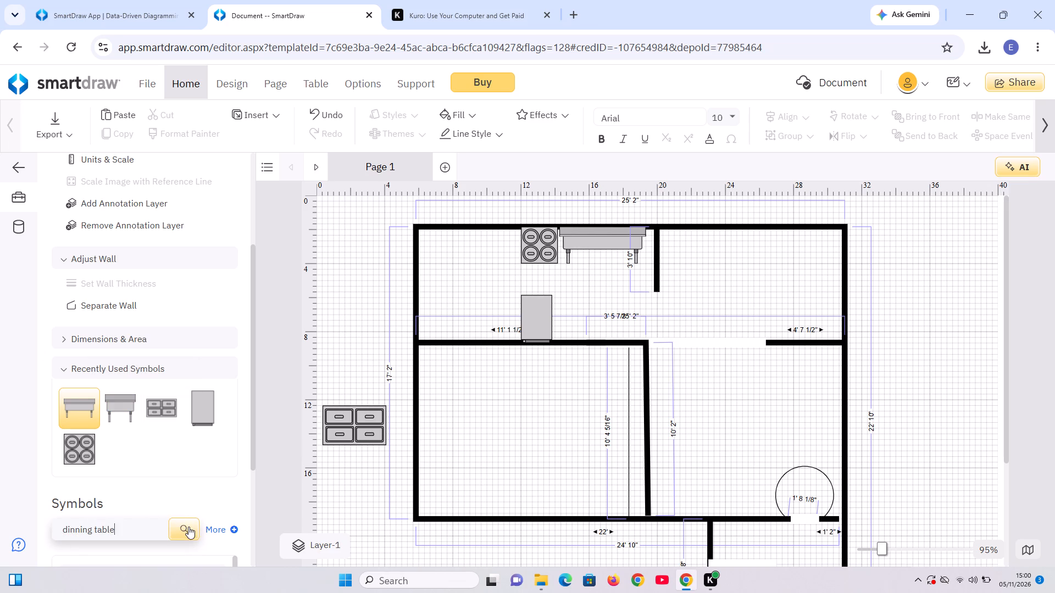
left_click(188, 527)
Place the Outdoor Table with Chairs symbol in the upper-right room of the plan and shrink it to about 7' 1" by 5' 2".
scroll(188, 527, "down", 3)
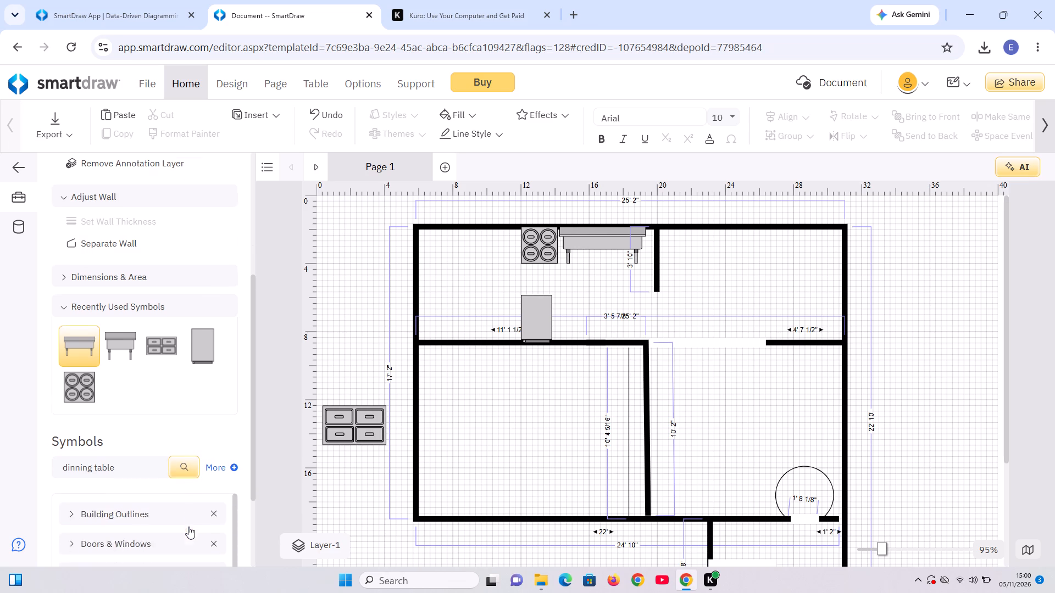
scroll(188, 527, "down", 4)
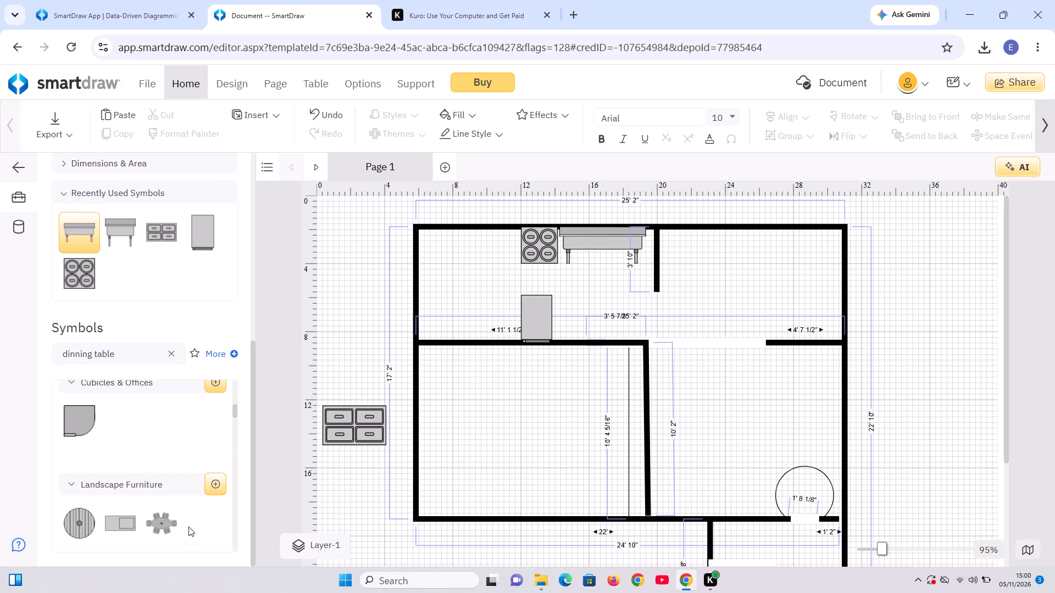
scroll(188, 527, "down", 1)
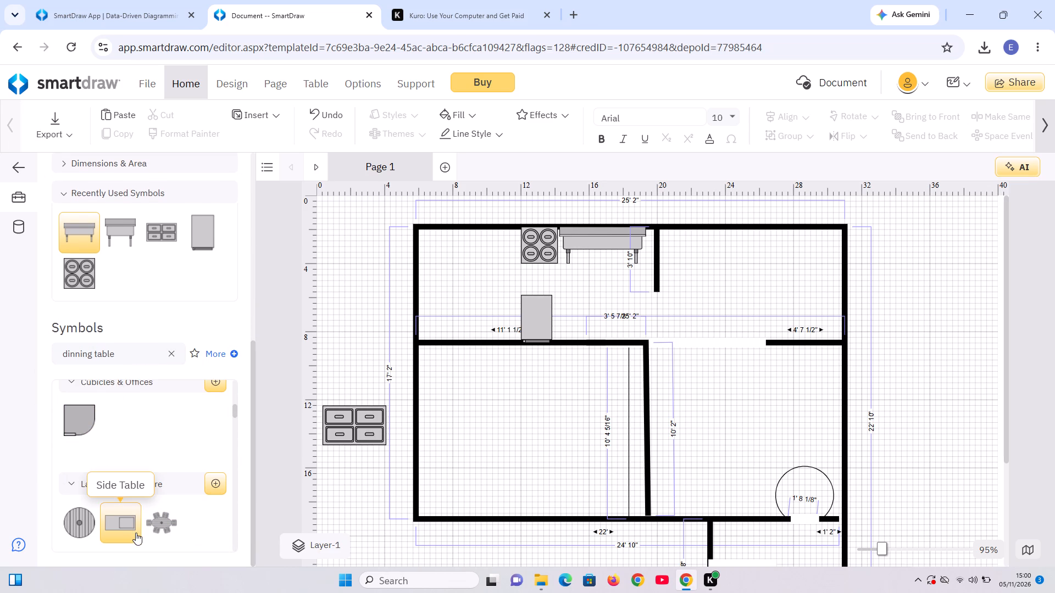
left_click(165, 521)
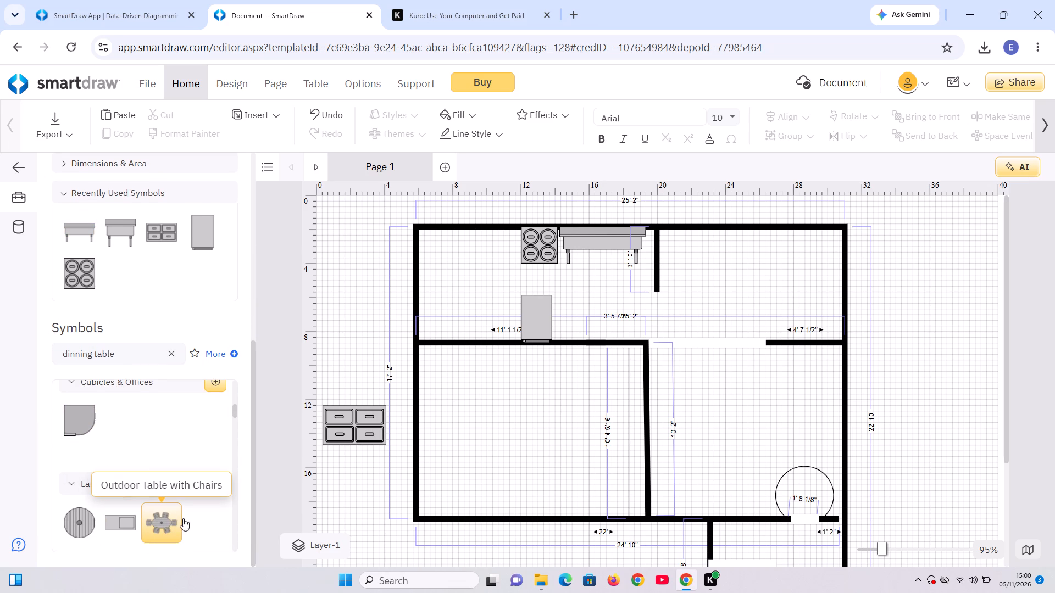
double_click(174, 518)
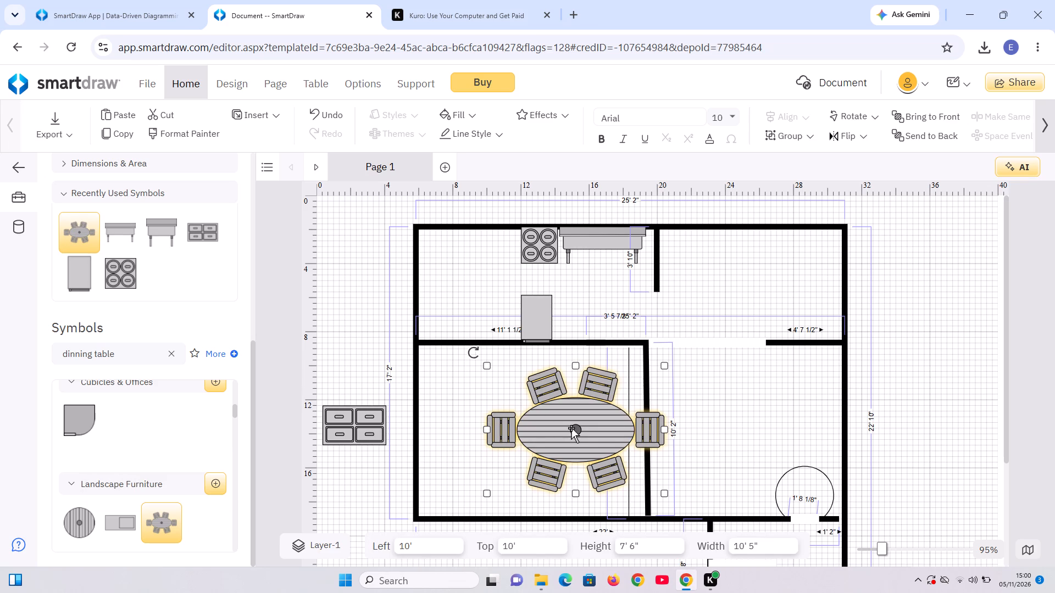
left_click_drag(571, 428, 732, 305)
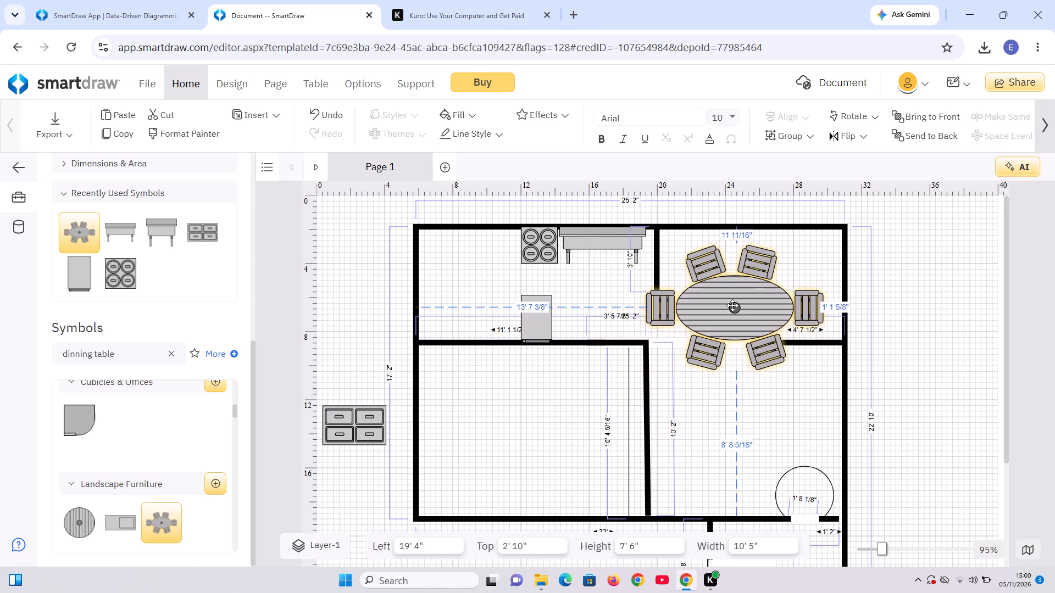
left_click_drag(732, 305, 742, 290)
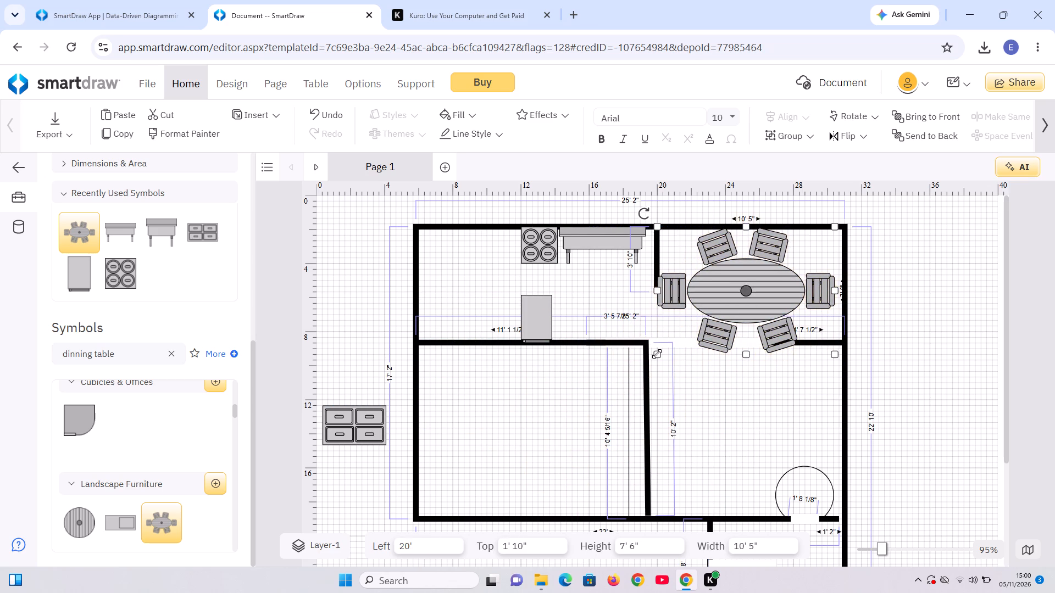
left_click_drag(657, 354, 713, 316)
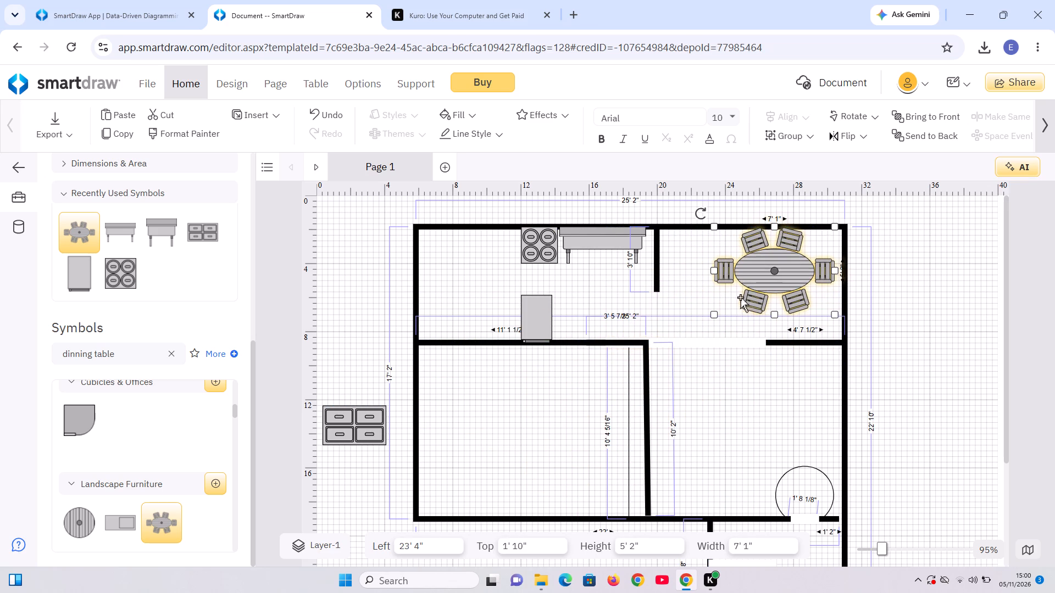
Find the rectangular table with eight chairs among the Tables symbols and add it to the plan.
scroll(119, 507, "down", 3)
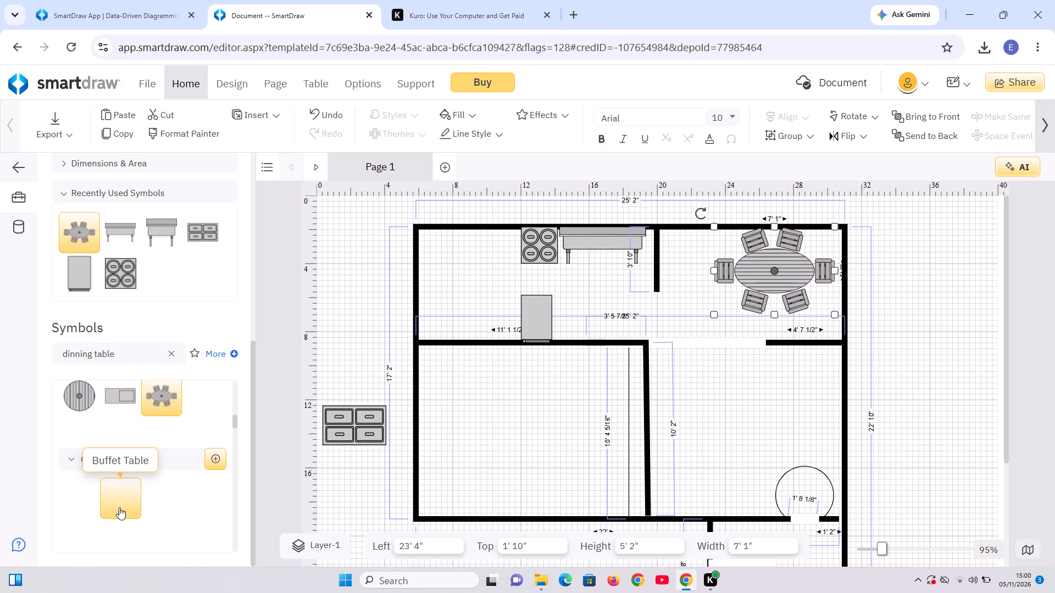
scroll(119, 507, "down", 3)
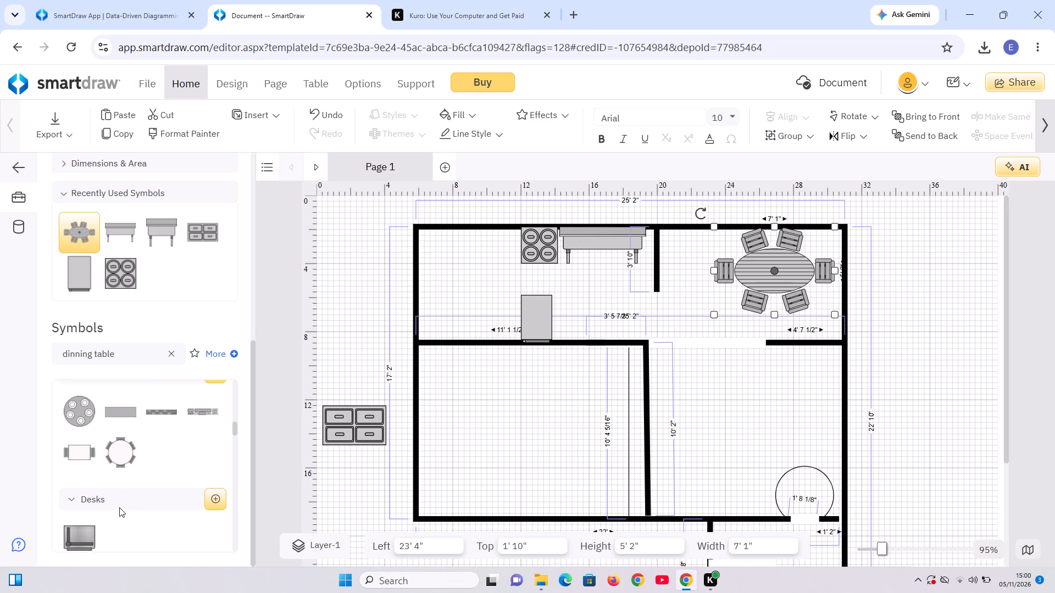
scroll(119, 507, "down", 2)
scroll(119, 507, "right", 1)
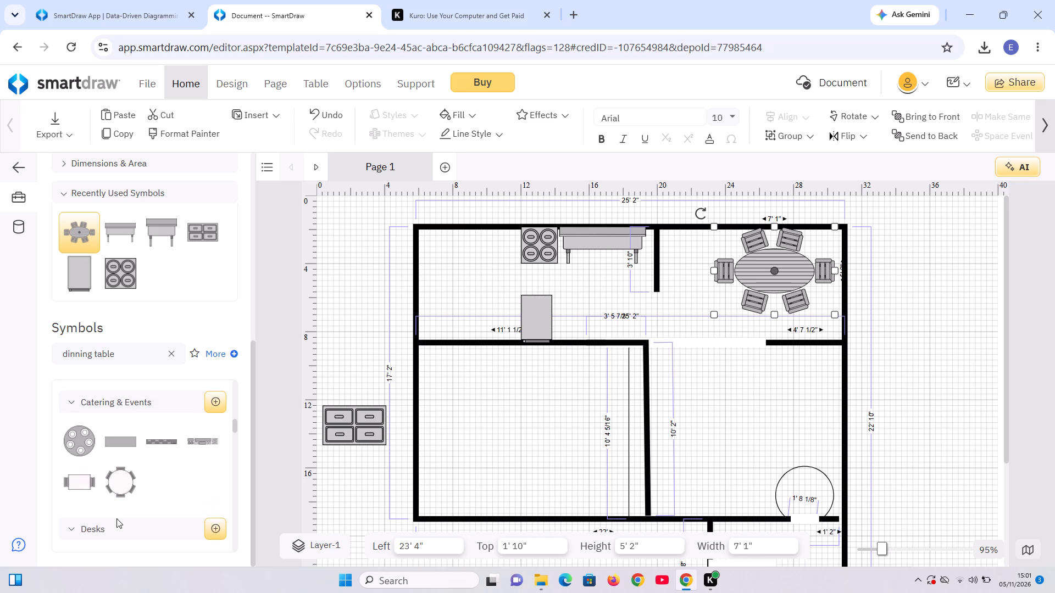
scroll(116, 518, "right", 3)
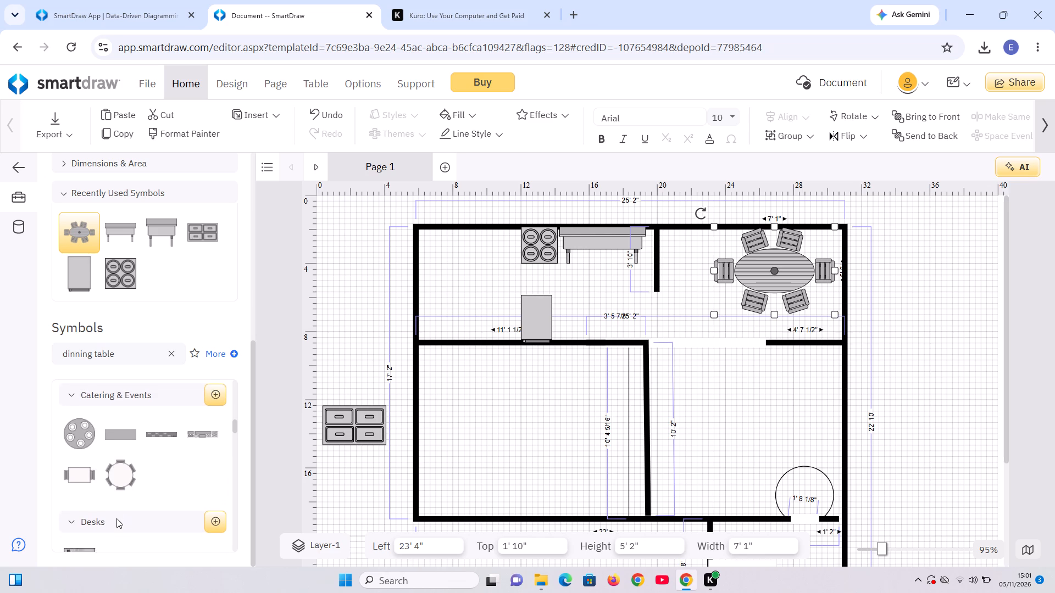
scroll(116, 518, "right", 1)
scroll(116, 518, "down", 2)
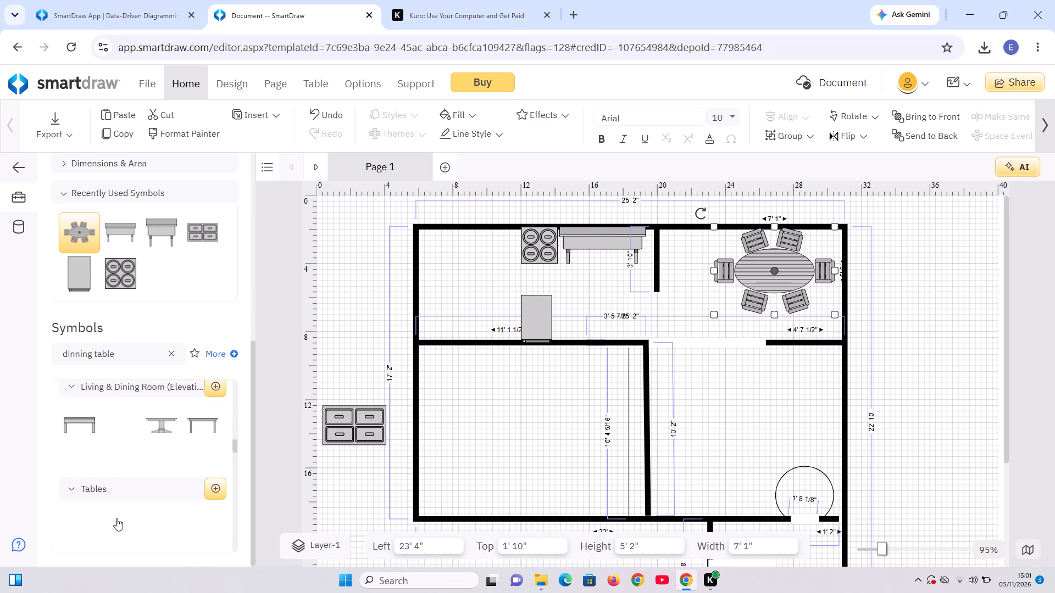
scroll(116, 518, "down", 2)
double_click(115, 454)
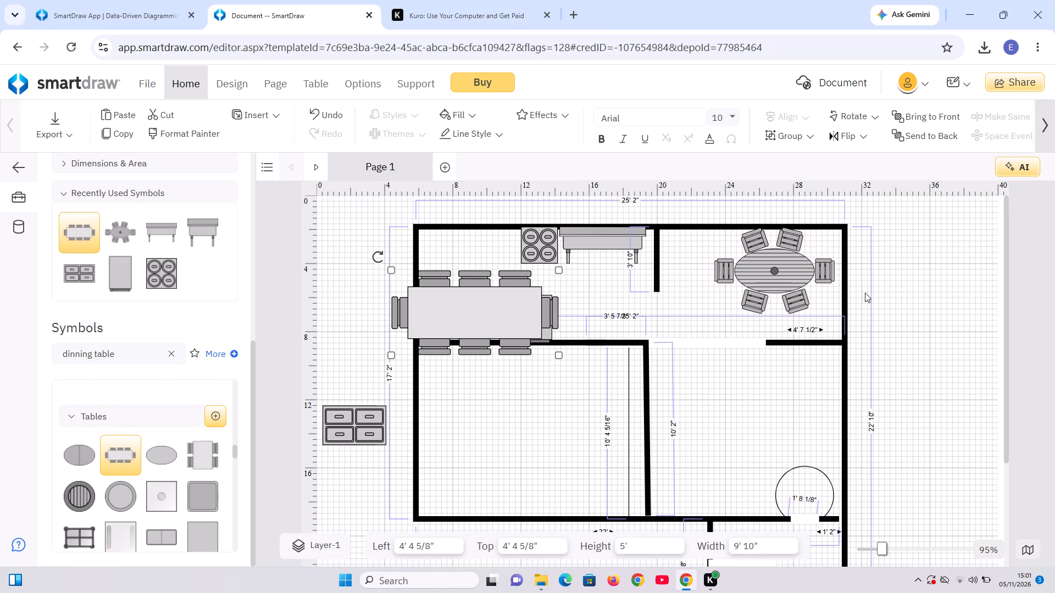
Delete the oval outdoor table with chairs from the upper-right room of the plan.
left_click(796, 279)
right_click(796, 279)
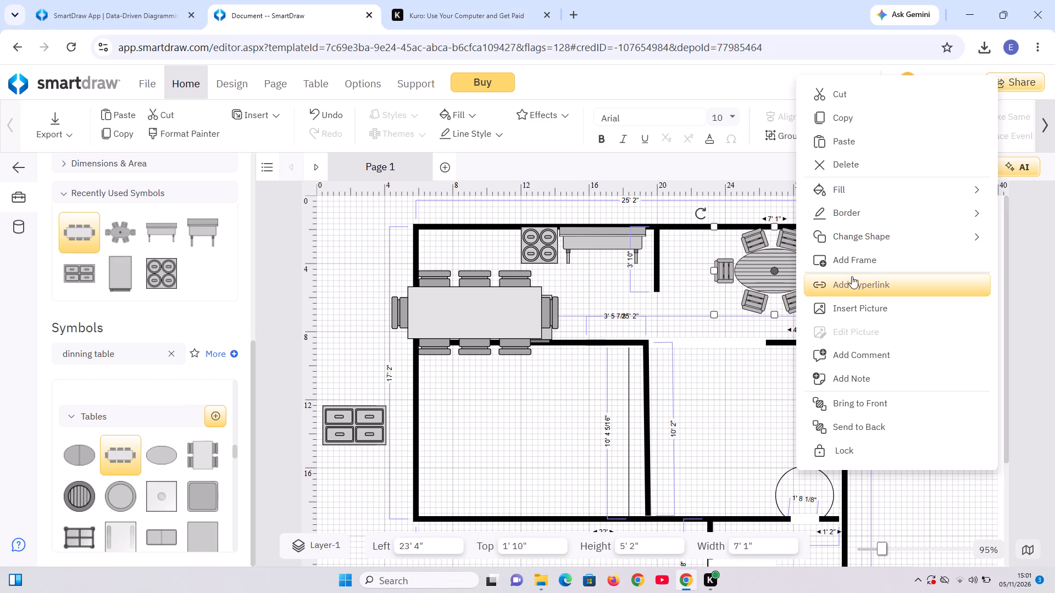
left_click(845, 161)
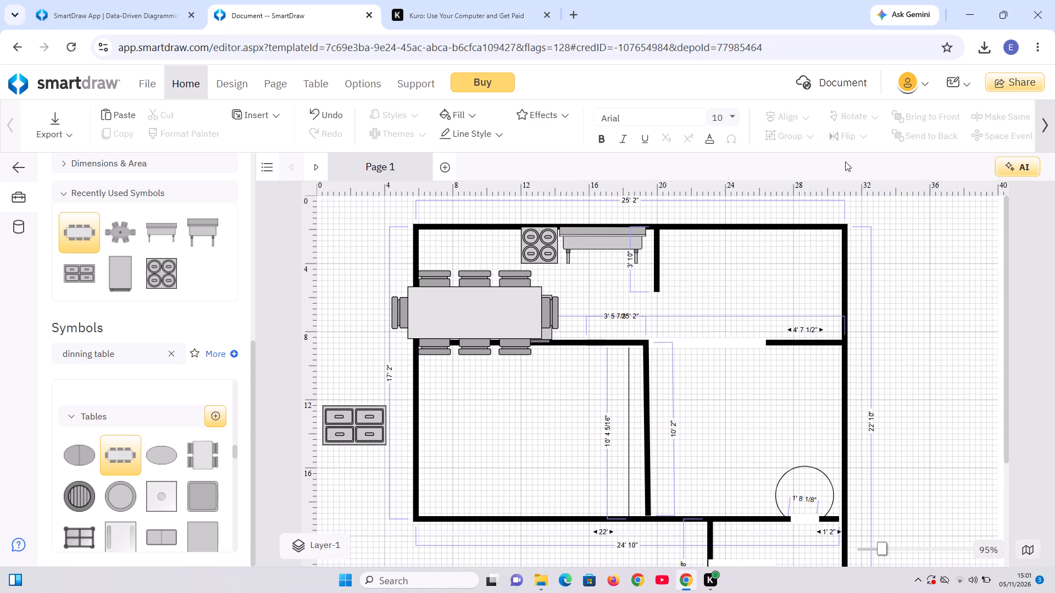
Move the rectangular eight-chair table into the plan's upper-right room and shrink it to about 8' wide by 4' high.
left_click_drag(462, 304, 757, 277)
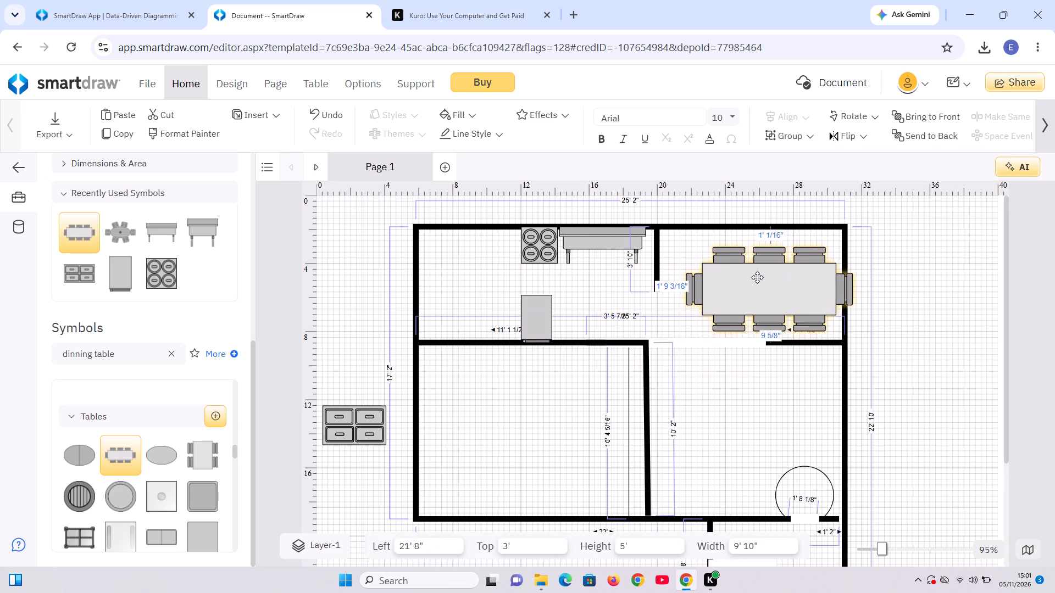
left_click_drag(757, 277, 746, 271)
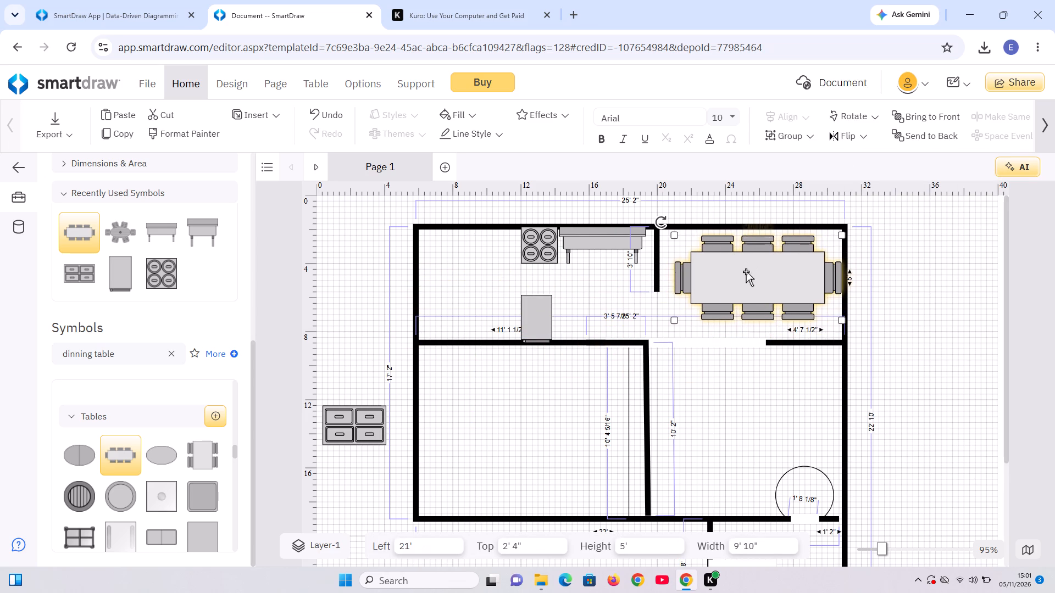
left_click_drag(674, 320, 696, 309)
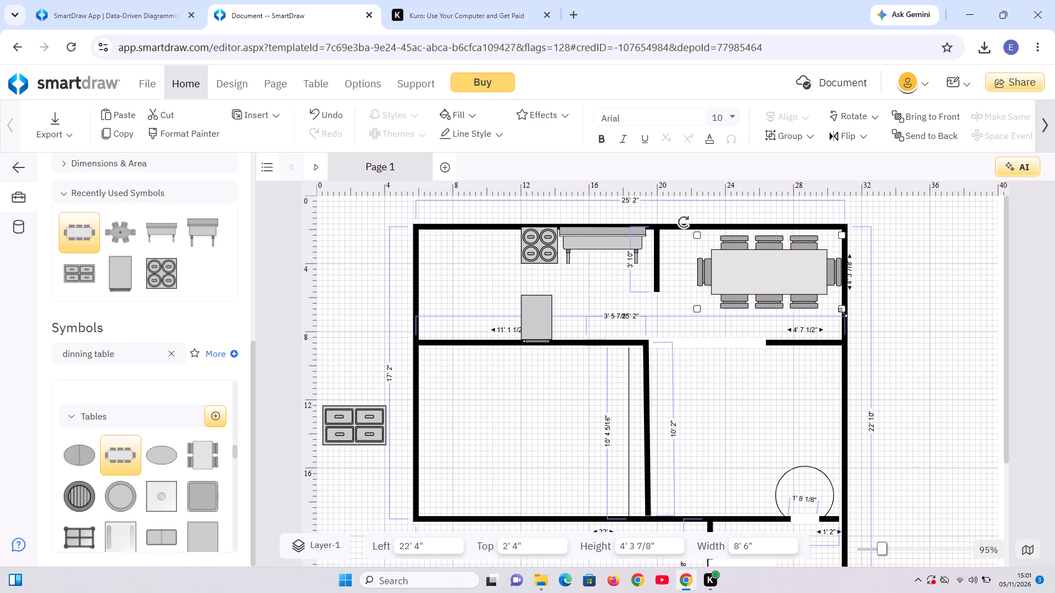
left_click_drag(843, 311, 832, 305)
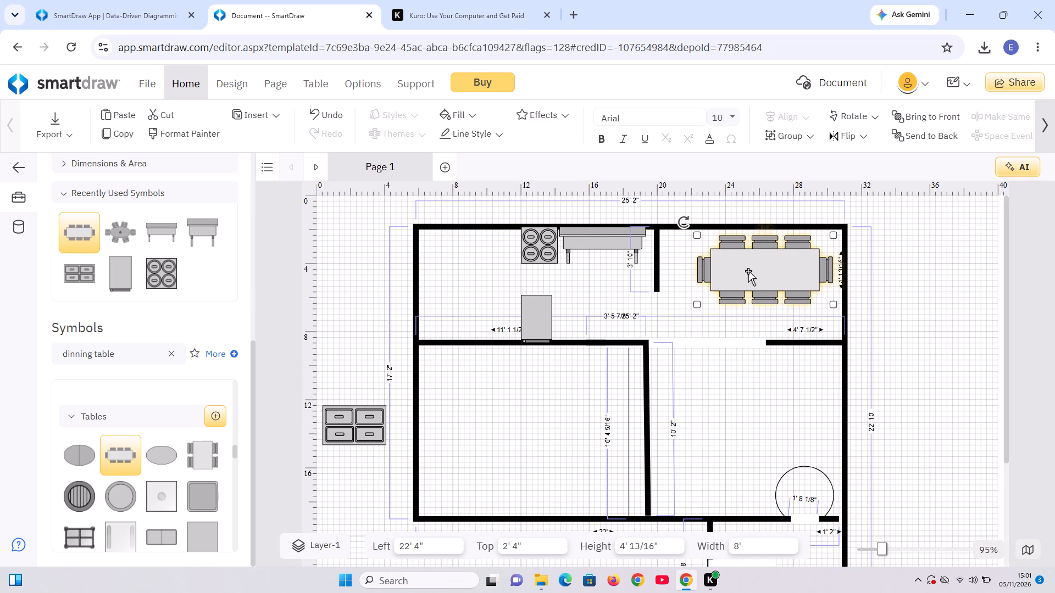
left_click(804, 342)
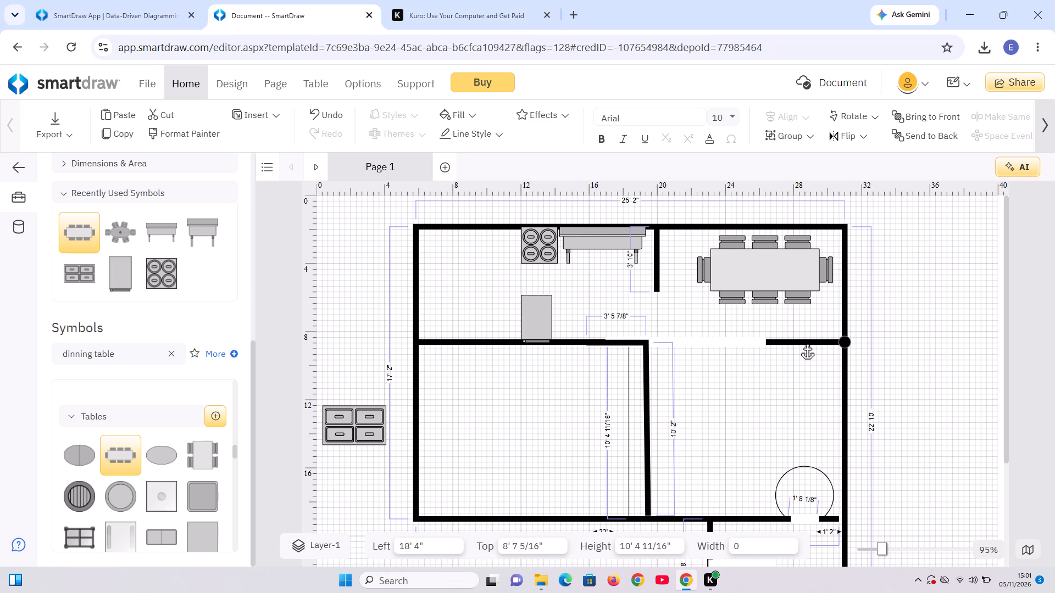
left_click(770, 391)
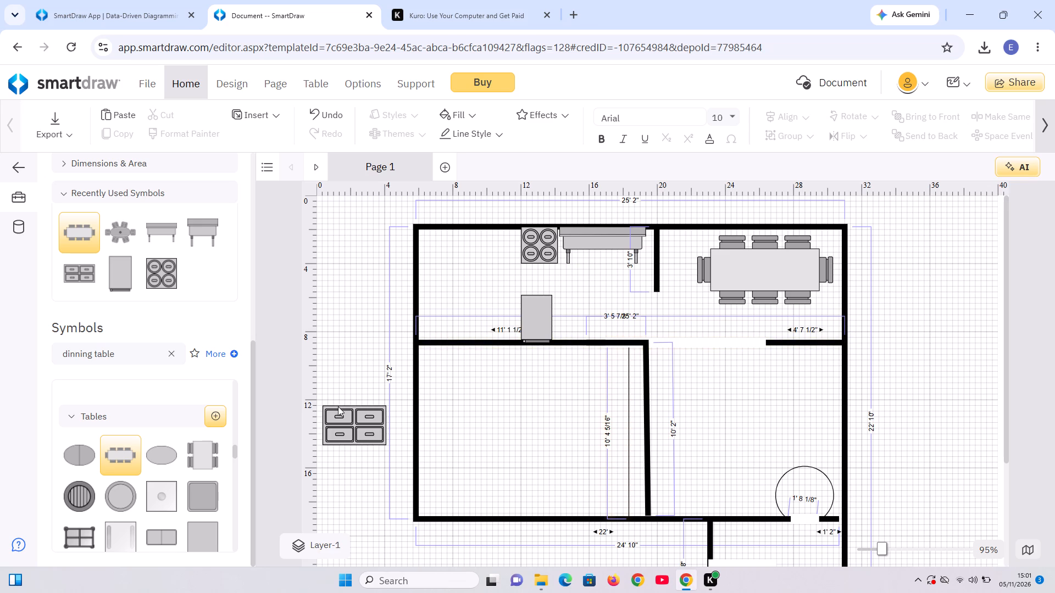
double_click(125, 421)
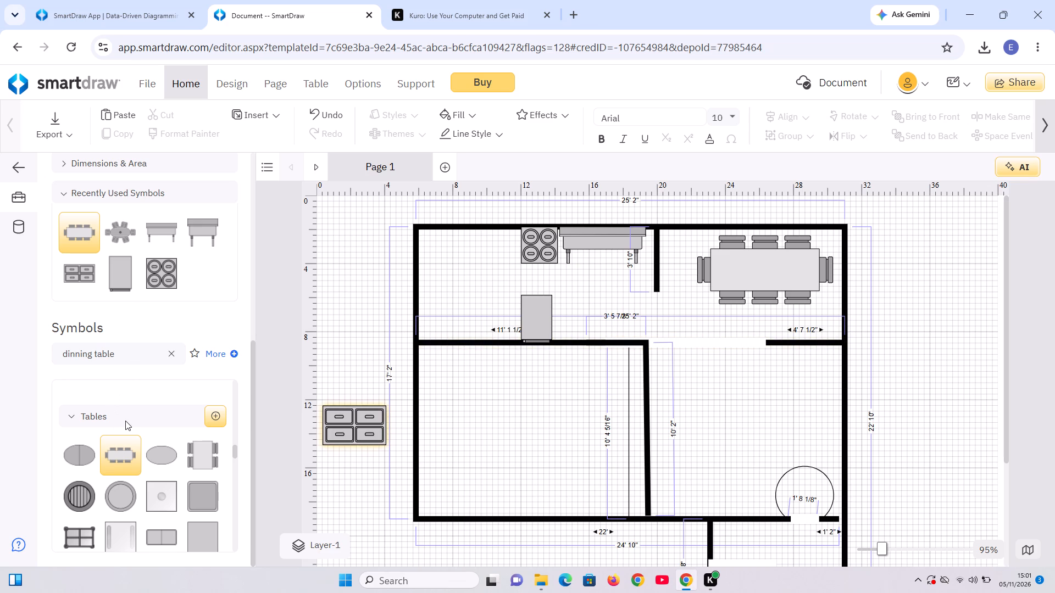
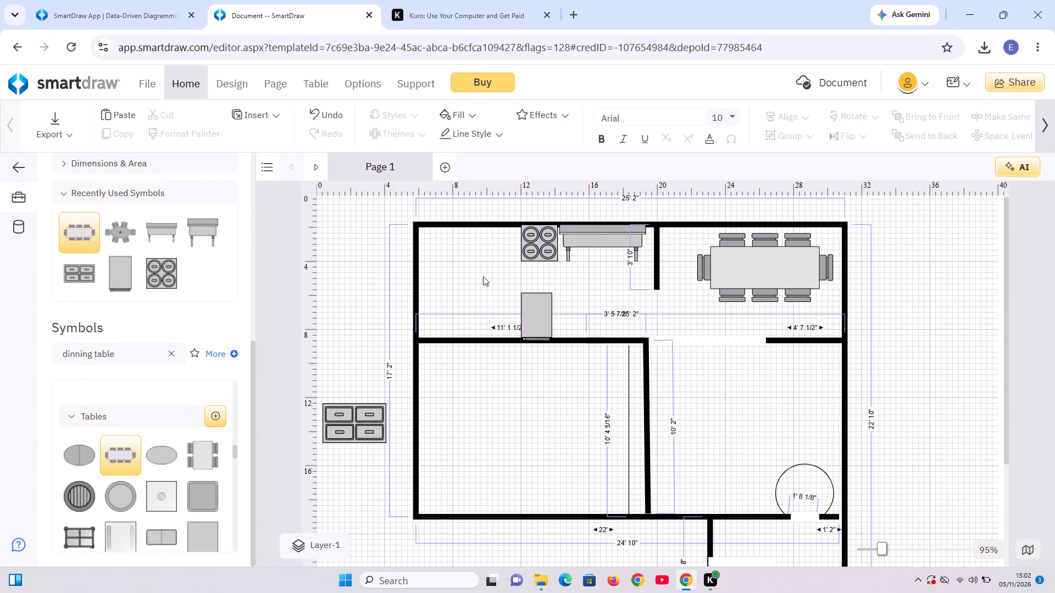
Move the plain upright rectangular appliance to the kitchen's upper-left corner.
left_click_drag(534, 320, 534, 321)
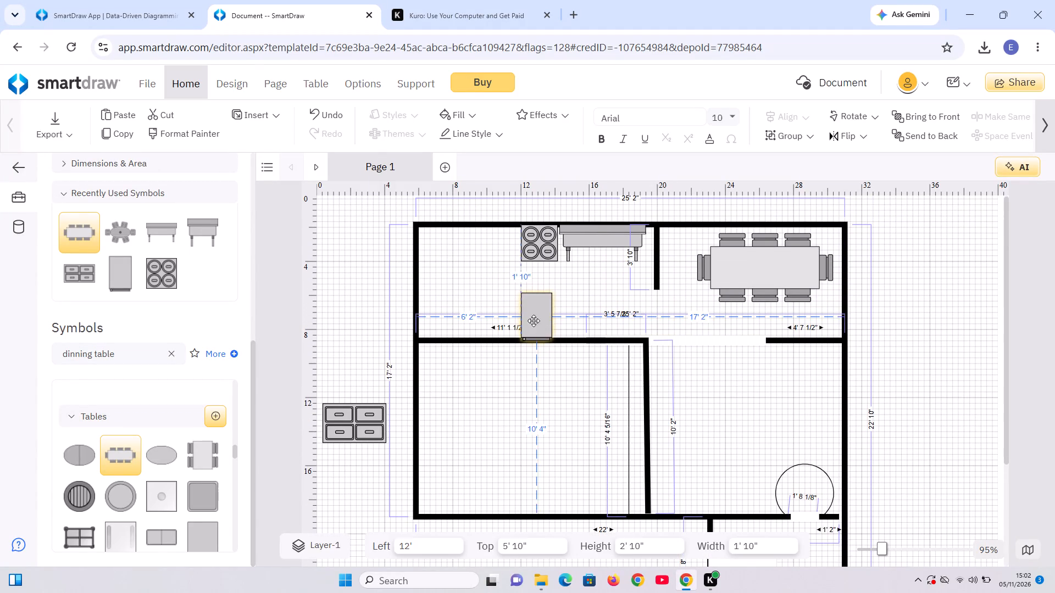
left_click_drag(534, 321, 427, 248)
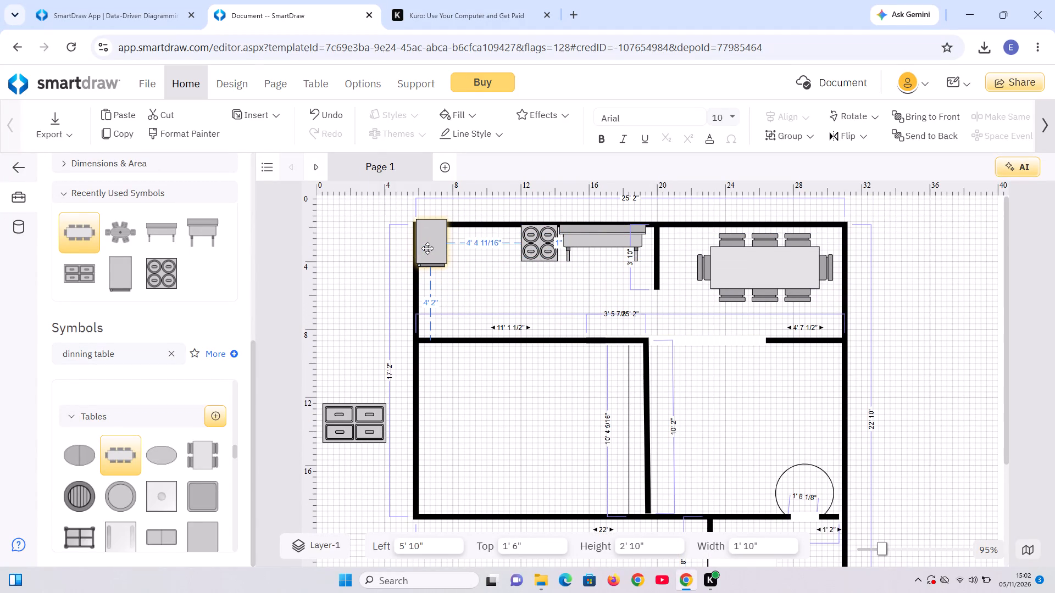
left_click_drag(427, 248, 427, 248)
Move the four-drawer unit from outside the plan into the kitchen's lower-left corner.
left_click_drag(342, 420, 422, 359)
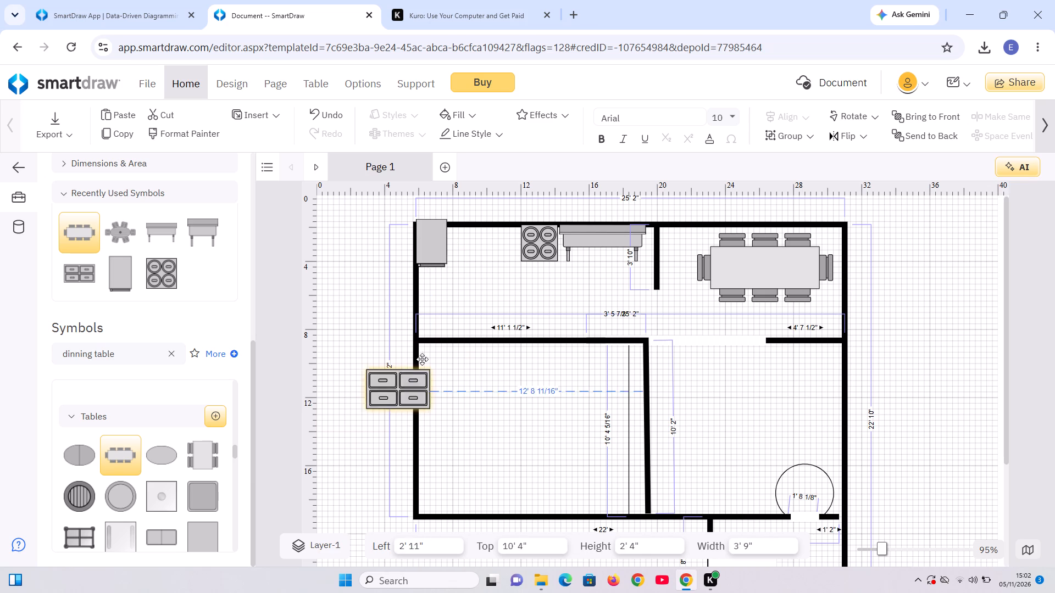
left_click_drag(422, 359, 440, 321)
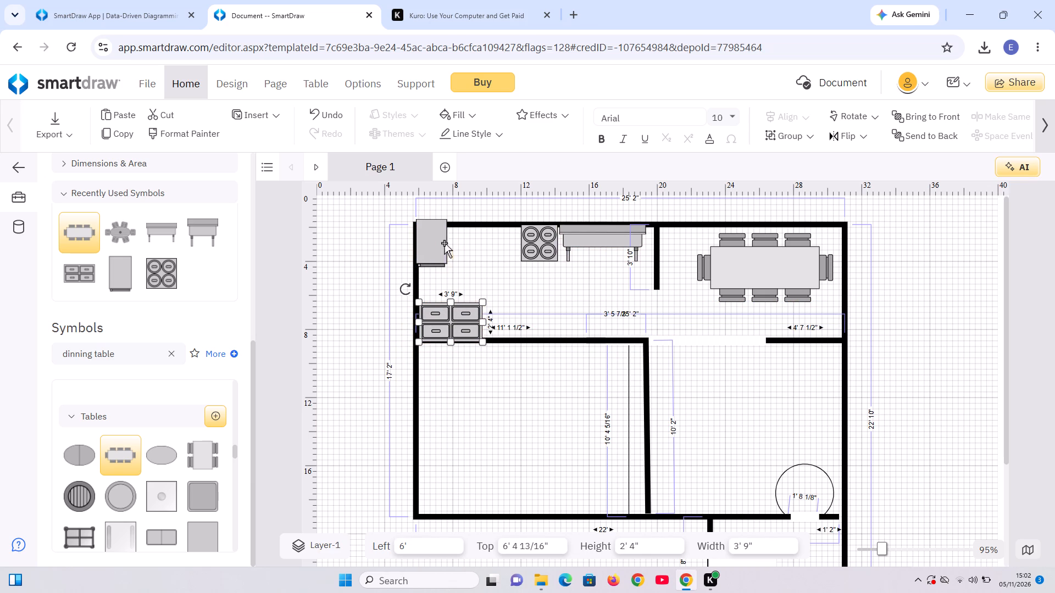
Reposition the plain rectangular appliance inside the kitchen's upper-left corner, flush with the walls, and widen it.
left_click_drag(433, 243, 494, 247)
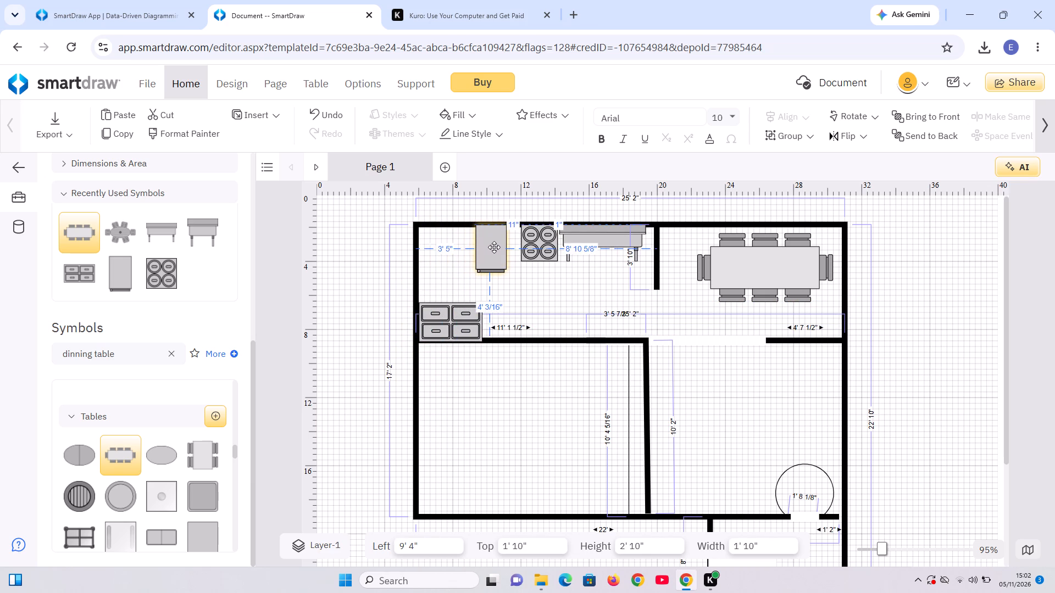
left_click_drag(494, 247, 439, 248)
left_click_drag(452, 251, 467, 245)
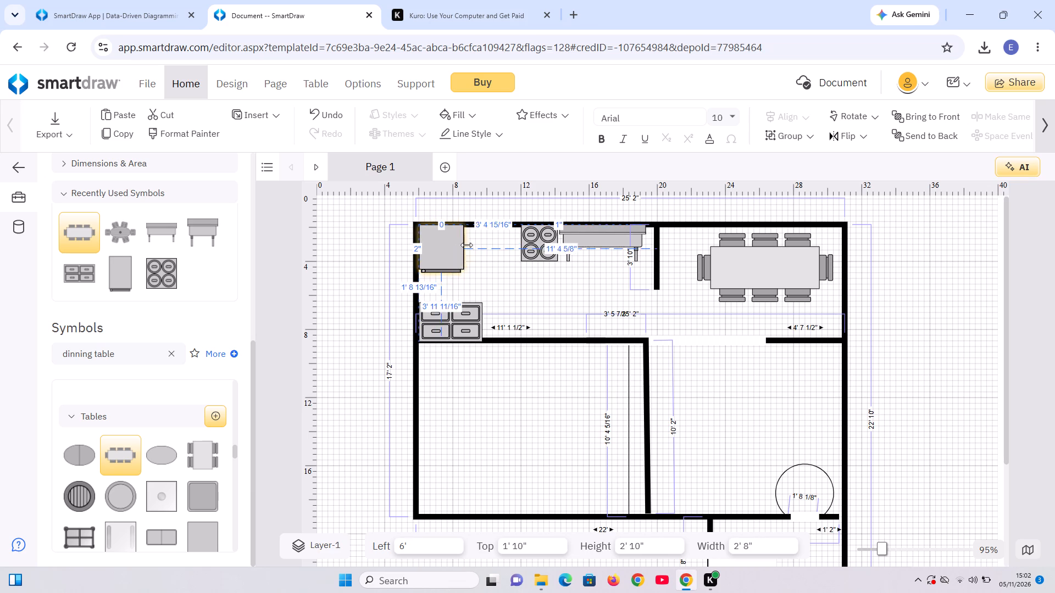
left_click_drag(467, 245, 471, 244)
Place the four-burner stove directly beside the corner appliance on the upper wall and widen it to 2' 8".
left_click_drag(531, 237, 498, 241)
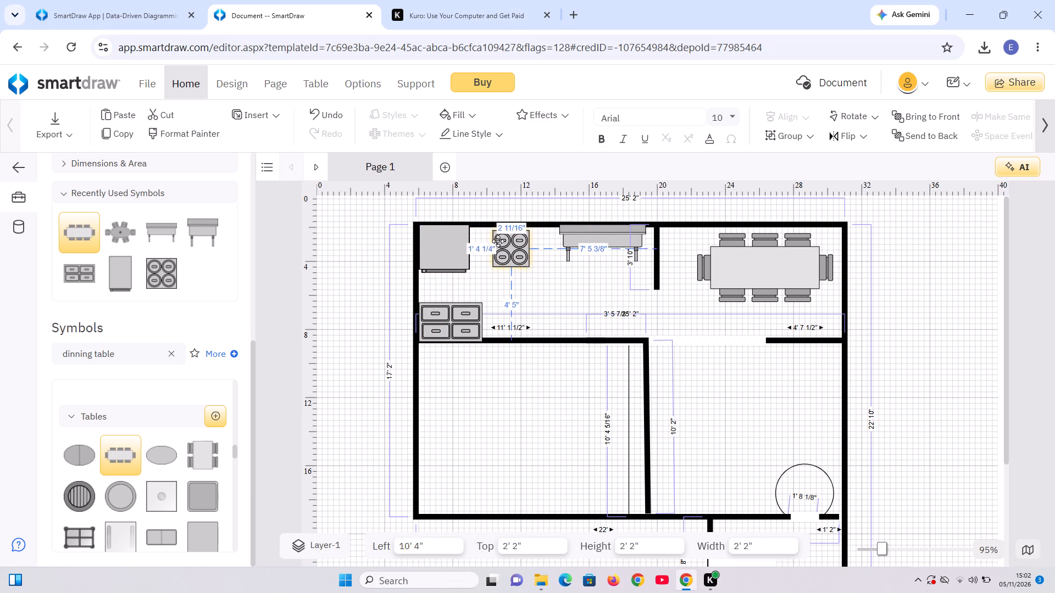
left_click_drag(498, 241, 480, 235)
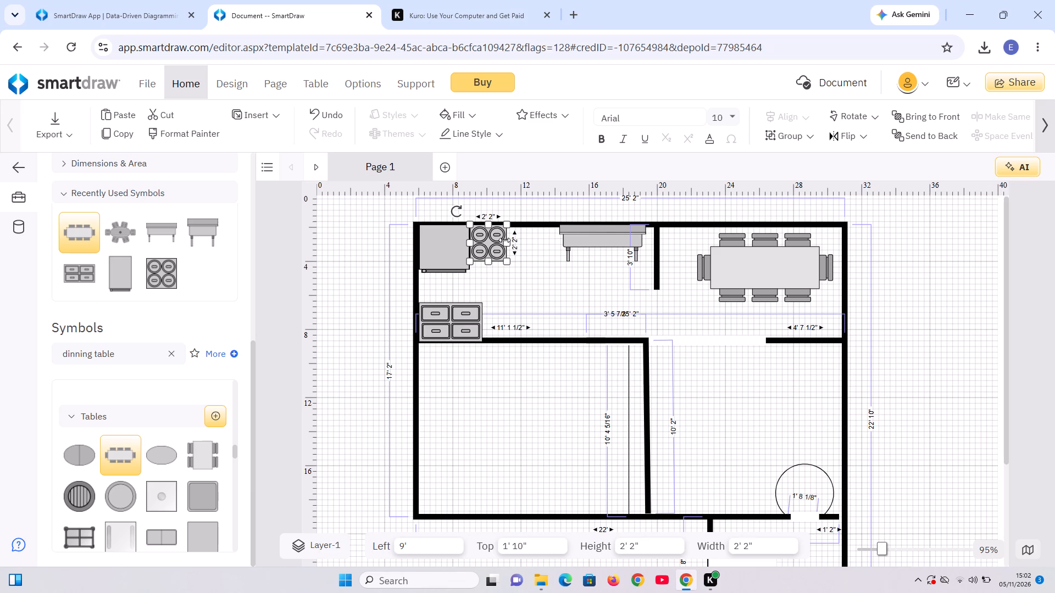
left_click_drag(504, 240, 518, 239)
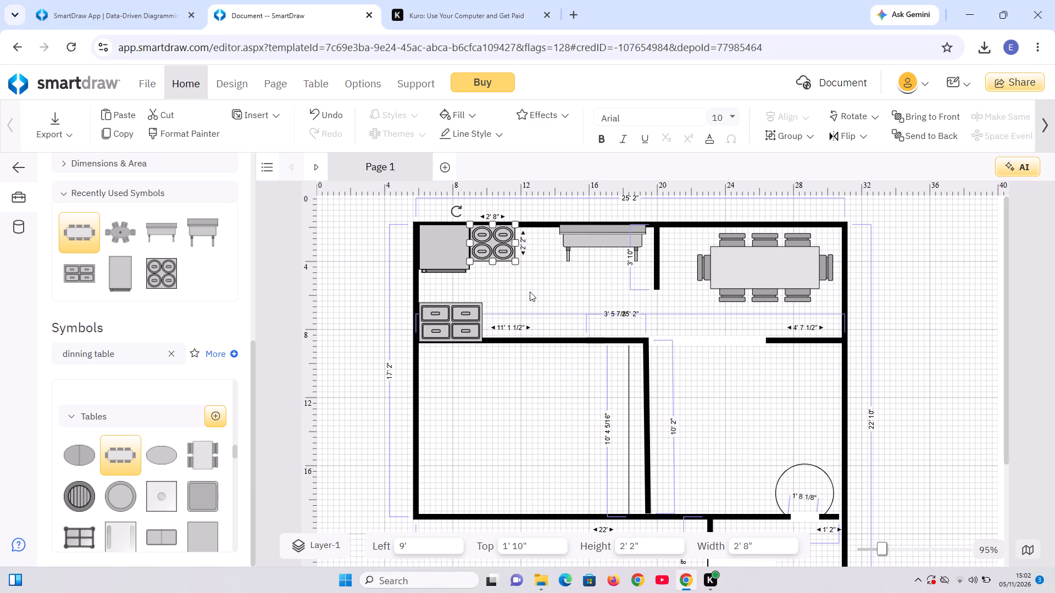
left_click(530, 292)
Nudge the four-drawer unit up slightly off the kitchen's lower wall, with its top at about 6'.
left_click_drag(450, 325, 450, 316)
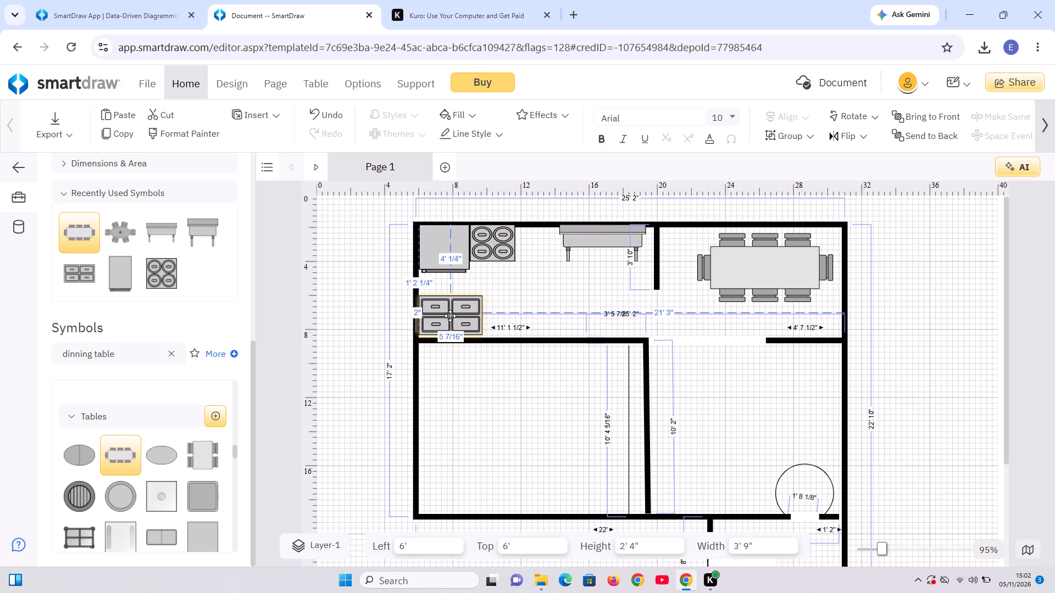
left_click_drag(450, 316, 450, 317)
left_click(565, 306)
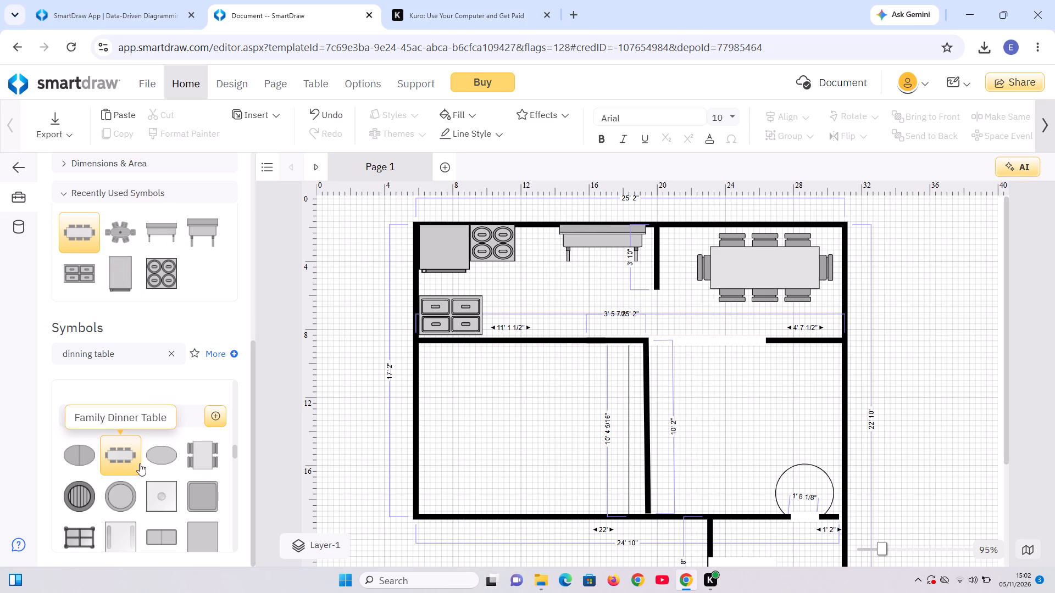
Look through the table symbols and search the symbol library for "kitchen".
scroll(164, 490, "down", 3)
scroll(164, 490, "up", 1)
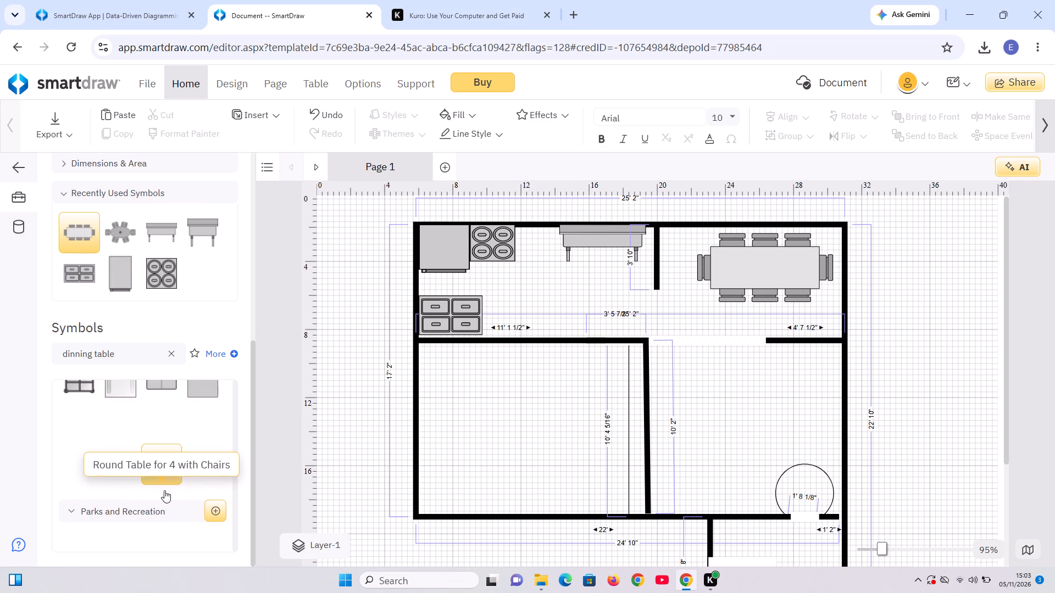
scroll(164, 490, "up", 1)
scroll(118, 418, "down", 5)
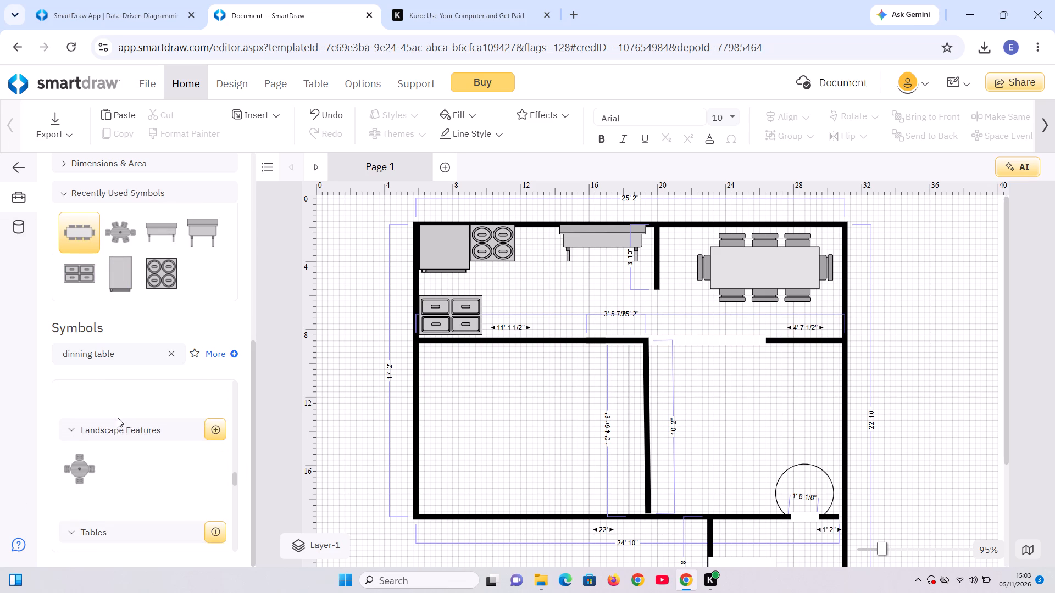
scroll(118, 418, "down", 1)
left_click(125, 356)
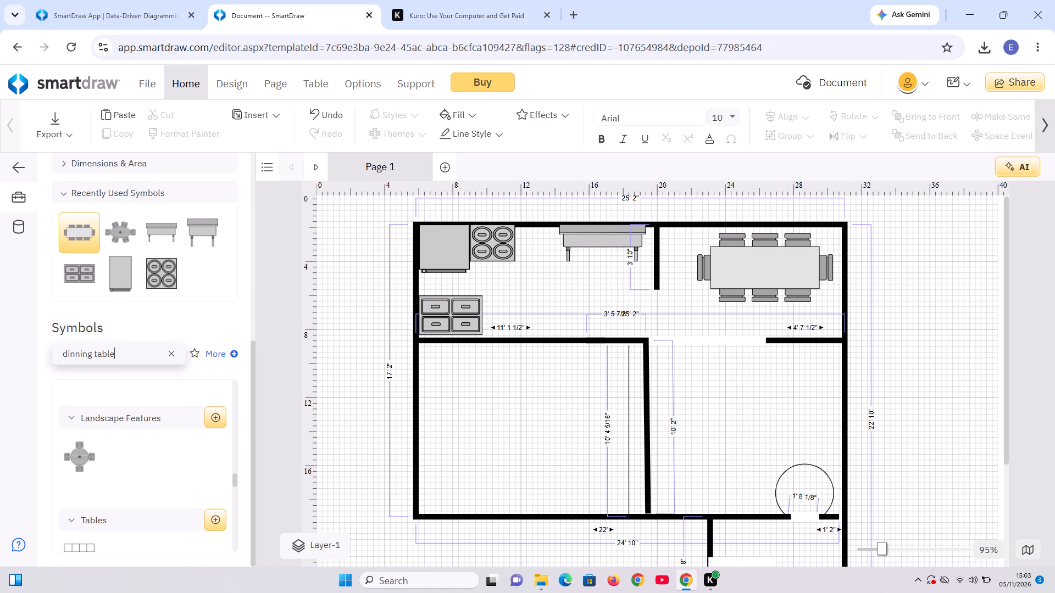
key("BackSpace")
key("BackSpace")
key("BackSpace")
key("BackSpace")
key("BackSpace")
key("BackSpace")
key("BackSpace")
key("BackSpace")
key("BackSpace")
key("BackSpace")
key("BackSpace")
key("BackSpace")
key("BackSpace")
key("BackSpace")
key("BackSpace")
key("BackSpace")
key("BackSpace")
key("BackSpace")
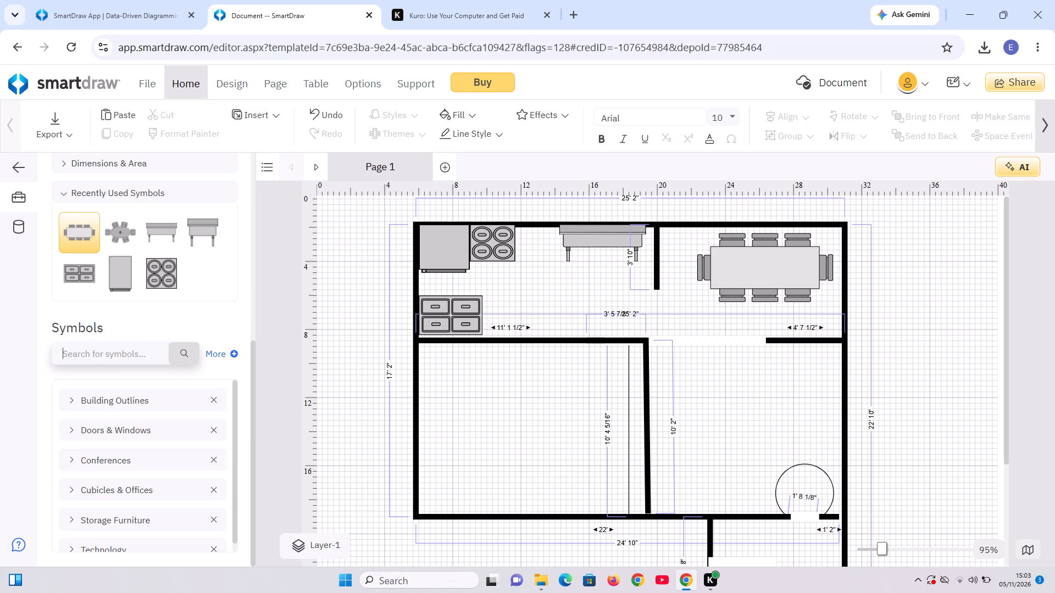
type("kit")
type("chen")
key("Return")
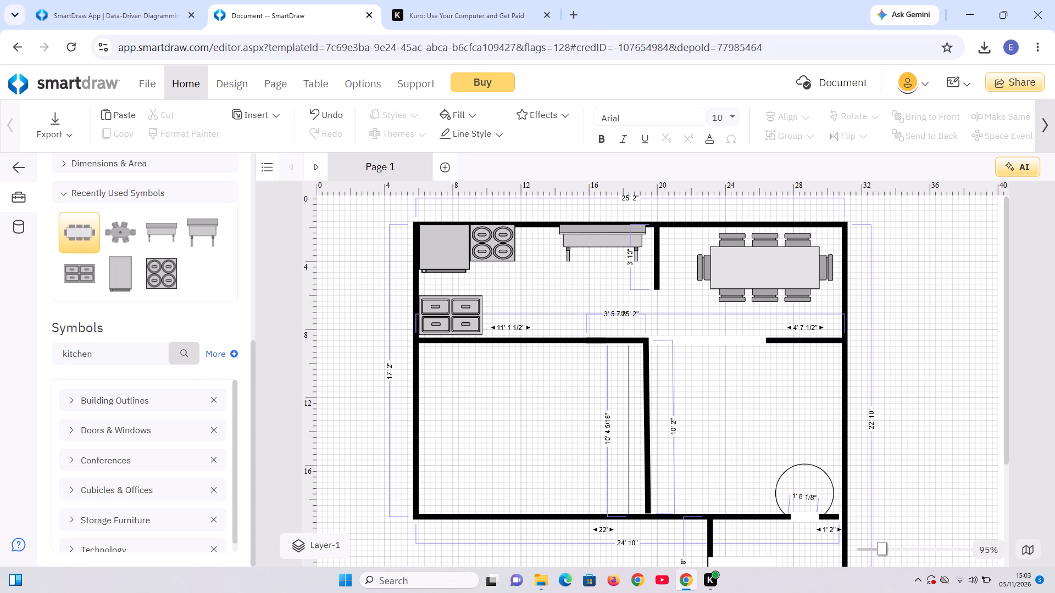
left_click(188, 360)
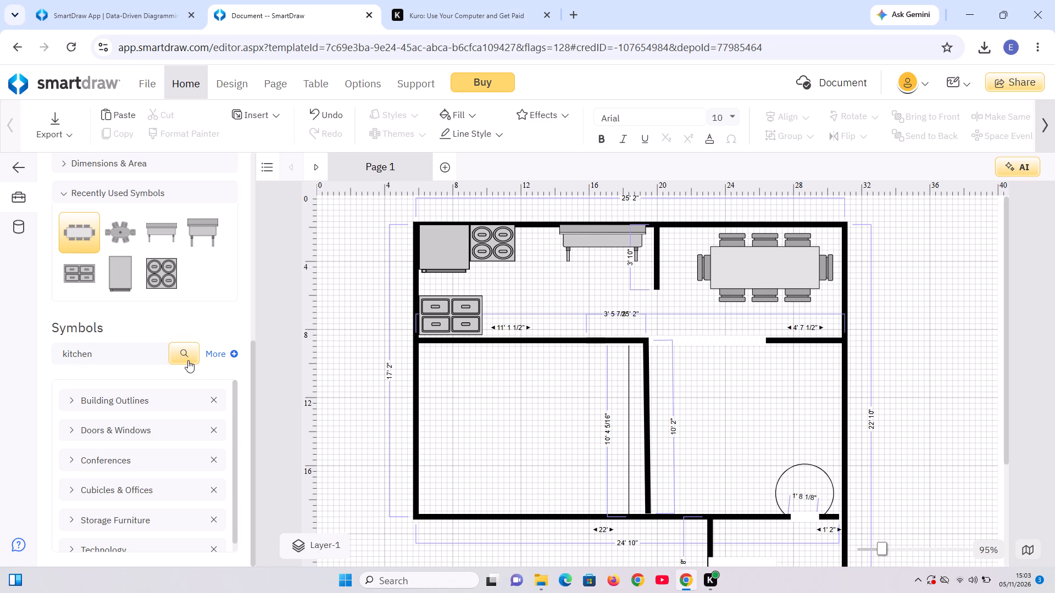
left_click(179, 353)
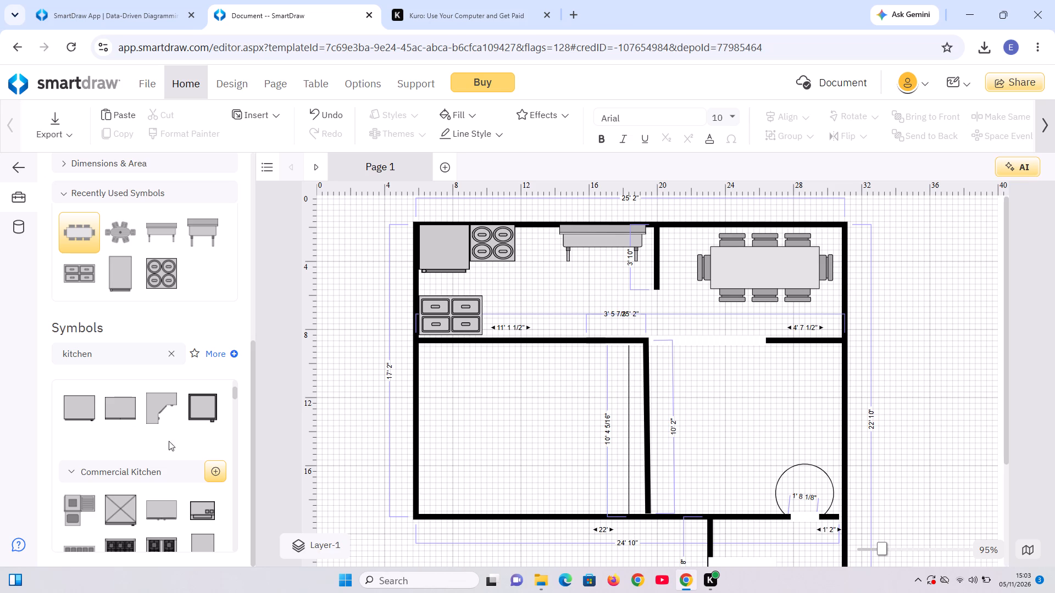
Add the Cabinet symbol, place it directly beside the four-drawer unit along the kitchen's lower wall, and widen it to 3' 8".
left_click(111, 403)
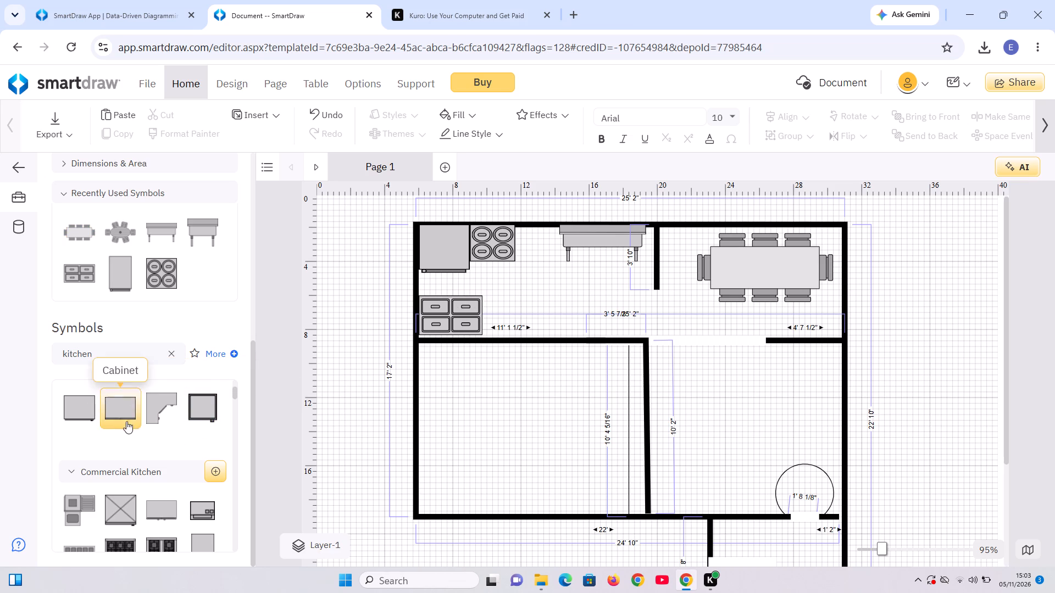
double_click(120, 416)
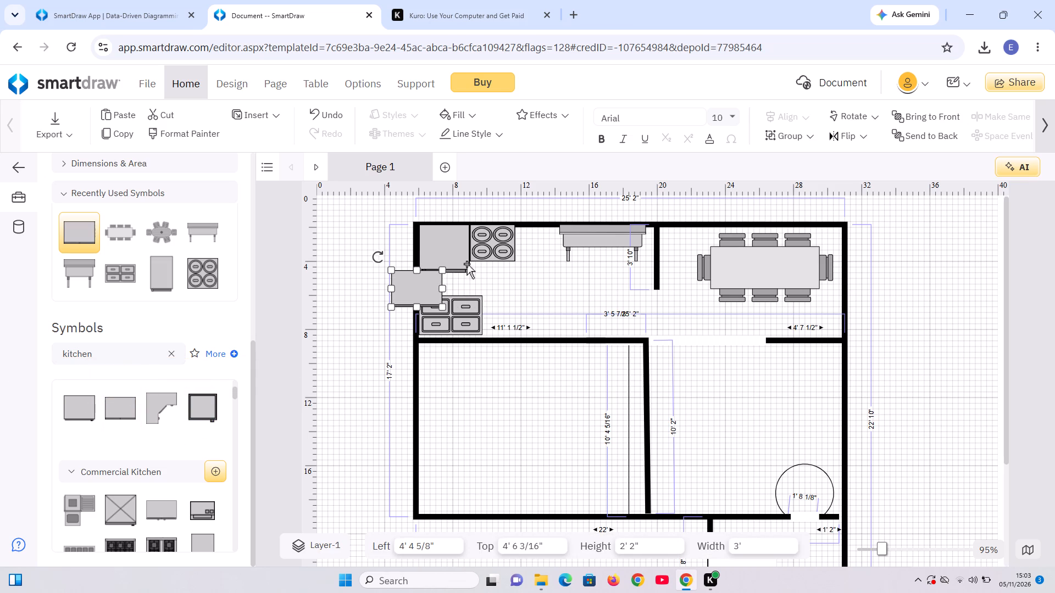
left_click_drag(417, 286, 505, 309)
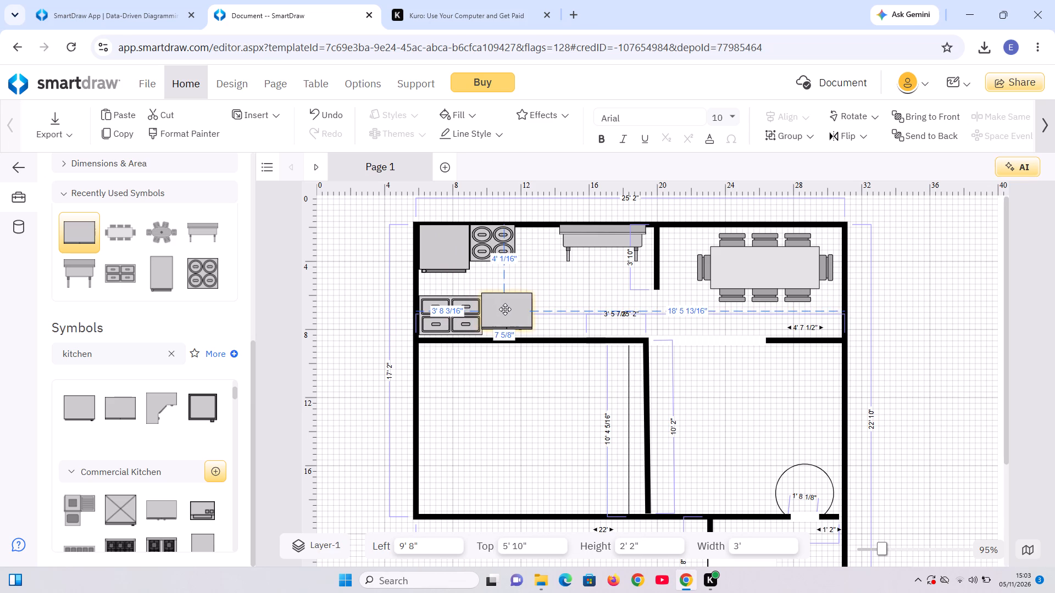
left_click_drag(505, 309, 507, 311)
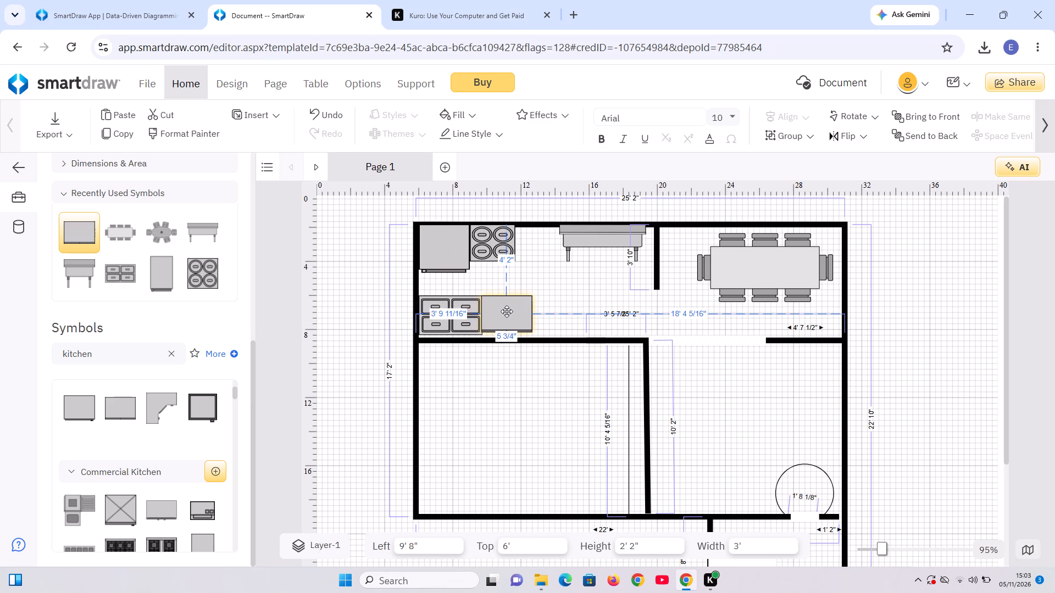
left_click_drag(507, 311, 508, 314)
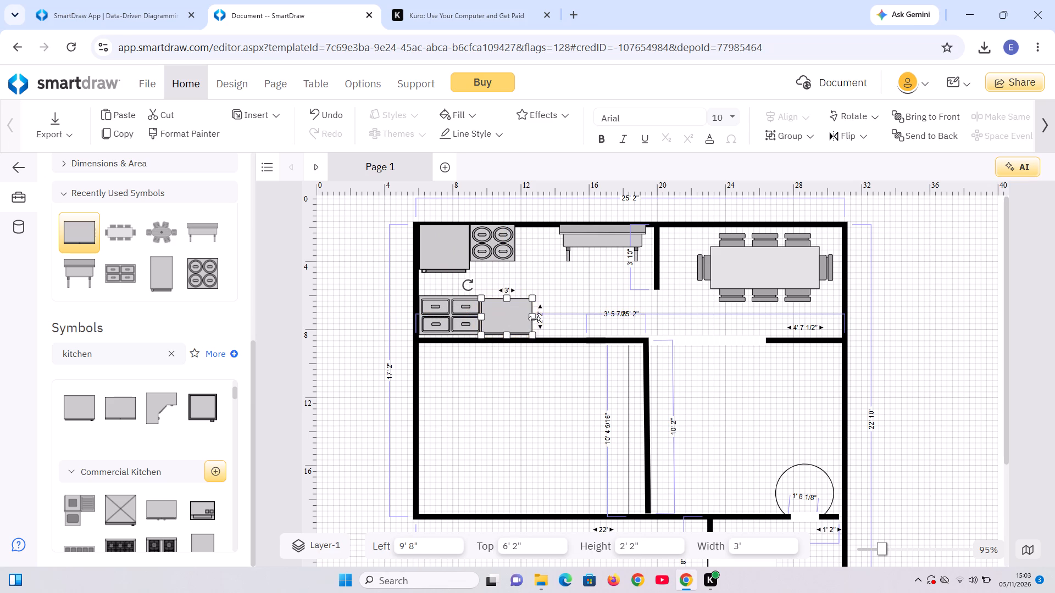
left_click_drag(534, 318, 545, 320)
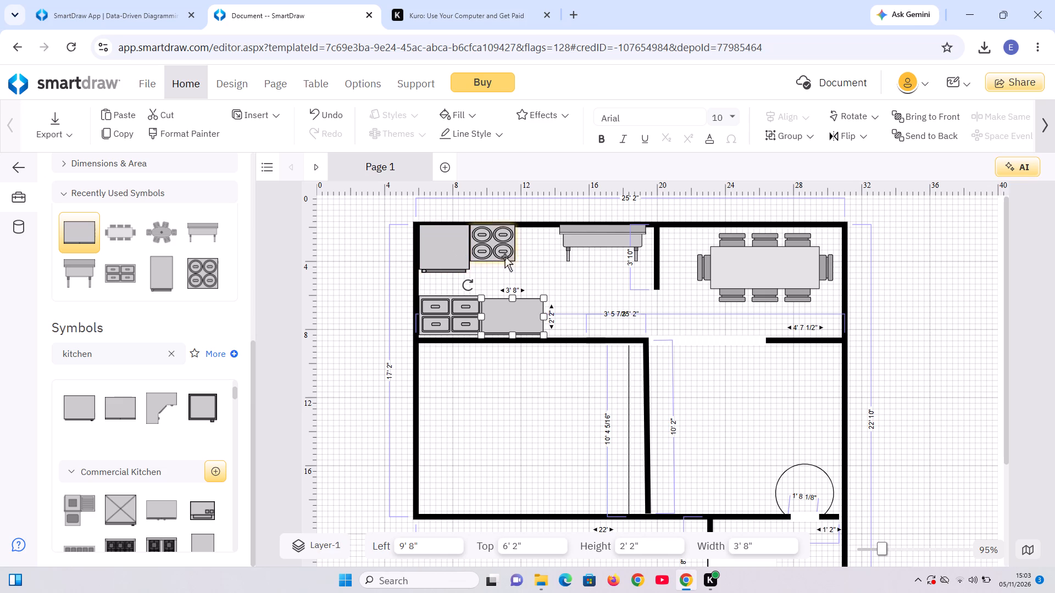
left_click(561, 280)
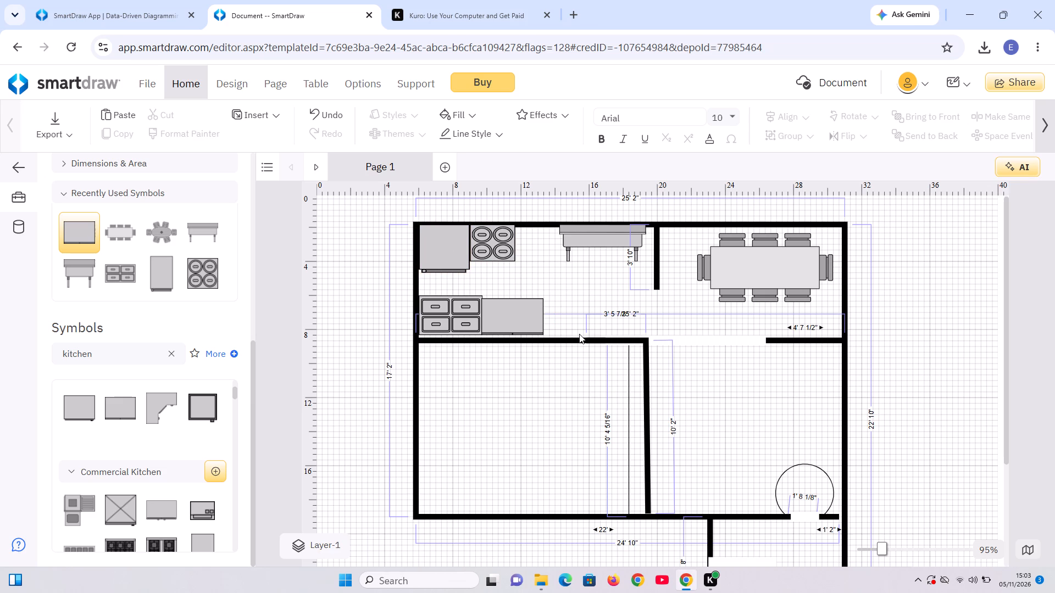
Shorten the partition between the kitchen and the dining room to 3' 6".
double_click(655, 284)
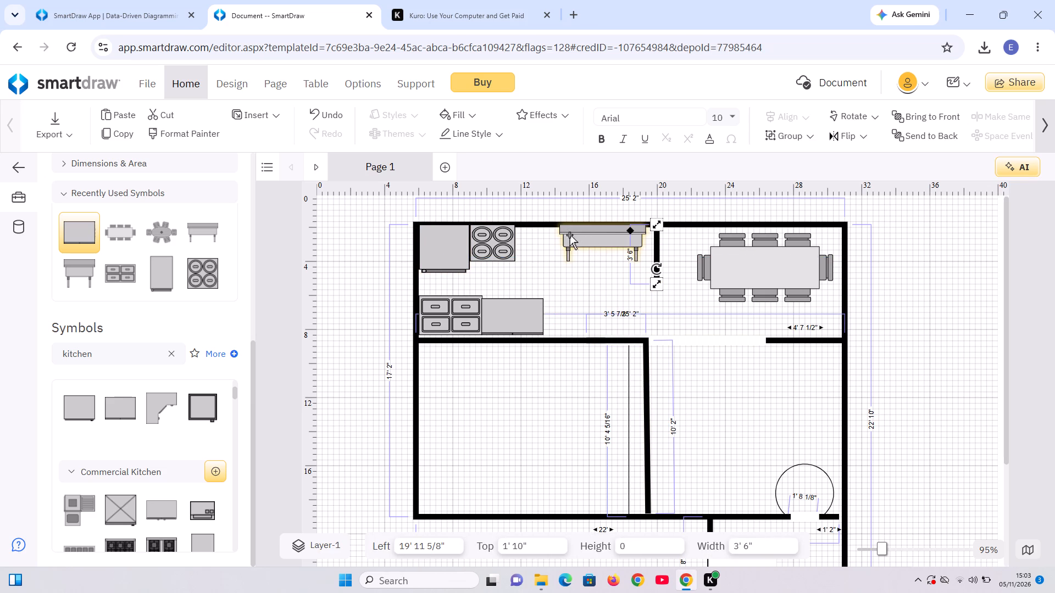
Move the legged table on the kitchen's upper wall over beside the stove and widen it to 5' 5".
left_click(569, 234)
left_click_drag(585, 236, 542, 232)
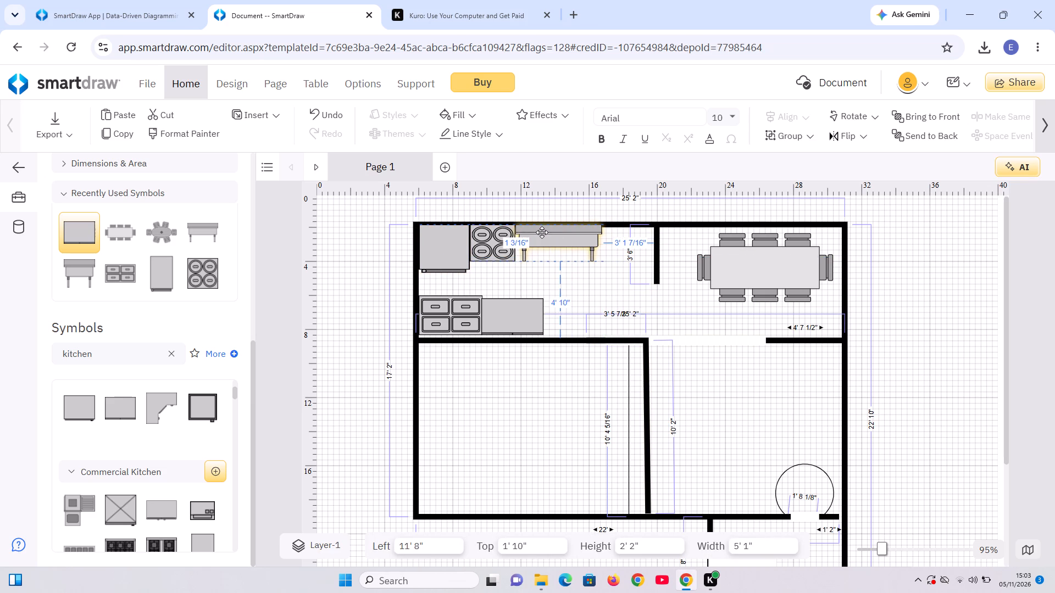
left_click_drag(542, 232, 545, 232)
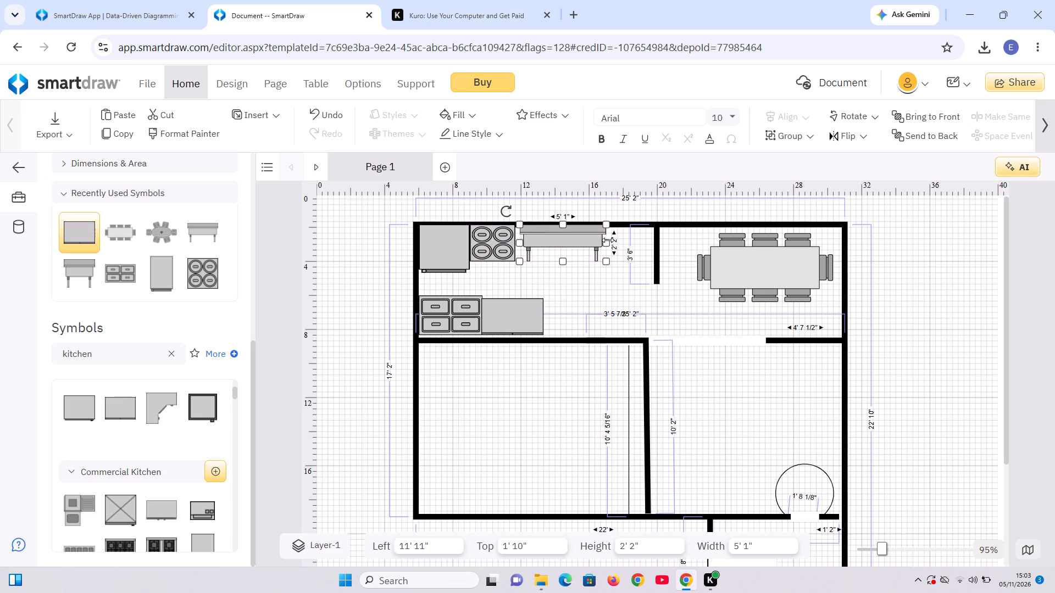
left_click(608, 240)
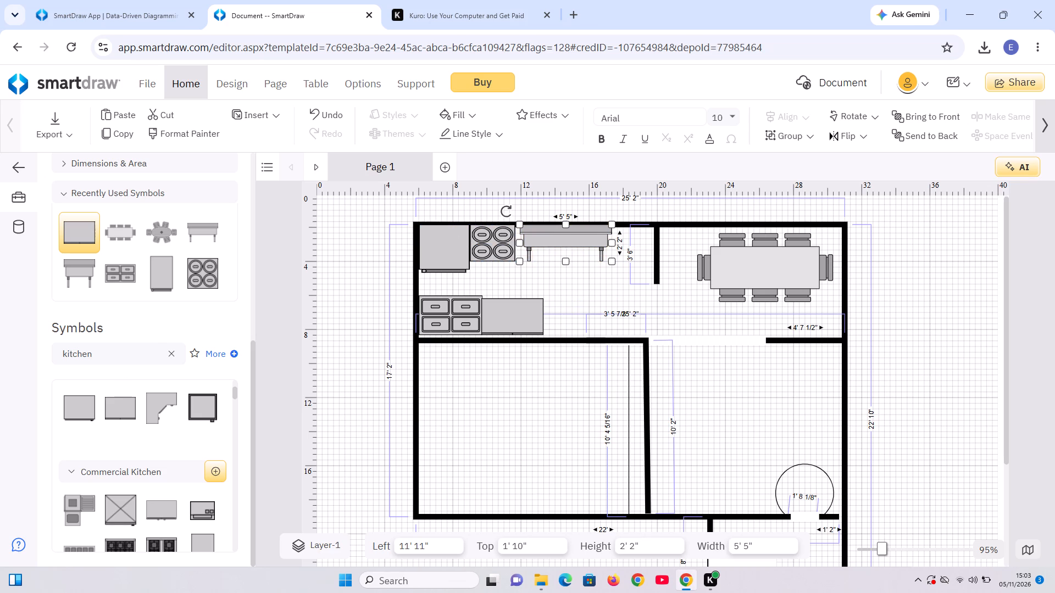
Delete the legged table beside the stove and clear the symbol search text.
left_click(118, 357)
key("BackSpace")
key("BackSpace")
key("BackSpace")
key("BackSpace")
key("BackSpace")
key("BackSpace")
key("BackSpace")
key("BackSpace")
key("BackSpace")
key("BackSpace")
key("BackSpace")
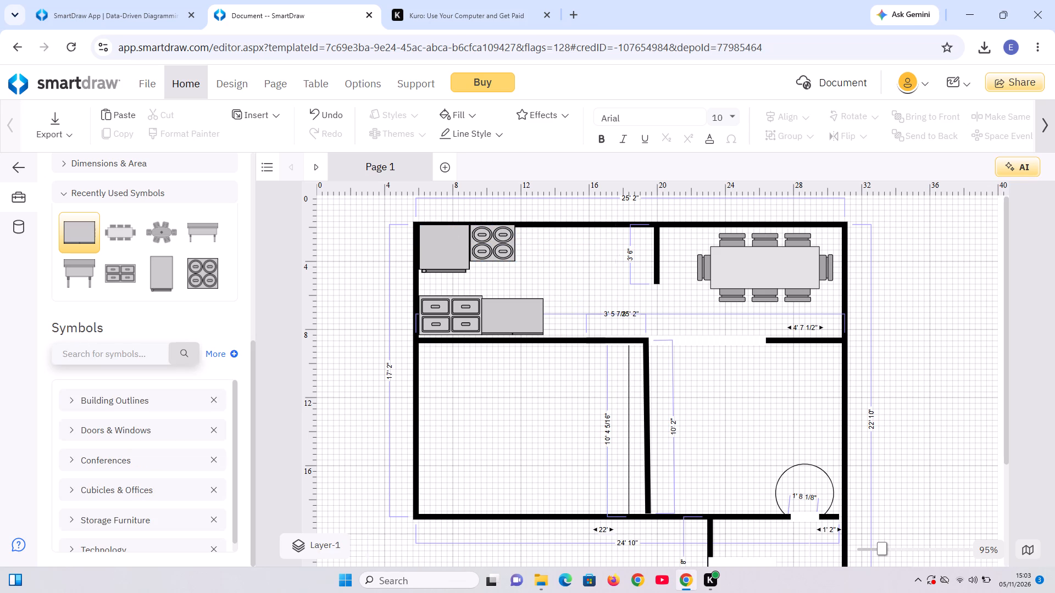
Search the symbol library for "mRarble table".
key("m")
key("r")
type("ar")
type("ble table")
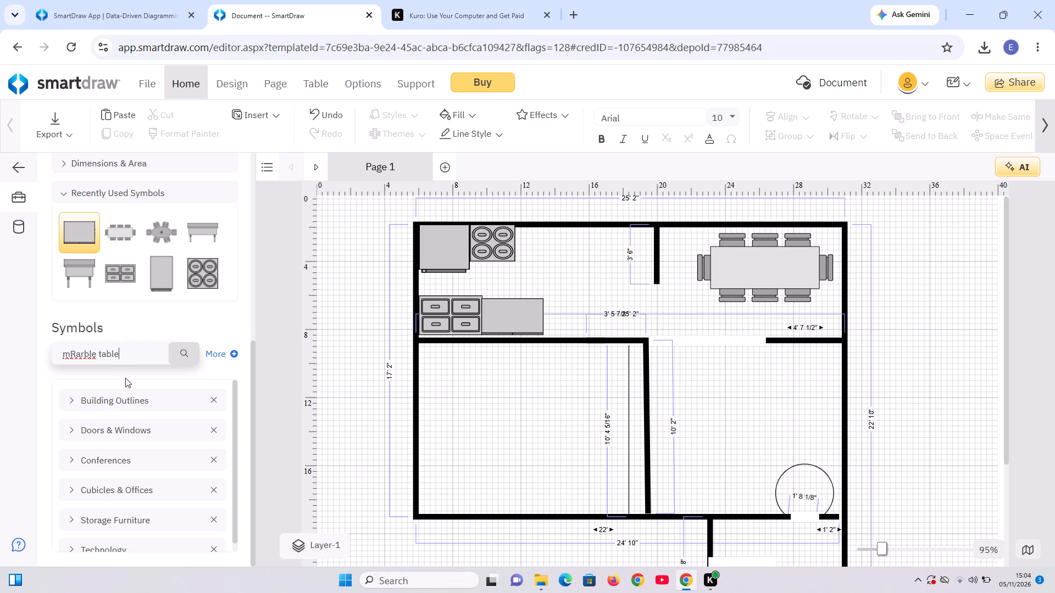
left_click(179, 358)
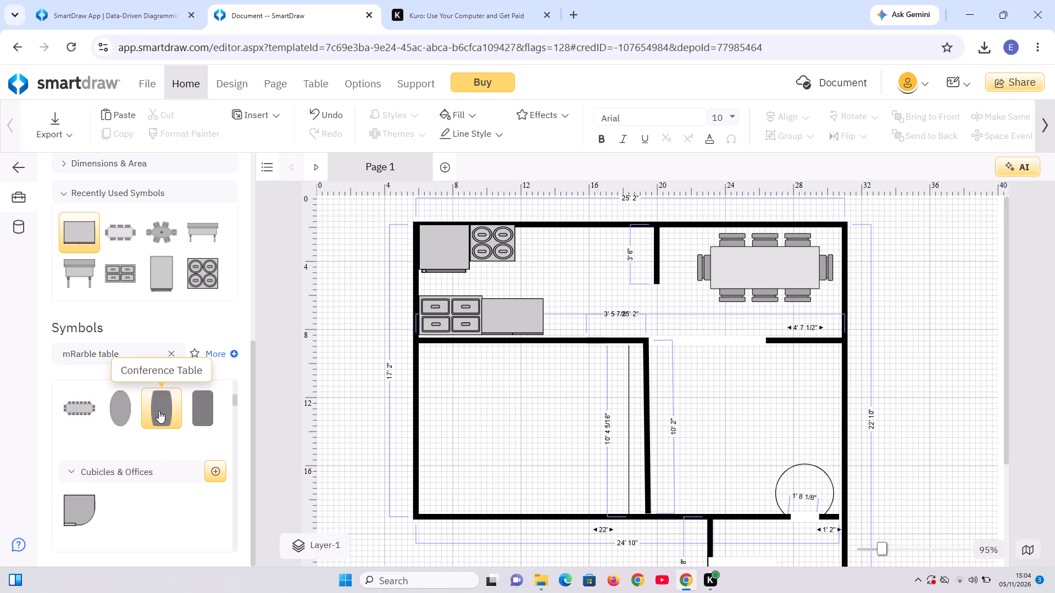
Insert the Corner Table symbol, rotate it a quarter turn and move it beside the kitchen's partition to the dining room.
double_click(78, 502)
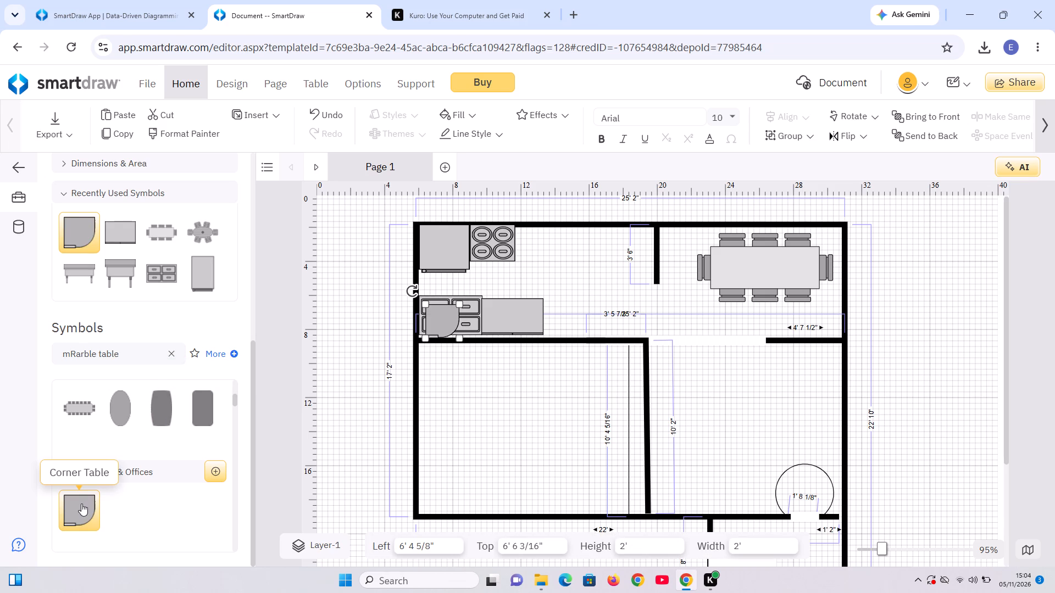
left_click_drag(413, 289, 417, 288)
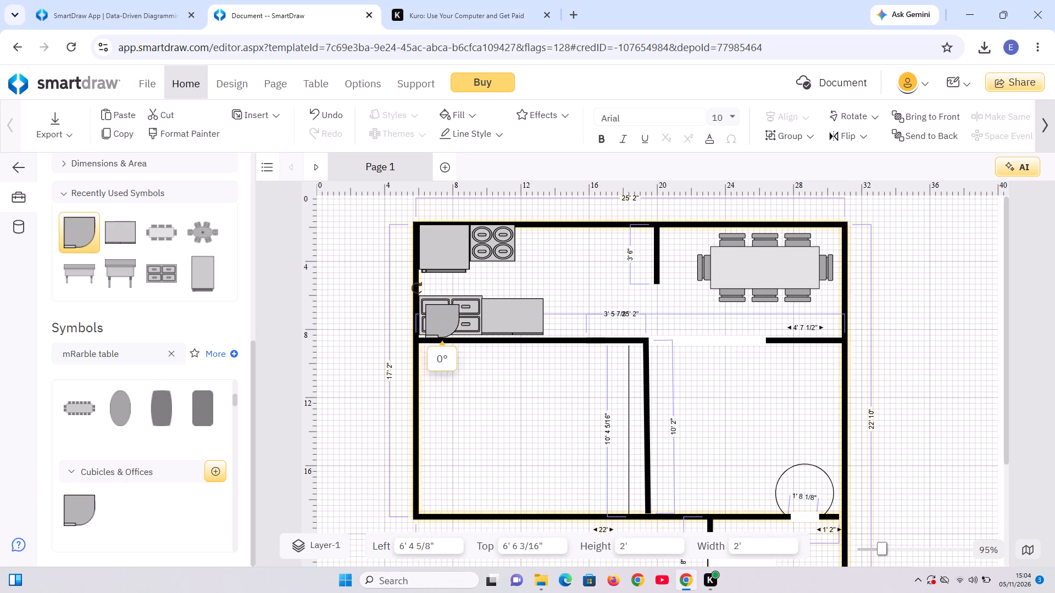
left_click_drag(417, 288, 478, 290)
left_click_drag(437, 322, 606, 275)
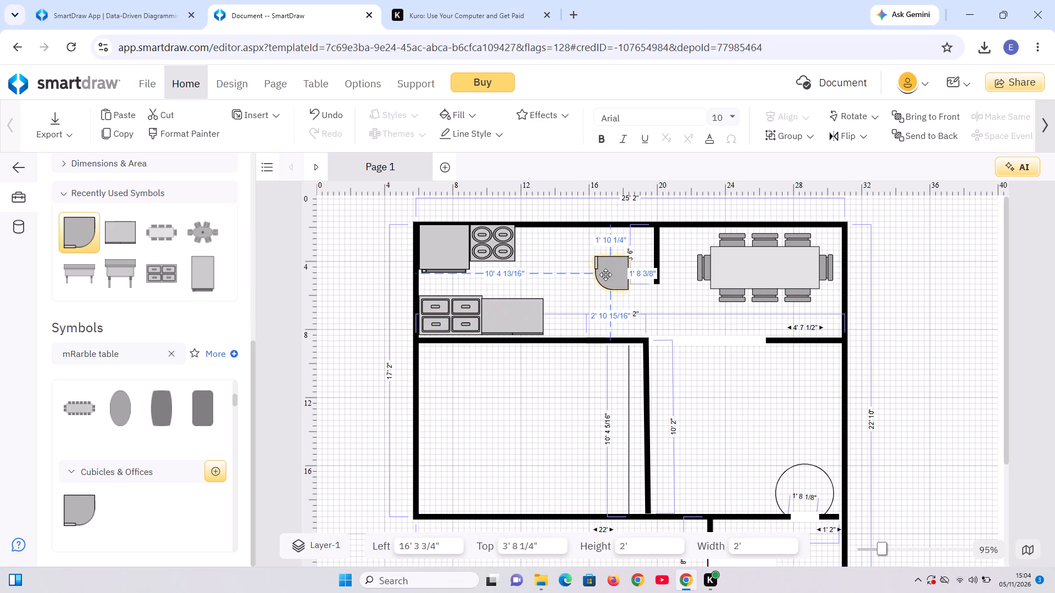
left_click_drag(606, 275, 628, 251)
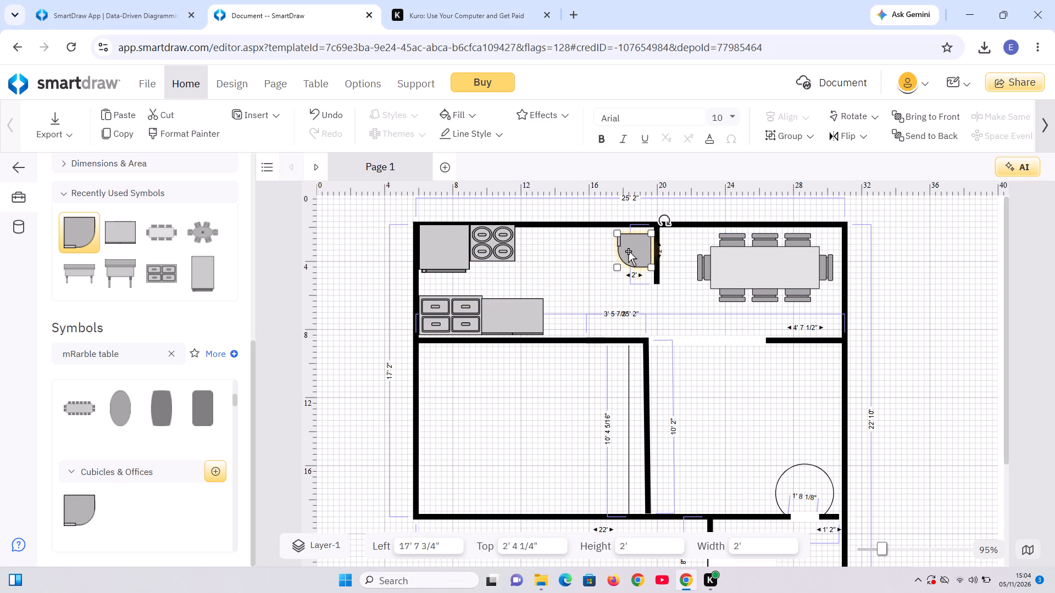
Enlarge the corner table to 3' 4" by 3' 4" and fit it into the corner between the upper wall and the partition.
left_click_drag(615, 266, 565, 268)
left_click_drag(617, 232, 600, 230)
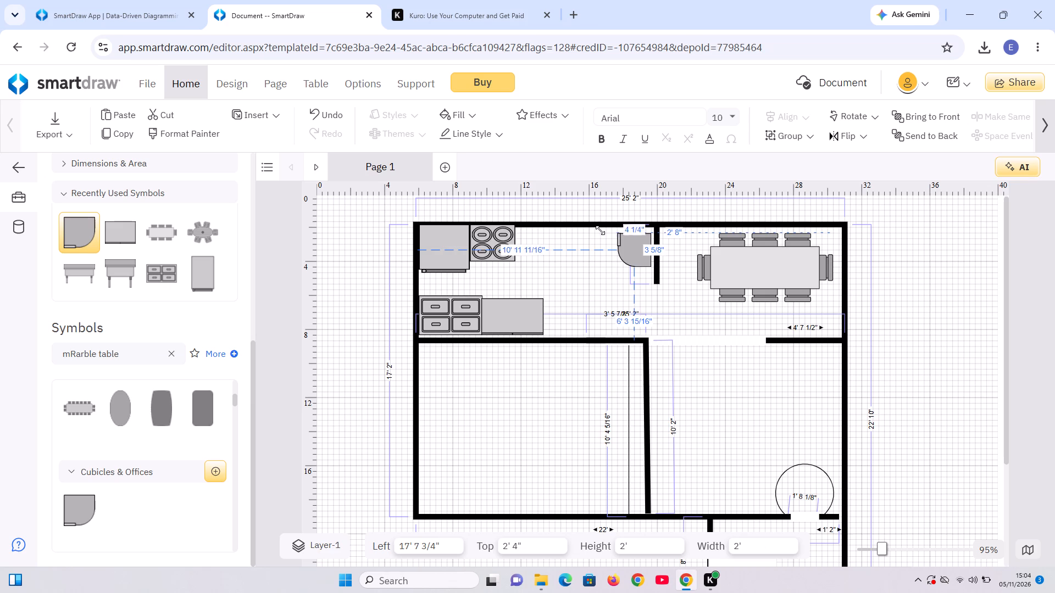
left_click_drag(600, 230, 598, 230)
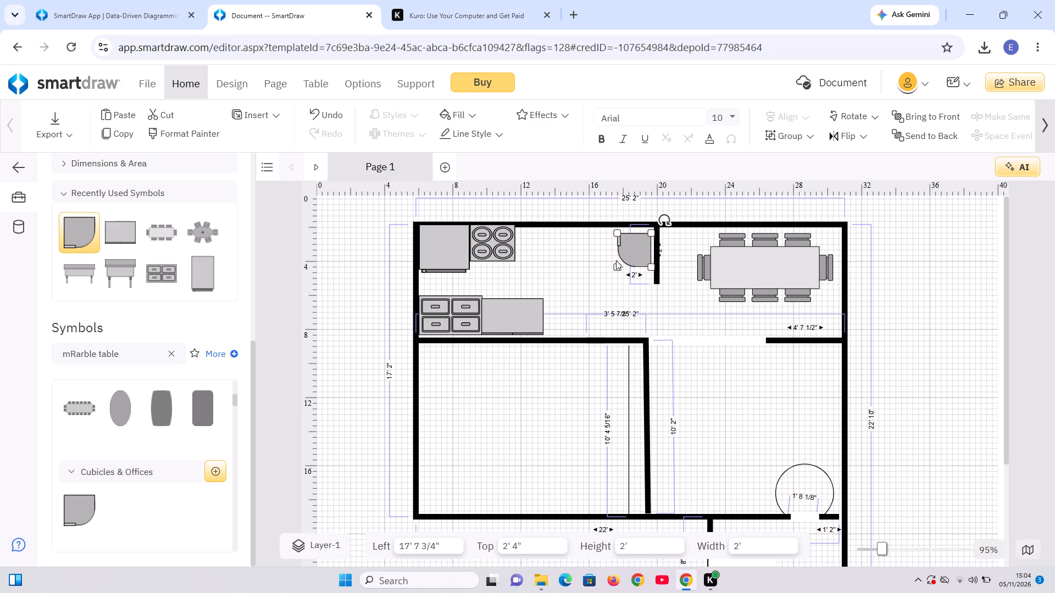
left_click_drag(615, 266, 600, 277)
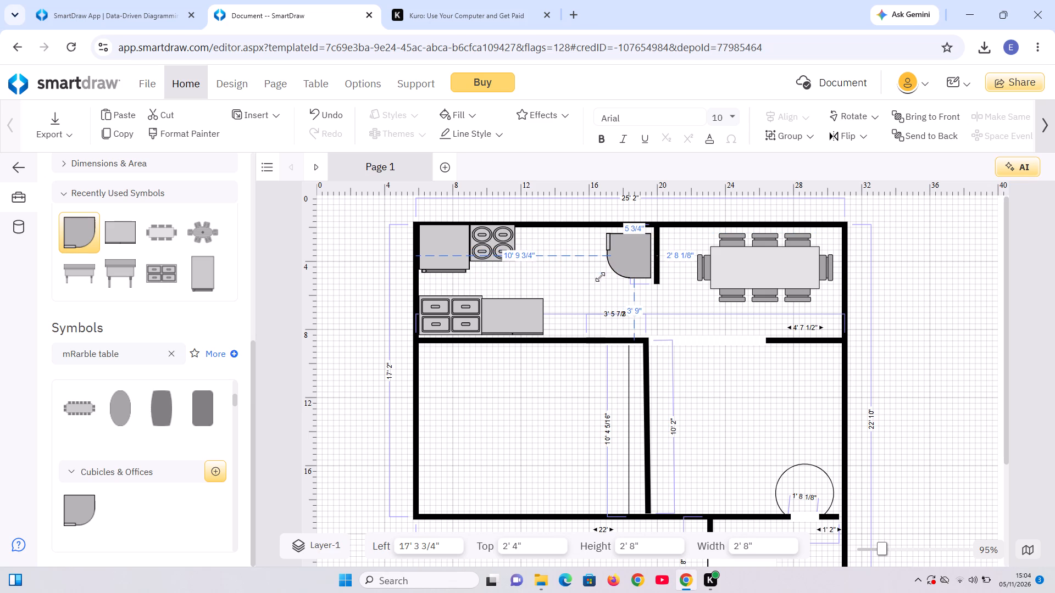
left_click_drag(600, 277, 588, 288)
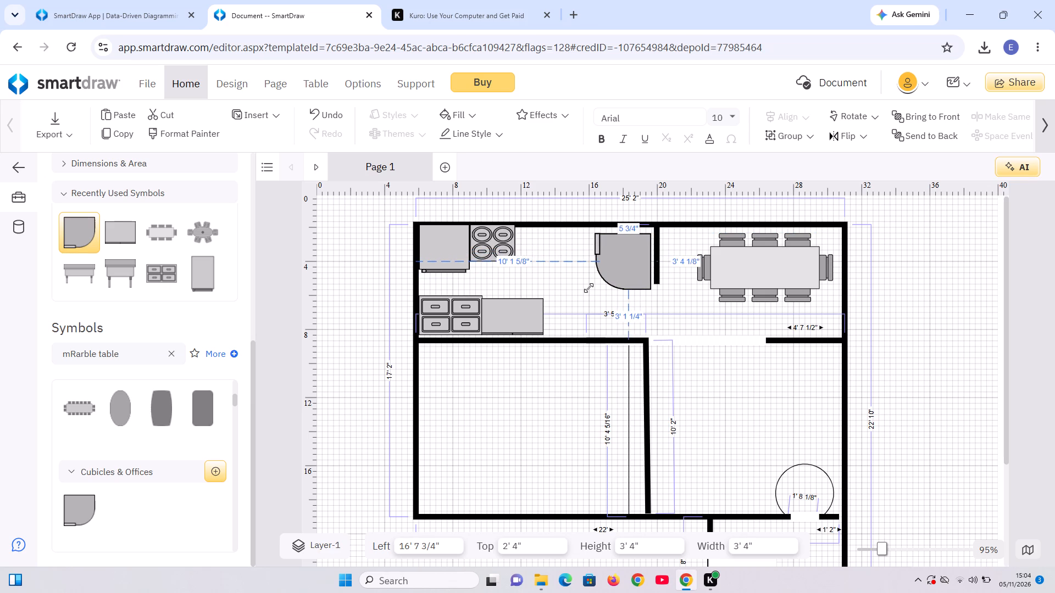
left_click_drag(588, 288, 590, 287)
left_click_drag(623, 257, 625, 255)
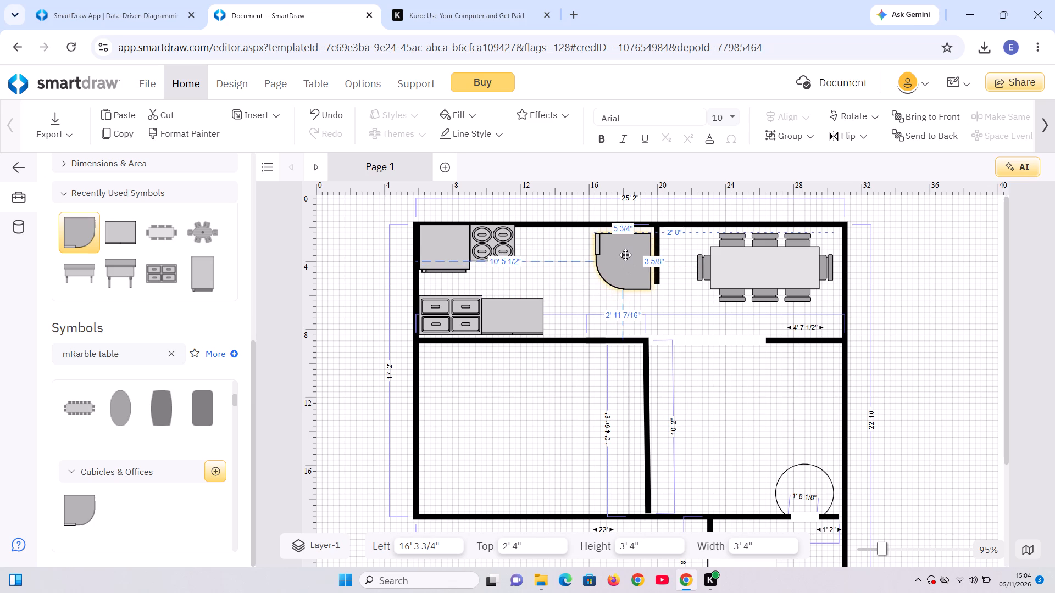
left_click_drag(625, 255, 626, 252)
left_click(555, 248)
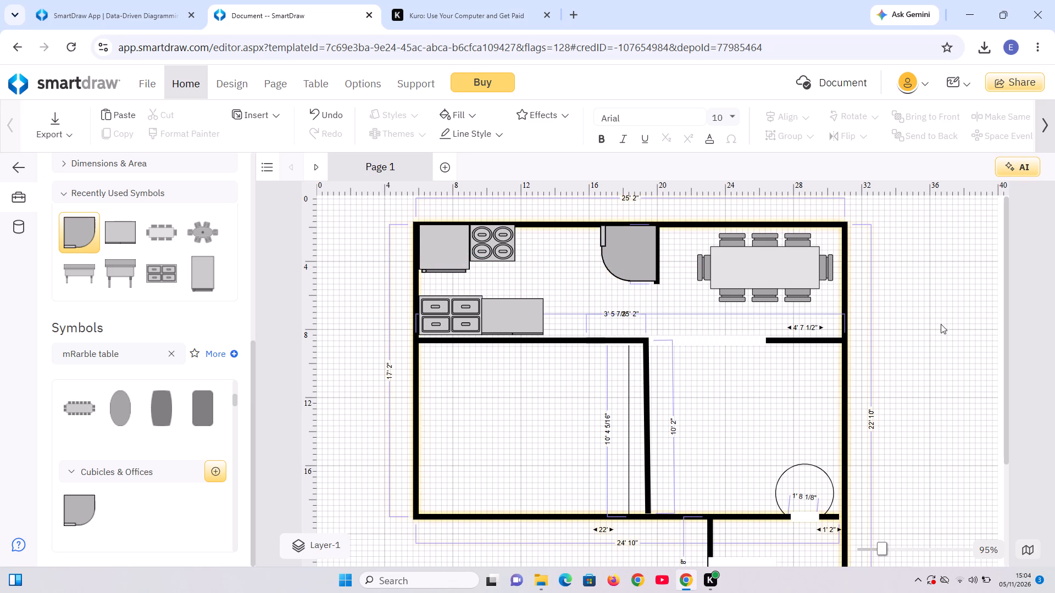
left_click(945, 322)
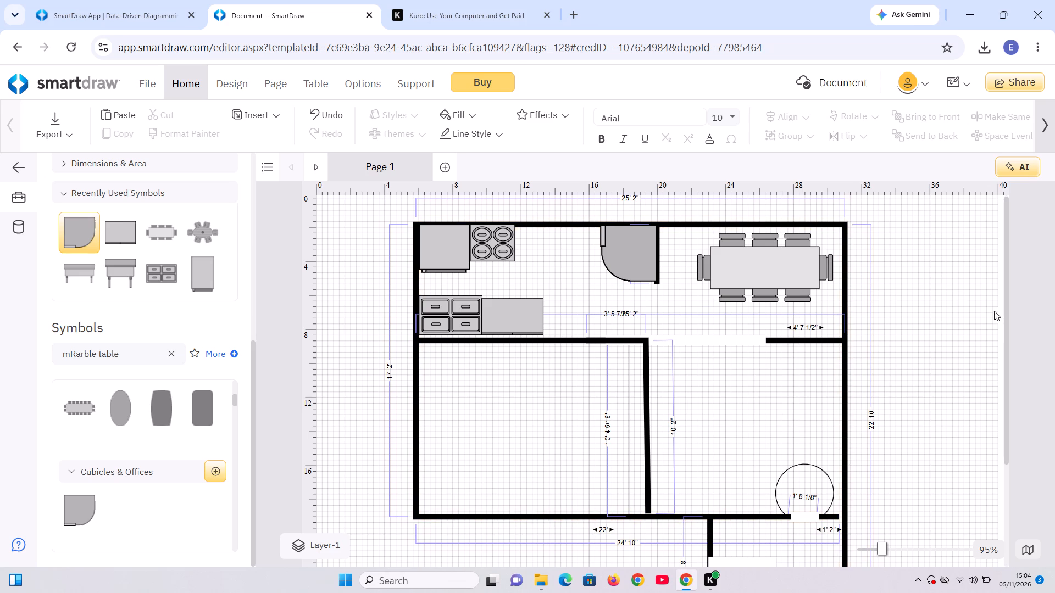
Pull the 4' wide opening off the 5' 8" wall at the bottom of the plan and delete it.
scroll(935, 390, "down", 2)
scroll(934, 391, "up", 1)
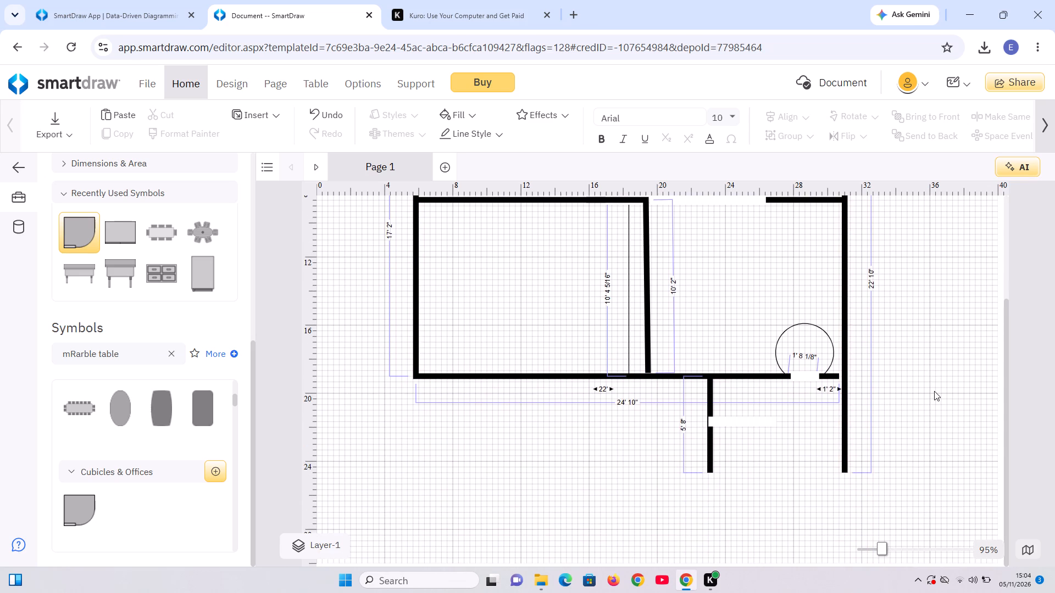
scroll(934, 391, "up", 1)
scroll(934, 392, "down", 4)
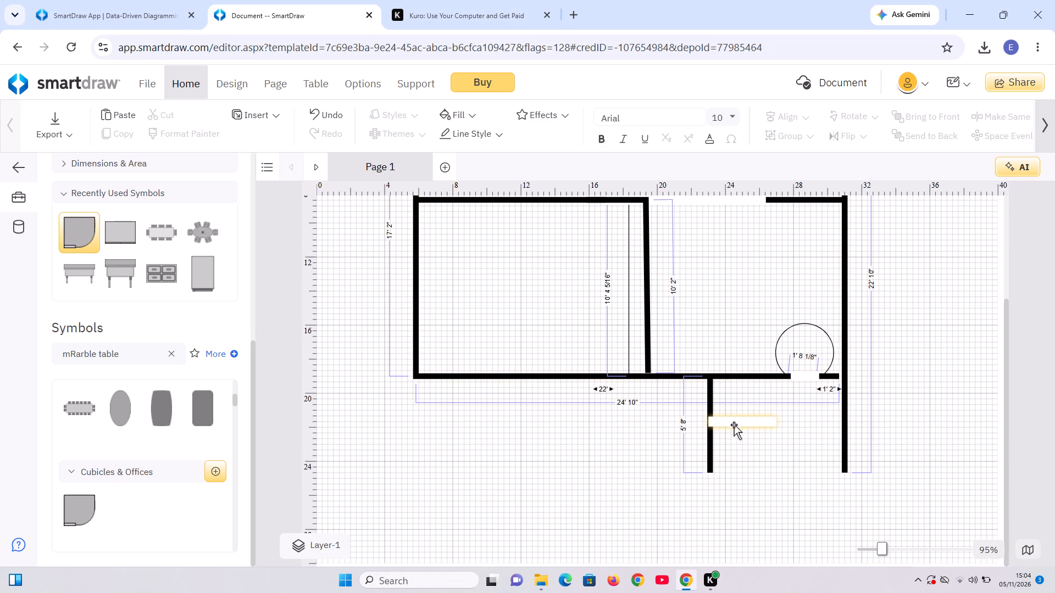
left_click_drag(736, 423, 779, 462)
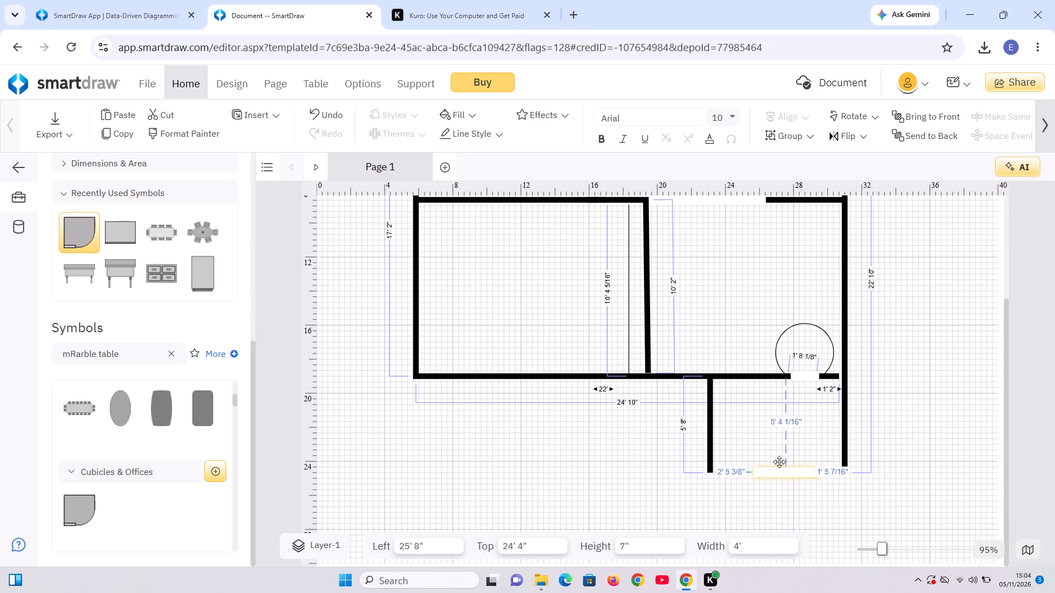
left_click_drag(779, 462, 776, 378)
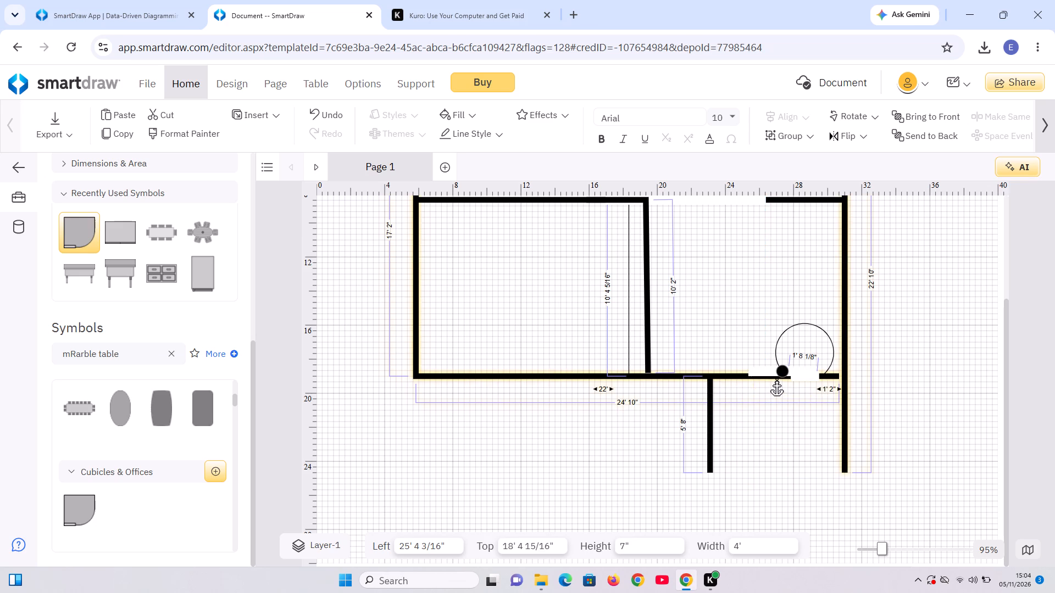
left_click_drag(776, 378, 634, 286)
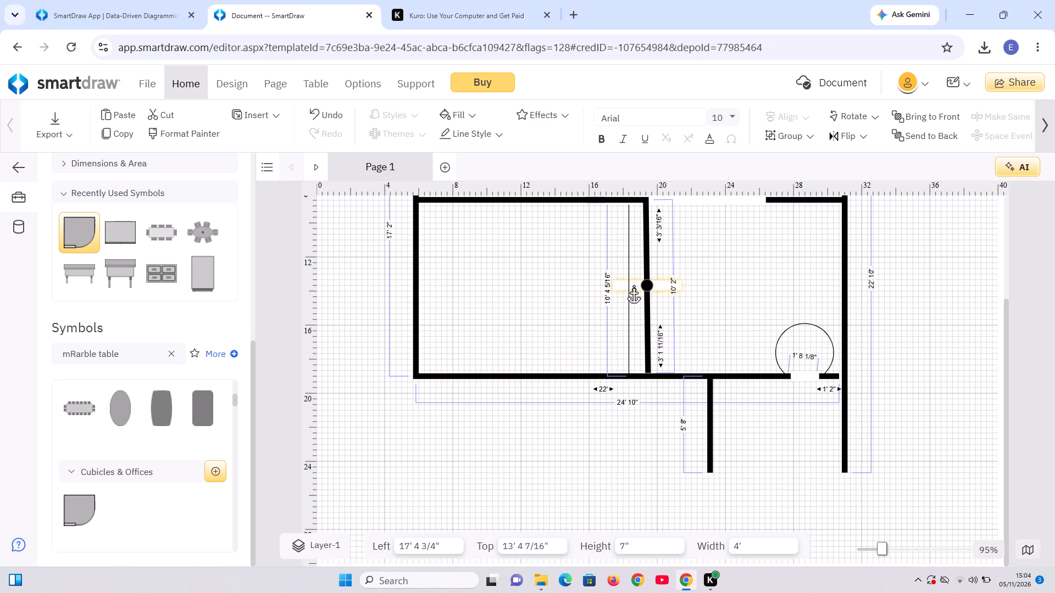
left_click_drag(634, 286, 532, 433)
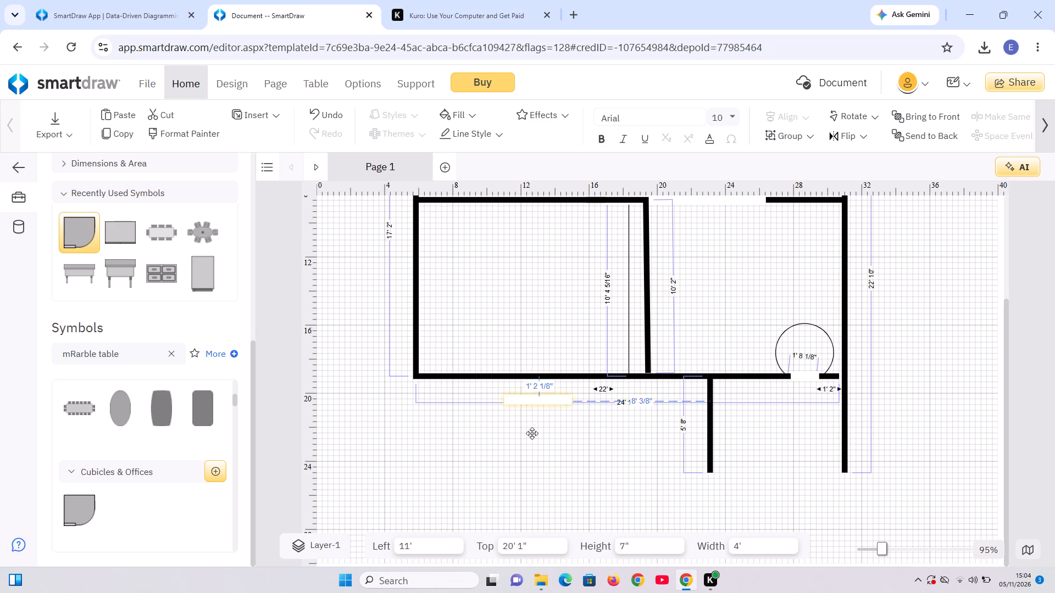
left_click_drag(532, 433, 531, 450)
right_click(531, 450)
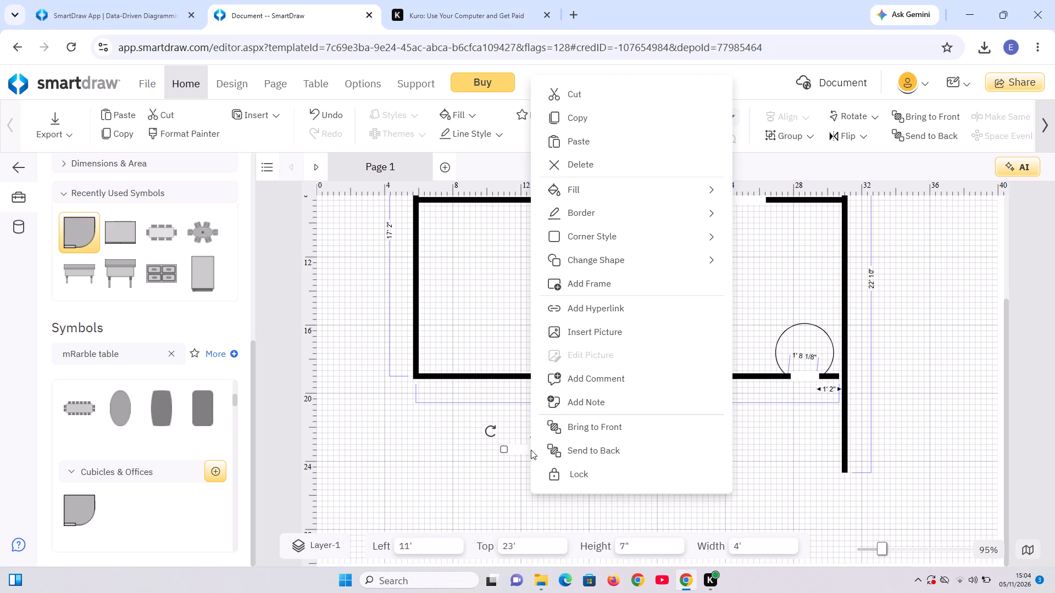
left_click(616, 162)
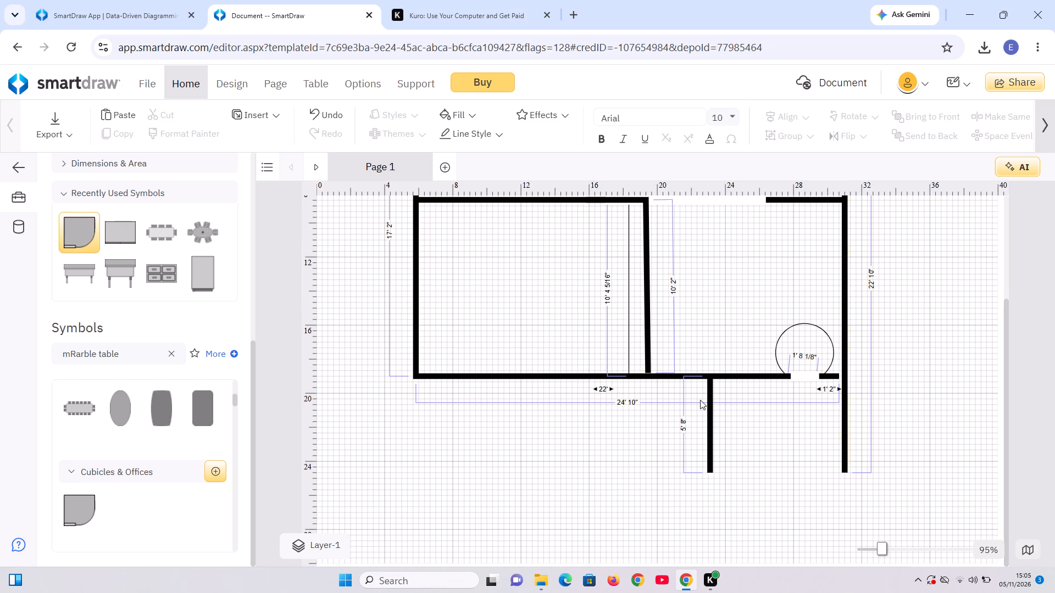
Replace the symbol search text with "tv" and search the symbol library.
scroll(839, 360, "up", 4)
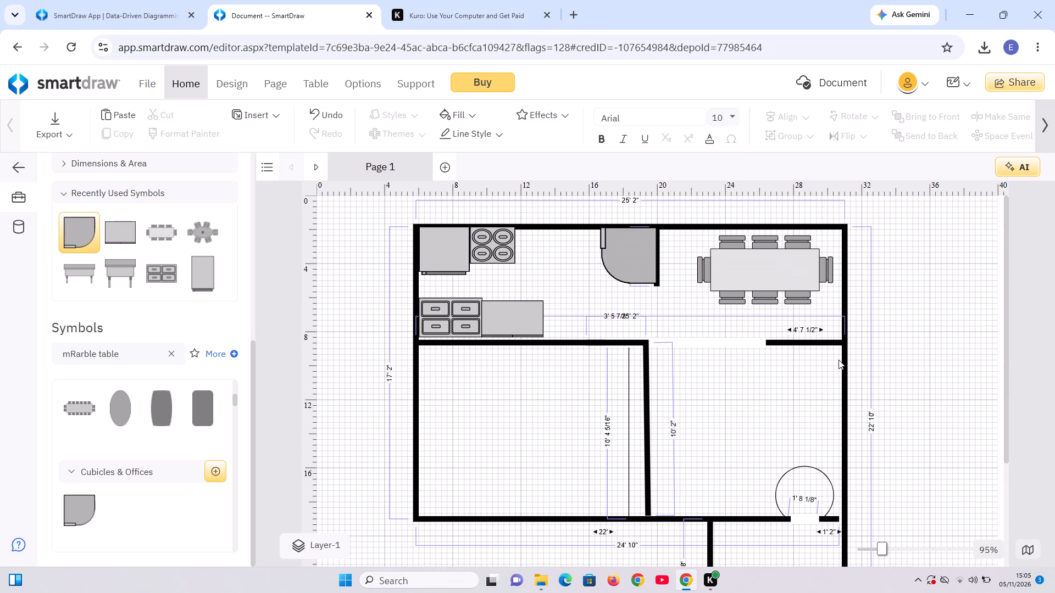
scroll(839, 360, "up", 1)
left_click(706, 380)
left_click(135, 351)
key("BackSpace")
key("BackSpace")
key("BackSpace")
key("BackSpace")
key("BackSpace")
key("BackSpace")
key("BackSpace")
key("BackSpace")
key("BackSpace")
key("BackSpace")
key("BackSpace")
key("BackSpace")
key("BackSpace")
key("BackSpace")
key("BackSpace")
key("BackSpace")
key("BackSpace")
key("BackSpace")
key("BackSpace")
key("BackSpace")
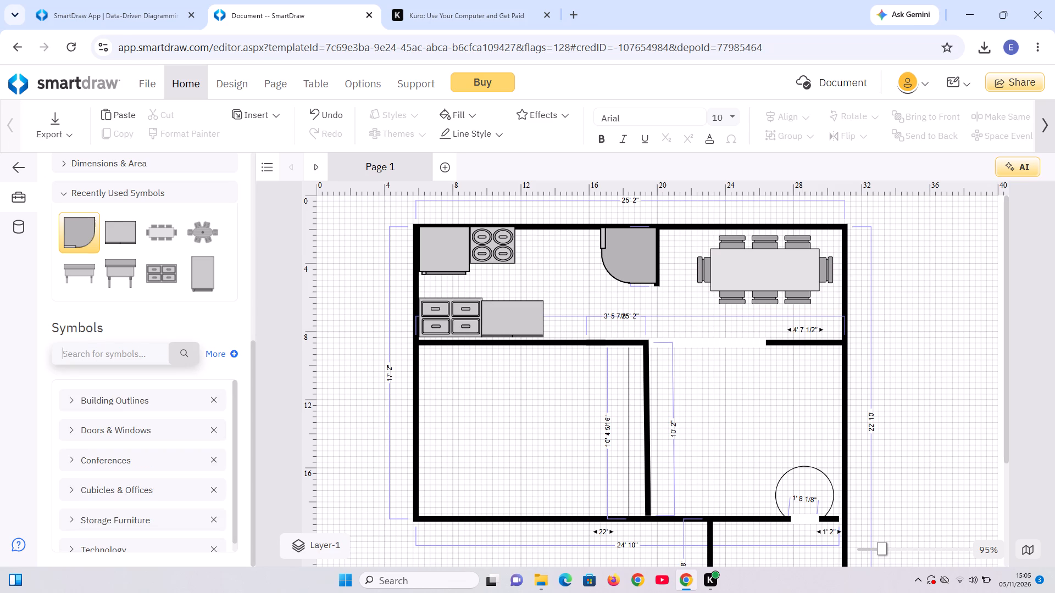
type("tv")
key("Return")
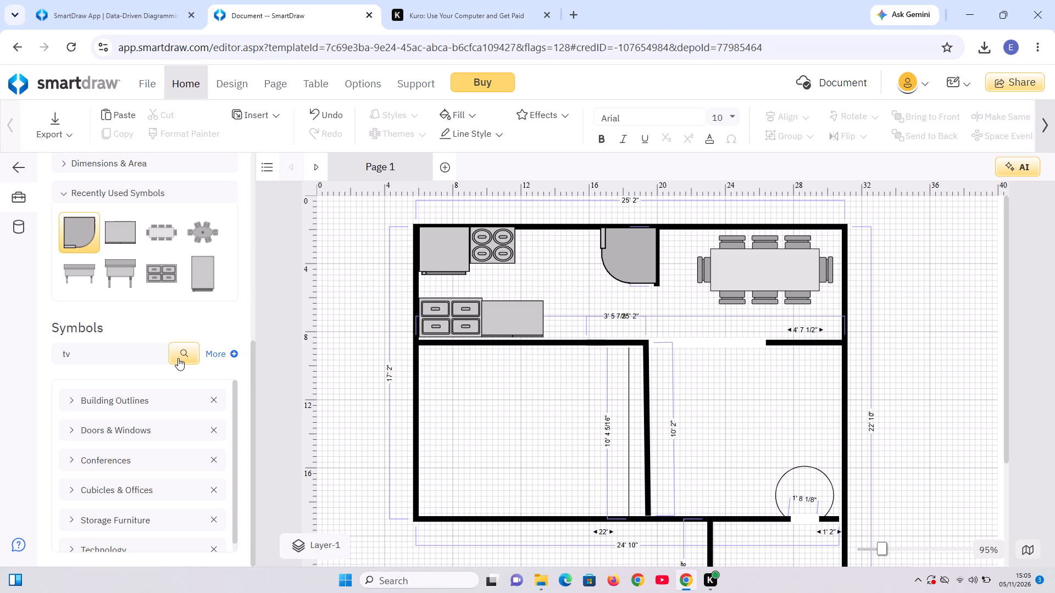
left_click(178, 358)
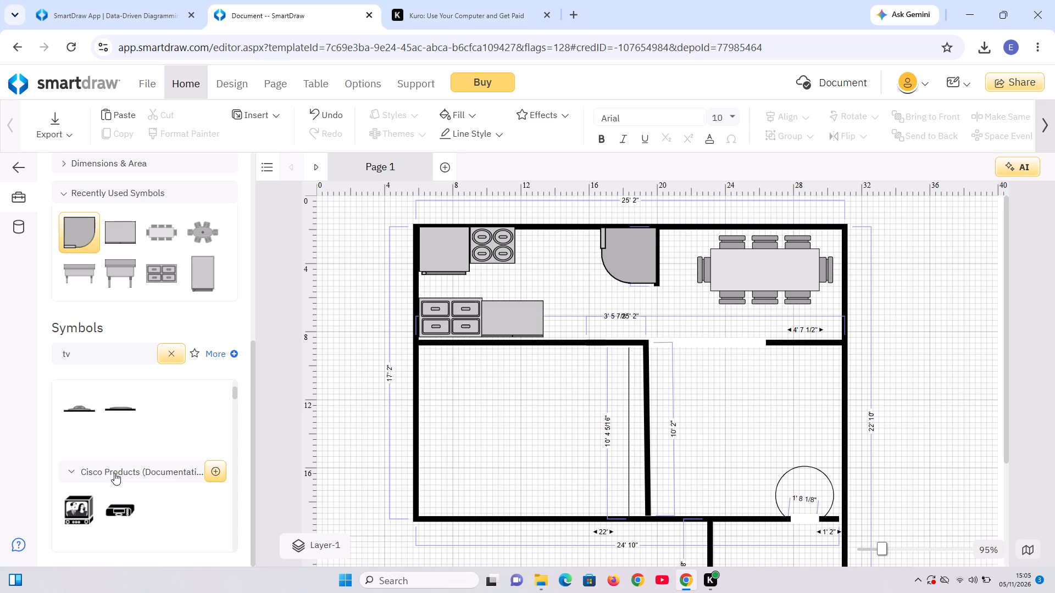
Insert the Flatscreen Television (TV) - Mounted symbol, rotate it vertical and place it against the dividing wall in the room below the dining area.
left_click(117, 417)
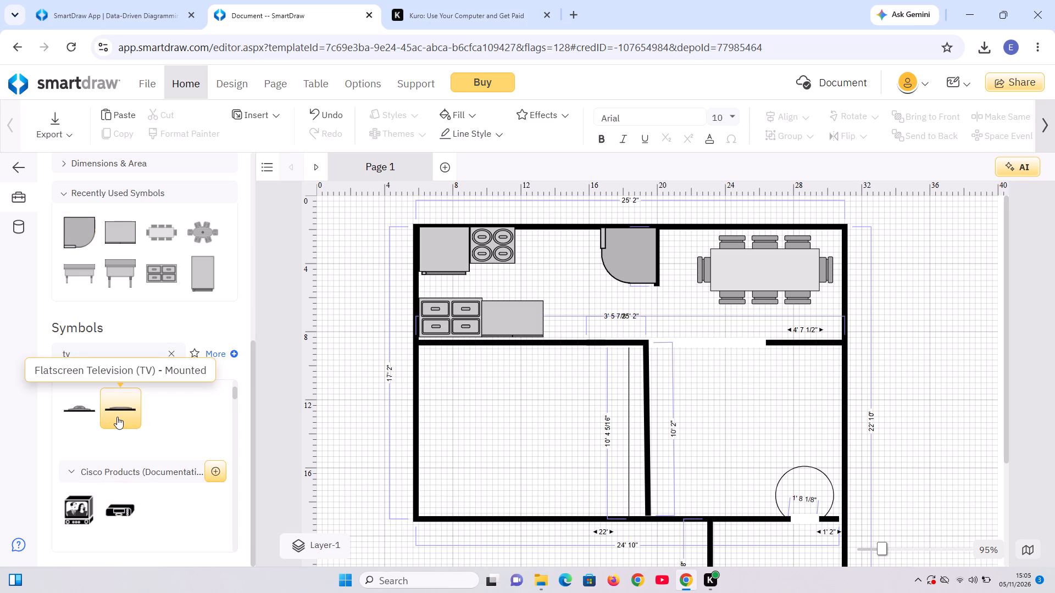
double_click(117, 417)
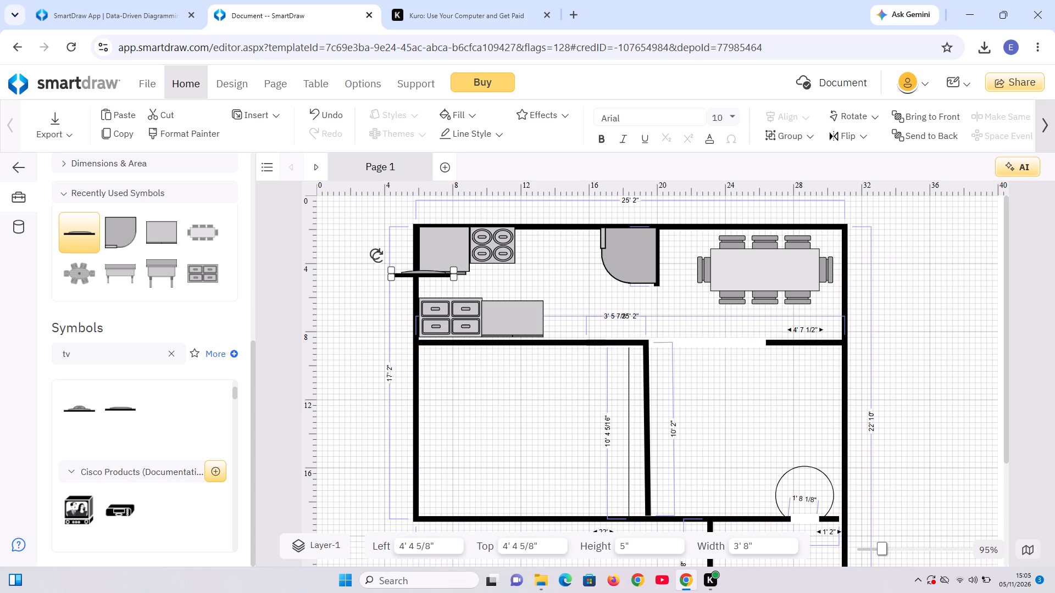
left_click_drag(375, 254, 405, 322)
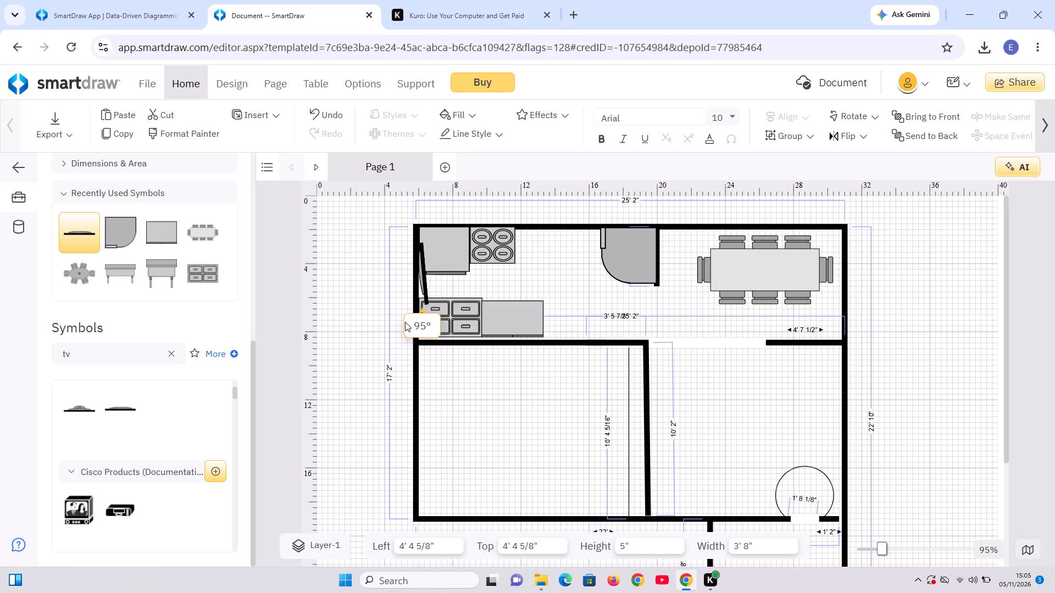
left_click_drag(405, 322, 401, 322)
left_click_drag(420, 280, 423, 283)
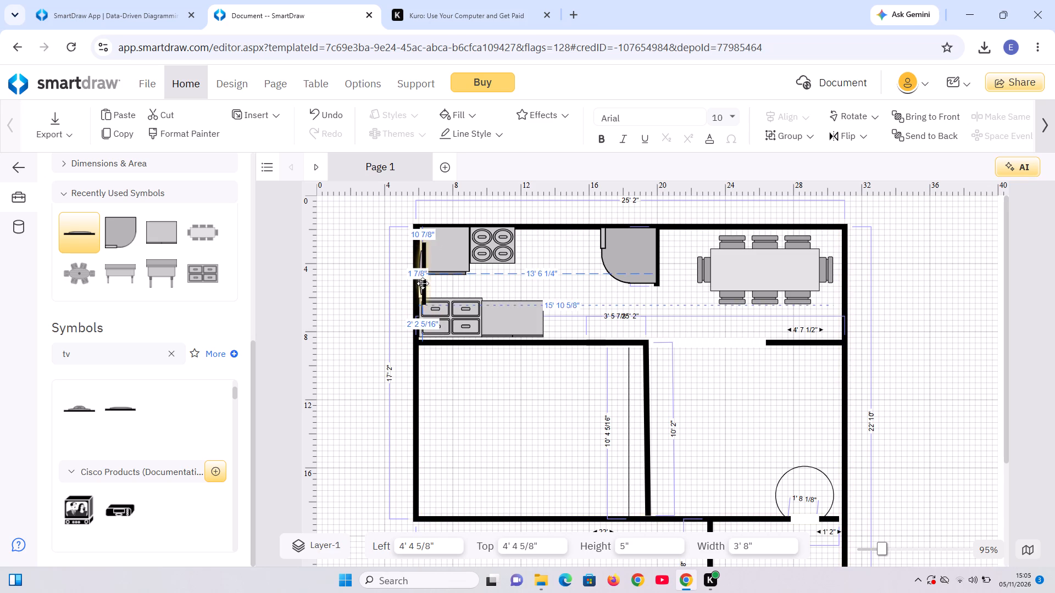
left_click_drag(423, 283, 658, 421)
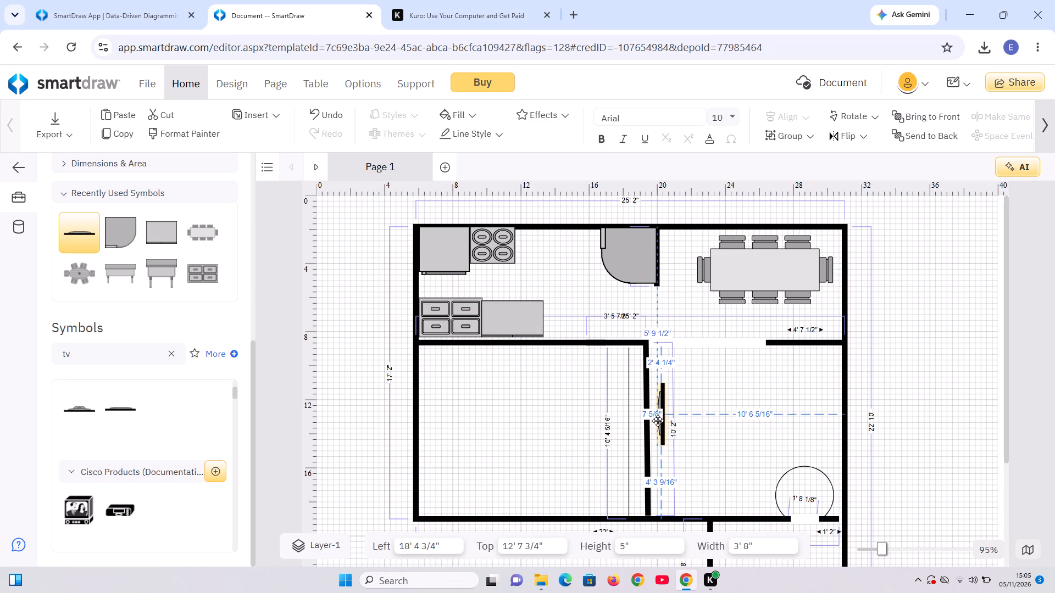
left_click_drag(658, 421, 654, 423)
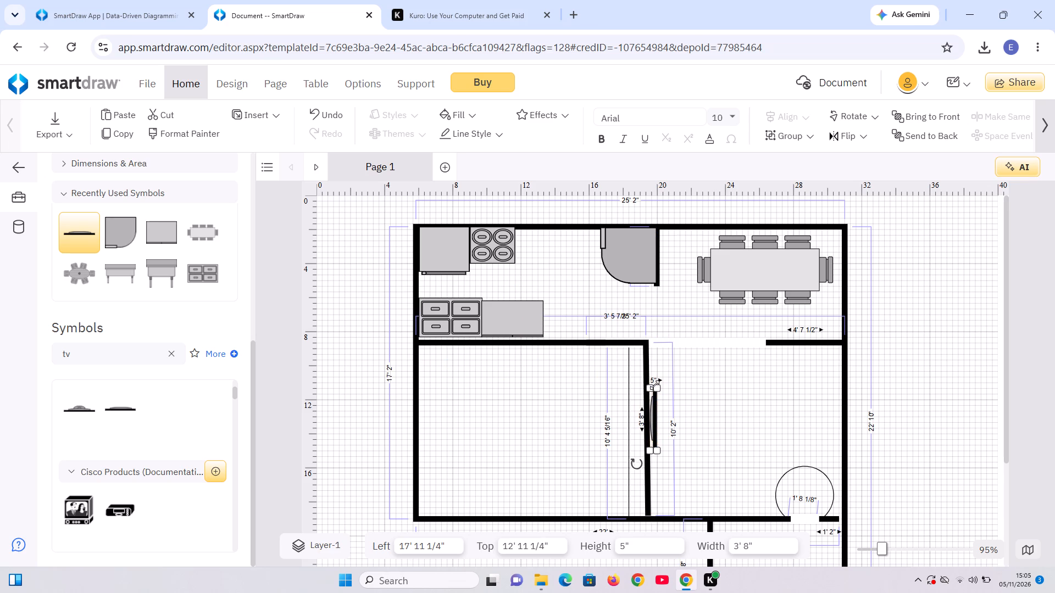
Lengthen the television along the dividing wall to 6', nudge it off the wall and trim its upper end slightly.
left_click_drag(654, 385, 654, 359)
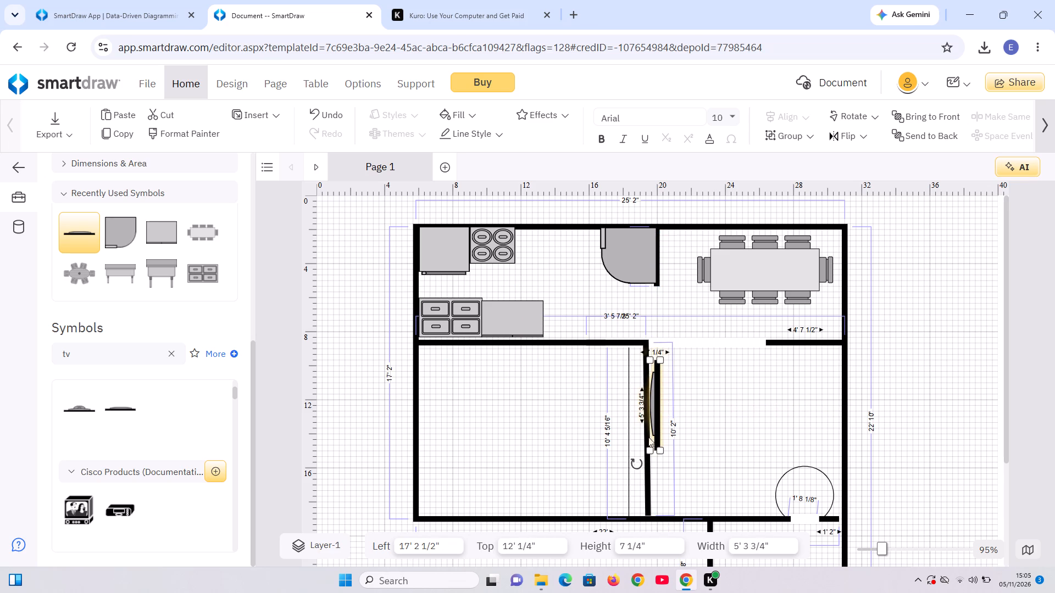
left_click_drag(648, 449, 648, 461)
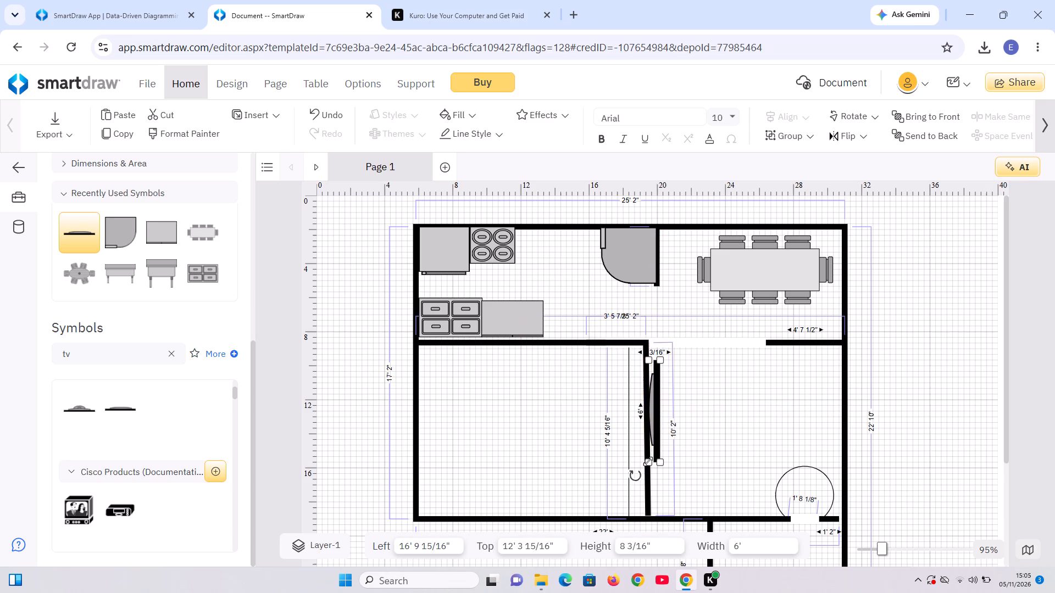
left_click(656, 404)
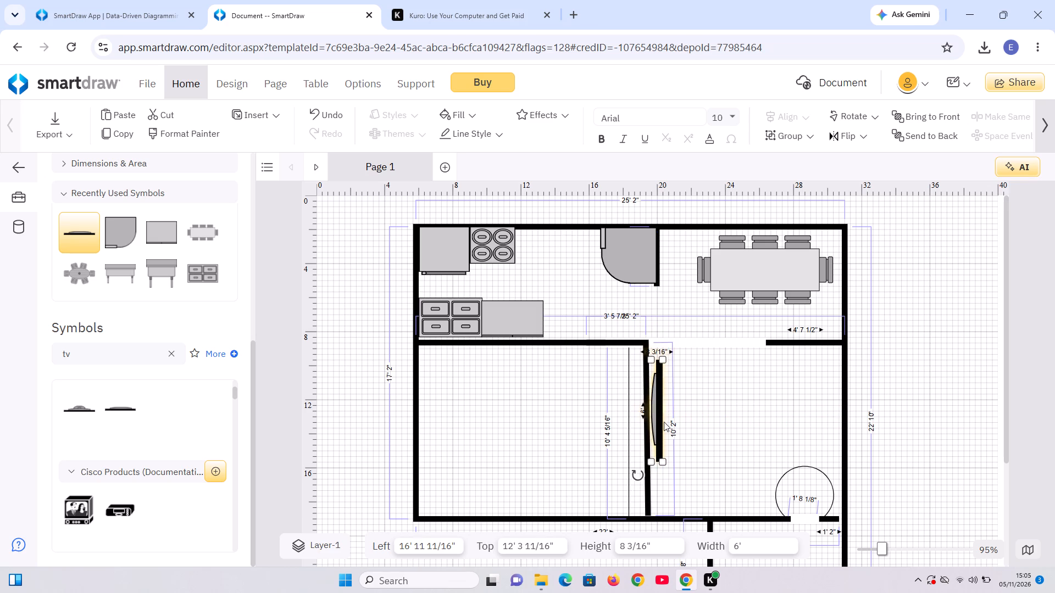
left_click_drag(649, 359, 649, 367)
left_click(656, 485)
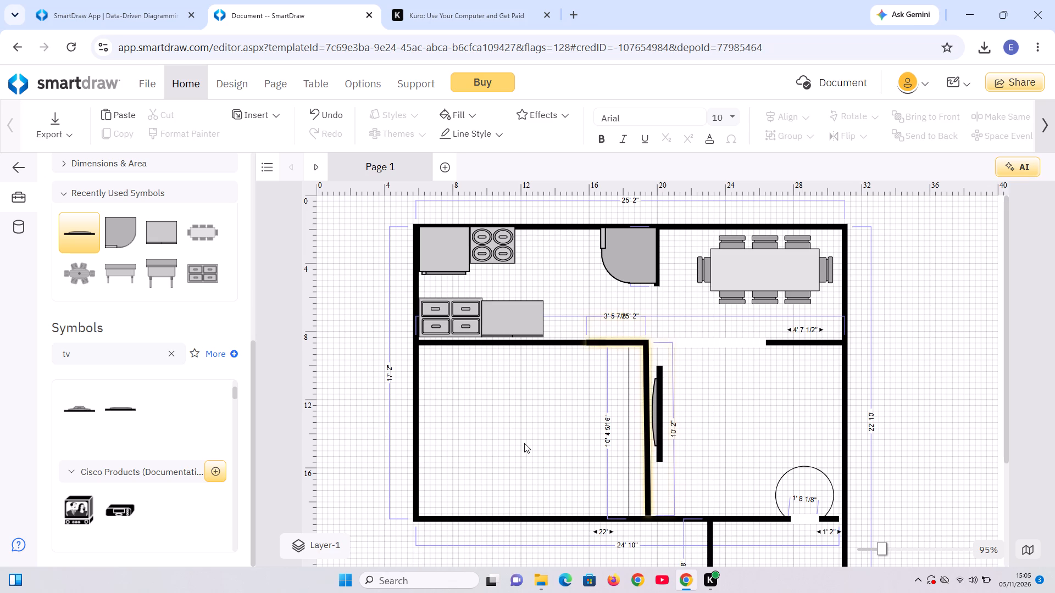
Search the symbol library for "chairs" and look through the chair symbols.
left_click(524, 443)
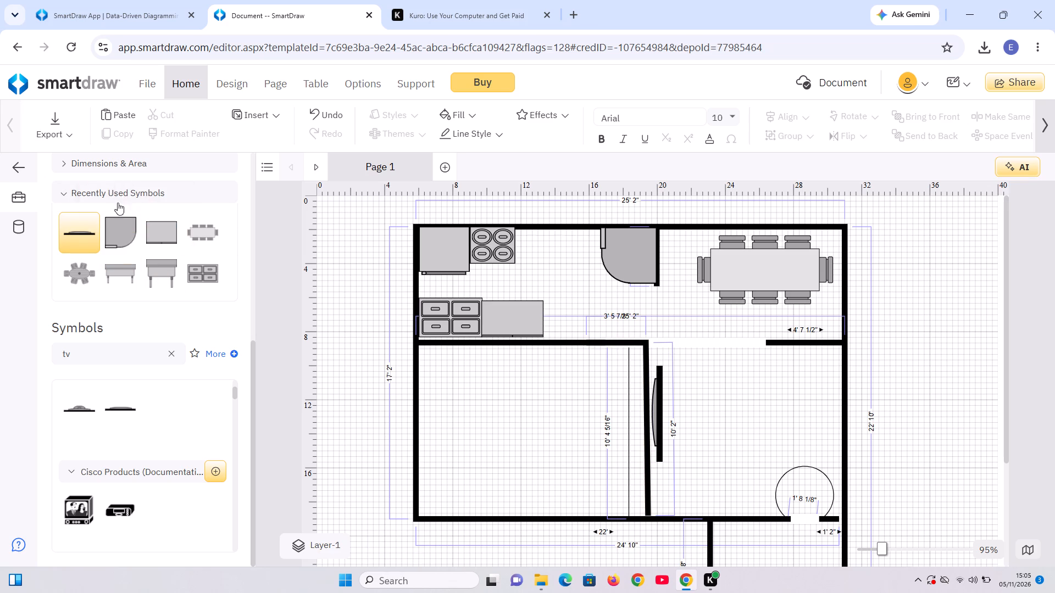
left_click(92, 346)
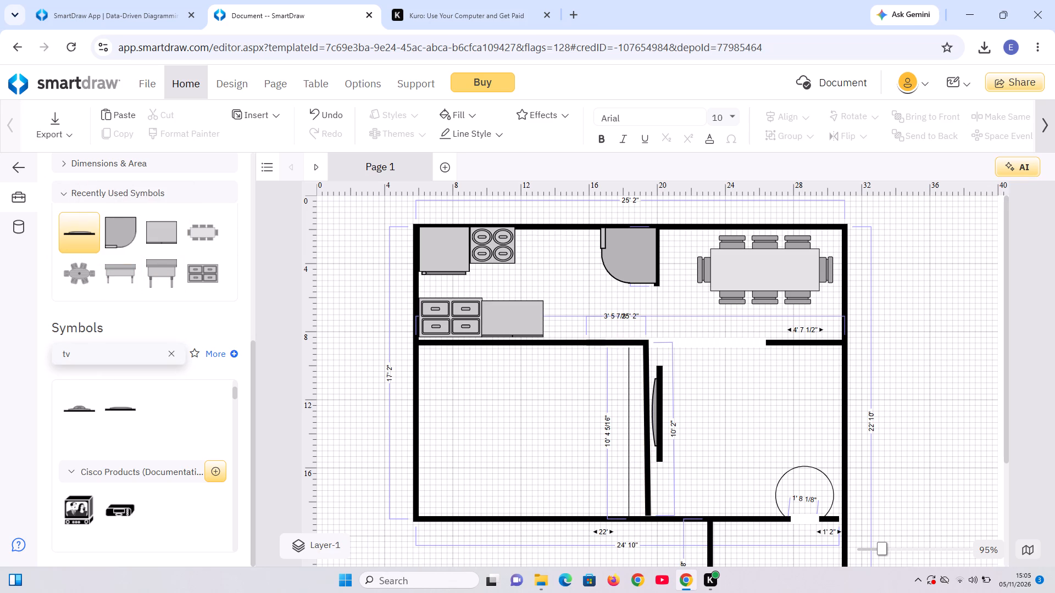
key("BackSpace")
key("BackSpace")
key("BackSpace")
key("BackSpace")
key("BackSpace")
type("cha")
type("irs")
left_click(181, 351)
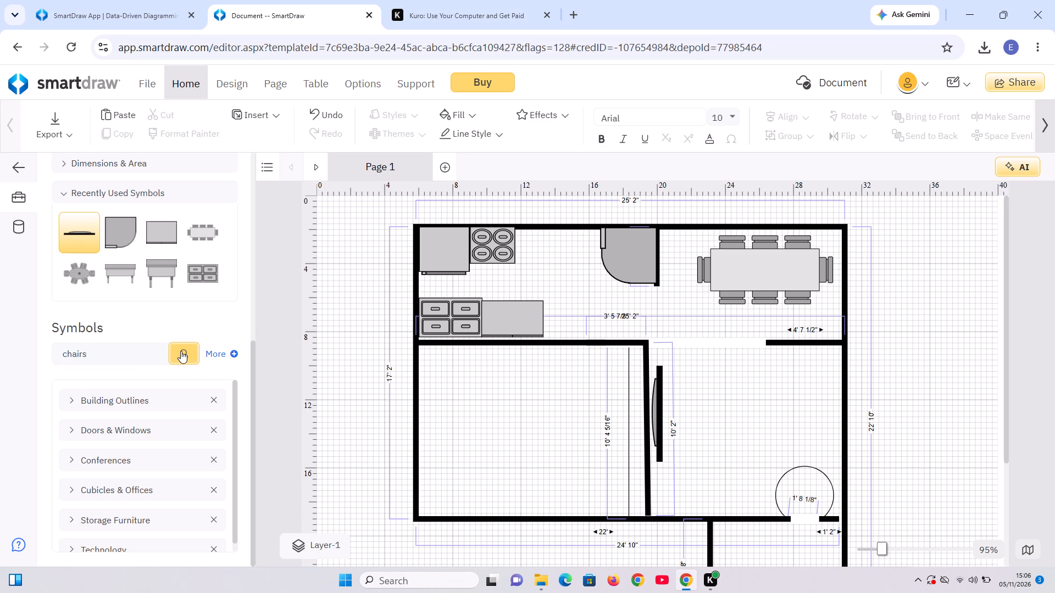
left_click(181, 351)
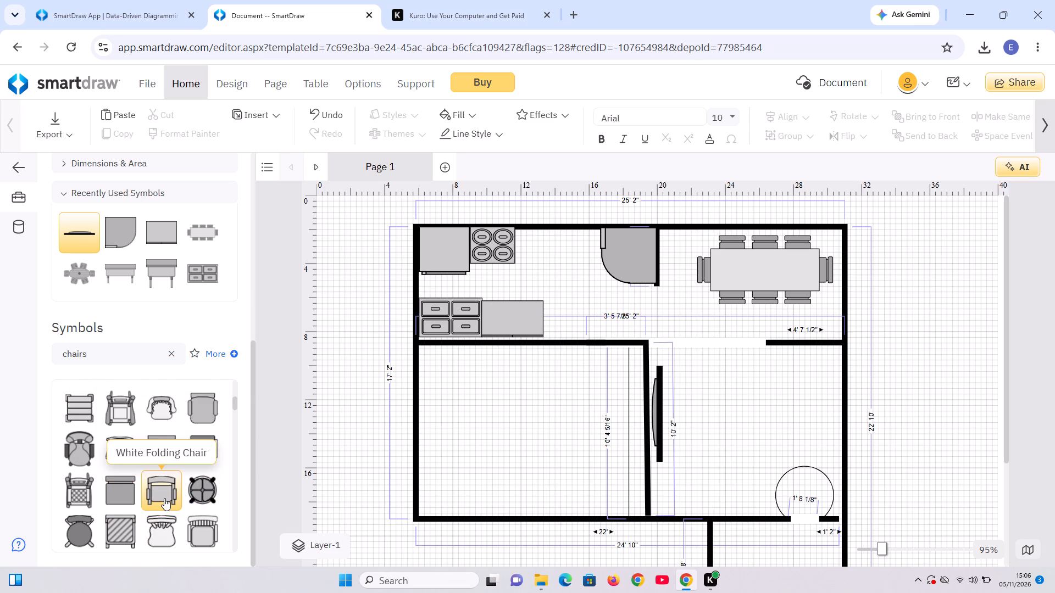
scroll(164, 498, "down", 4)
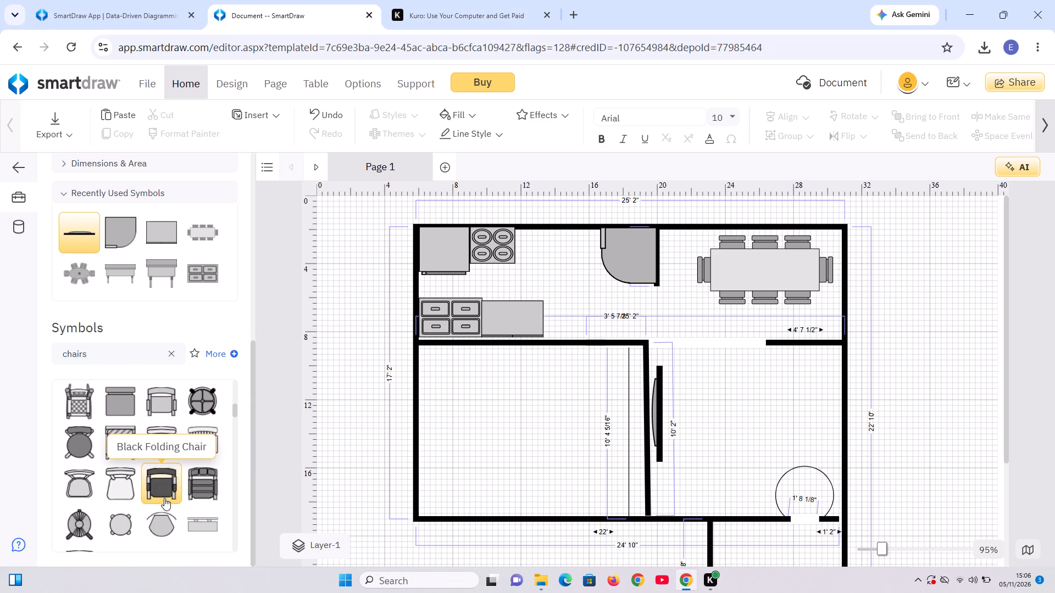
scroll(164, 498, "down", 3)
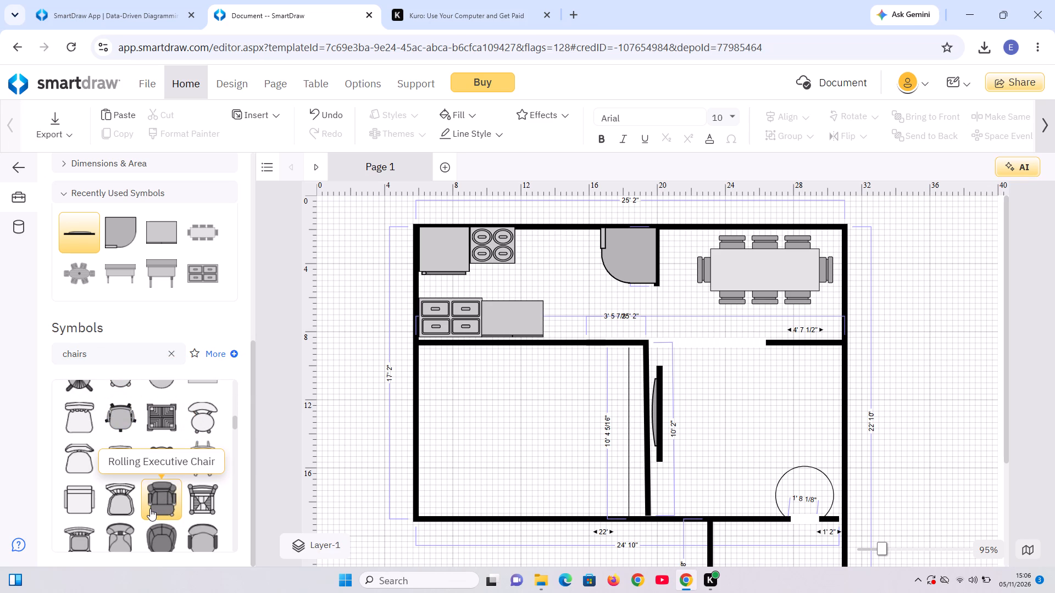
scroll(150, 508, "down", 4)
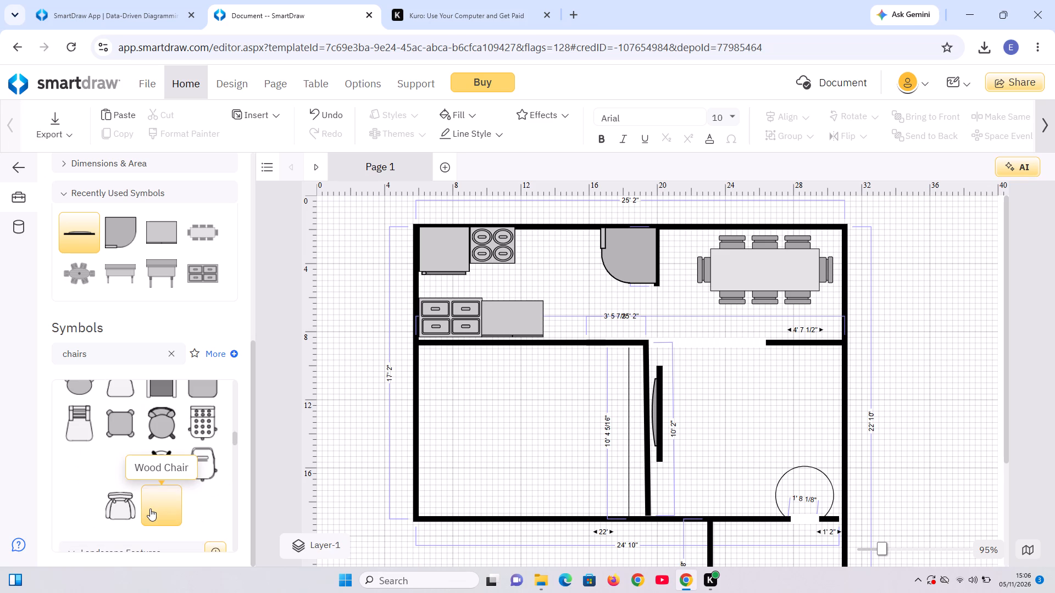
Replace the symbol search text with "coach" and search the symbol library.
left_click(60, 355)
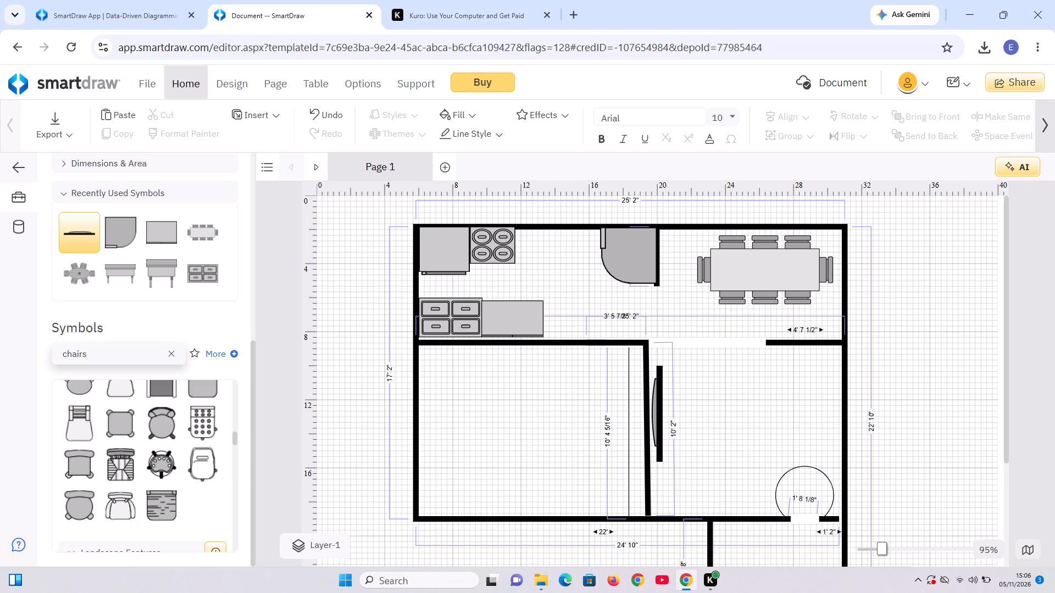
key("Right")
key("Right")
key("Right")
key("Right")
key("Right")
key("Right")
key("Right")
key("Right")
key("Right")
key("BackSpace")
key("BackSpace")
key("BackSpace")
key("BackSpace")
key("BackSpace")
key("BackSpace")
key("BackSpace")
key("BackSpace")
key("BackSpace")
key("BackSpace")
key("BackSpace")
key("BackSpace")
key("BackSpace")
key("BackSpace")
key("BackSpace")
key("BackSpace")
key("BackSpace")
type("coac")
key("h")
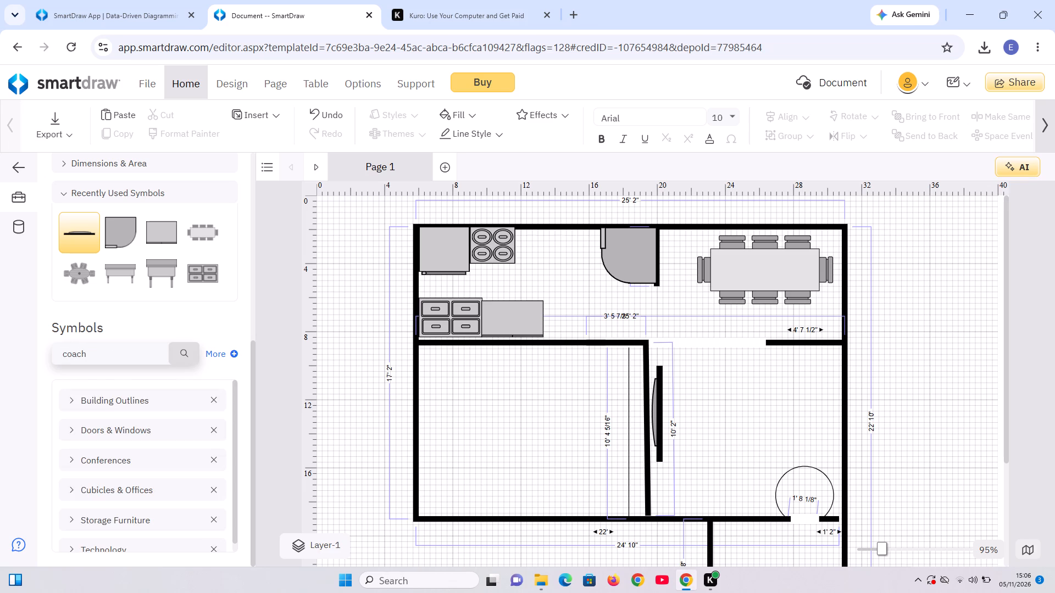
key("Return")
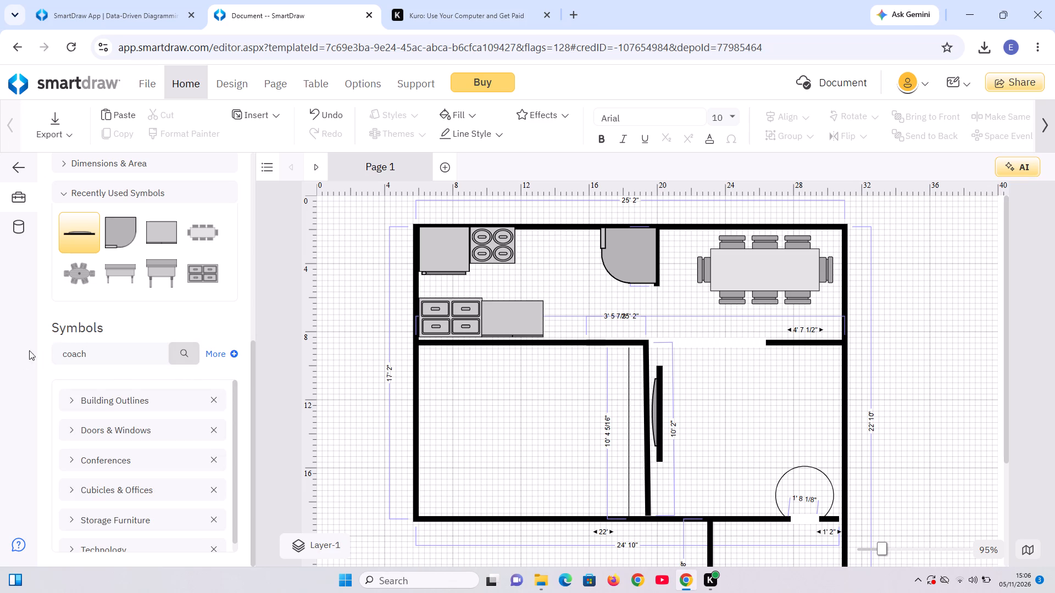
left_click(185, 361)
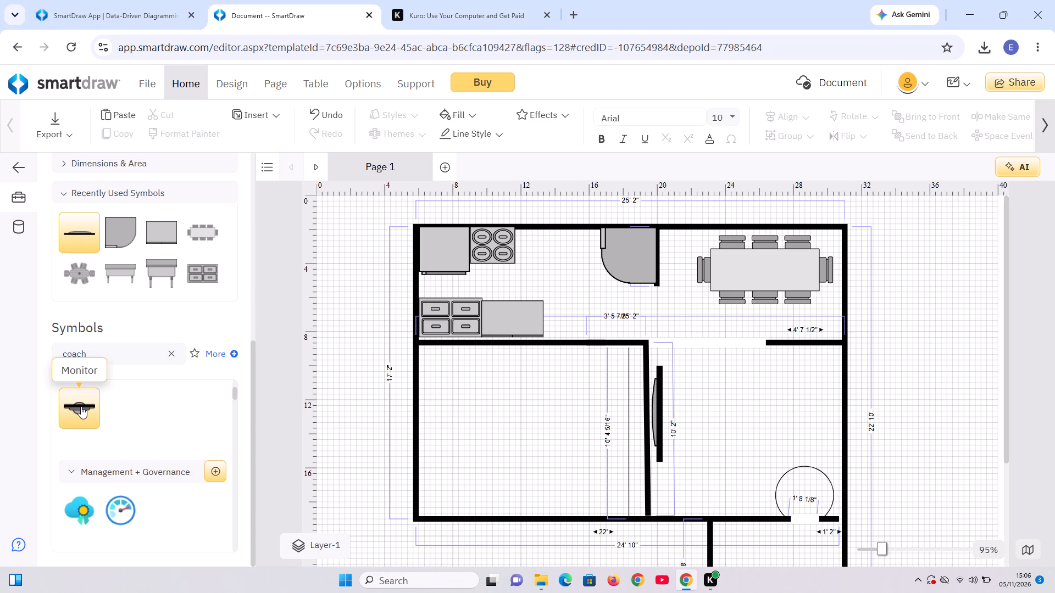
Clear the symbol search text to bring back the standard symbol categories.
left_click(110, 356)
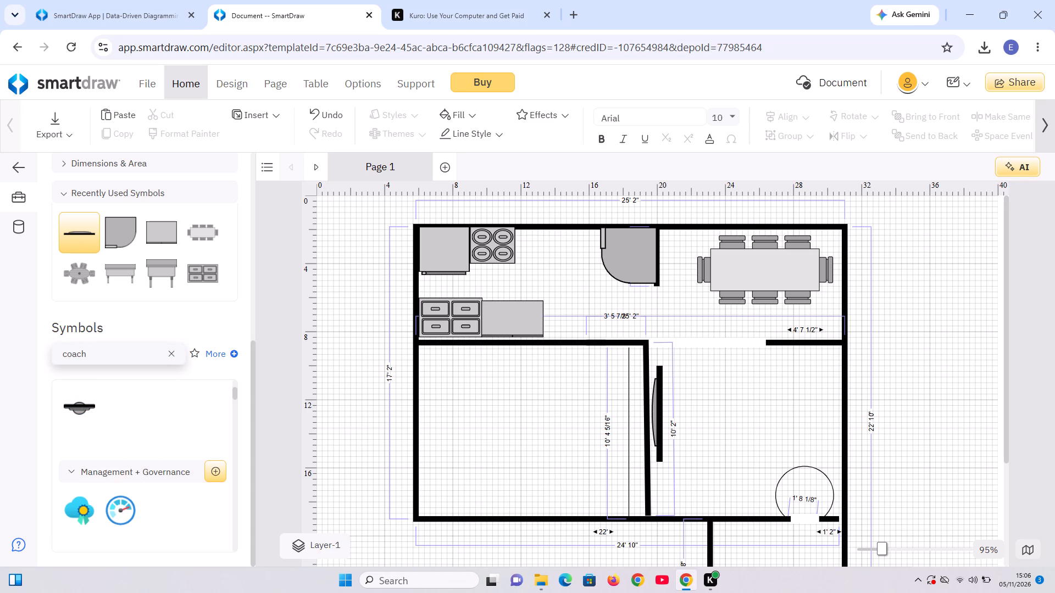
key("BackSpace")
key("BackSpace")
key("BackSpace")
key("BackSpace")
key("BackSpace")
key("BackSpace")
key("BackSpace")
key("BackSpace")
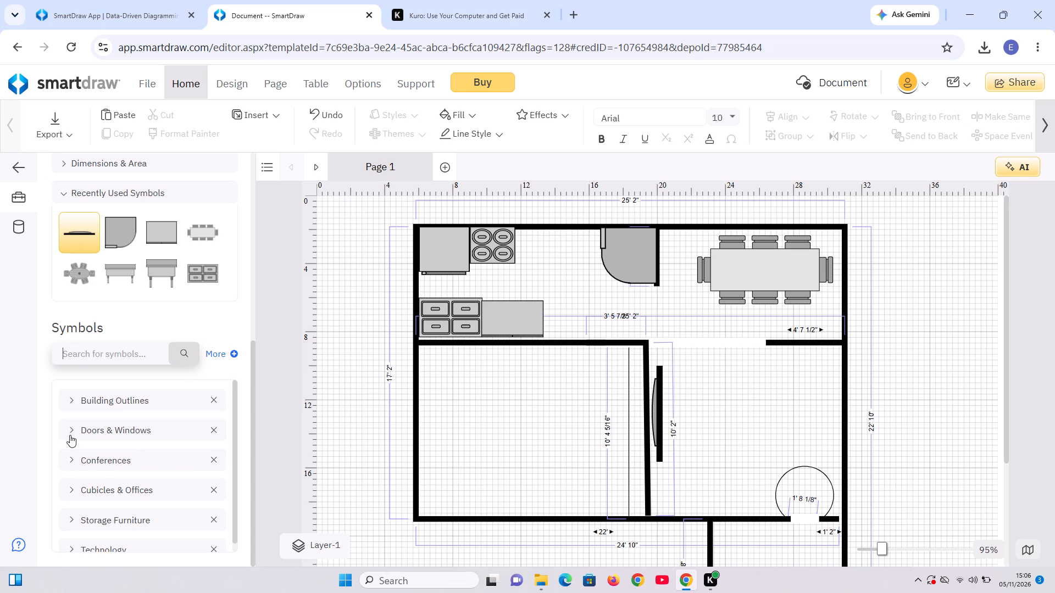
Insert a Door (28") from Doors & Windows and place it beside the lower end of the dividing wall, below the television.
left_click(70, 431)
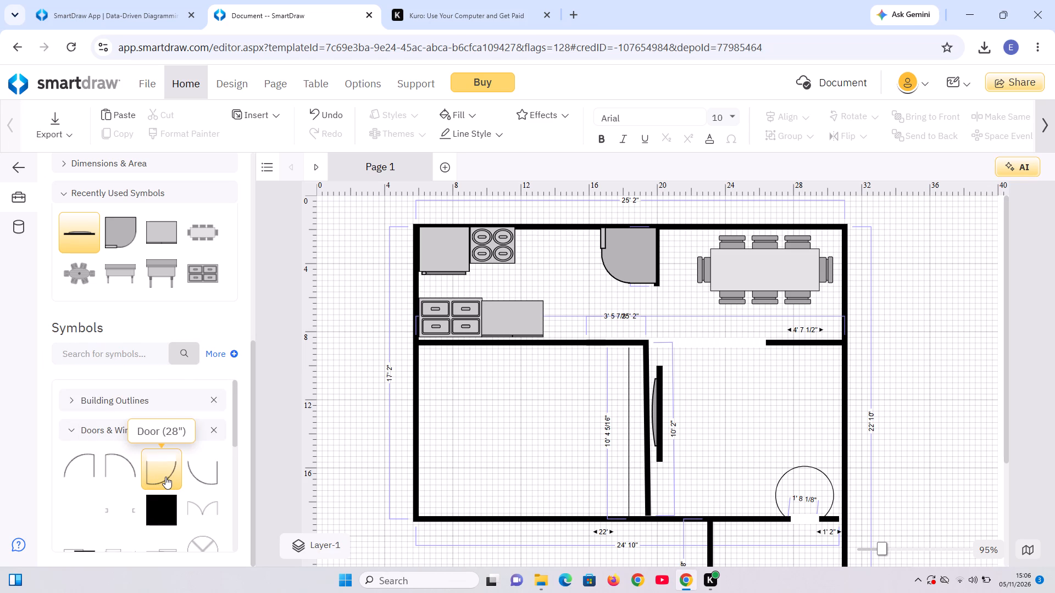
left_click_drag(165, 477, 327, 511)
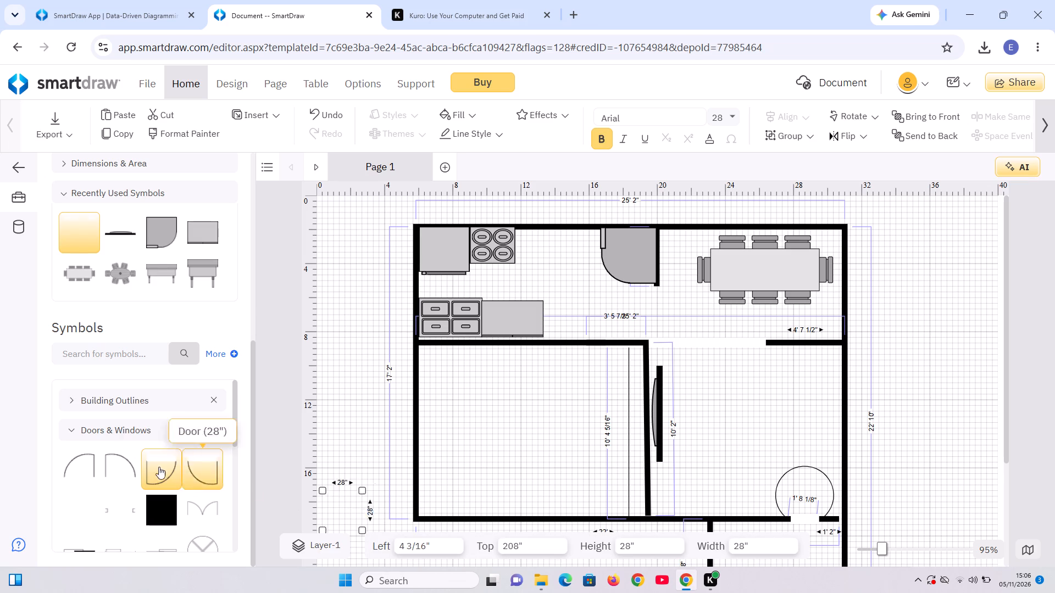
left_click_drag(338, 528, 339, 525)
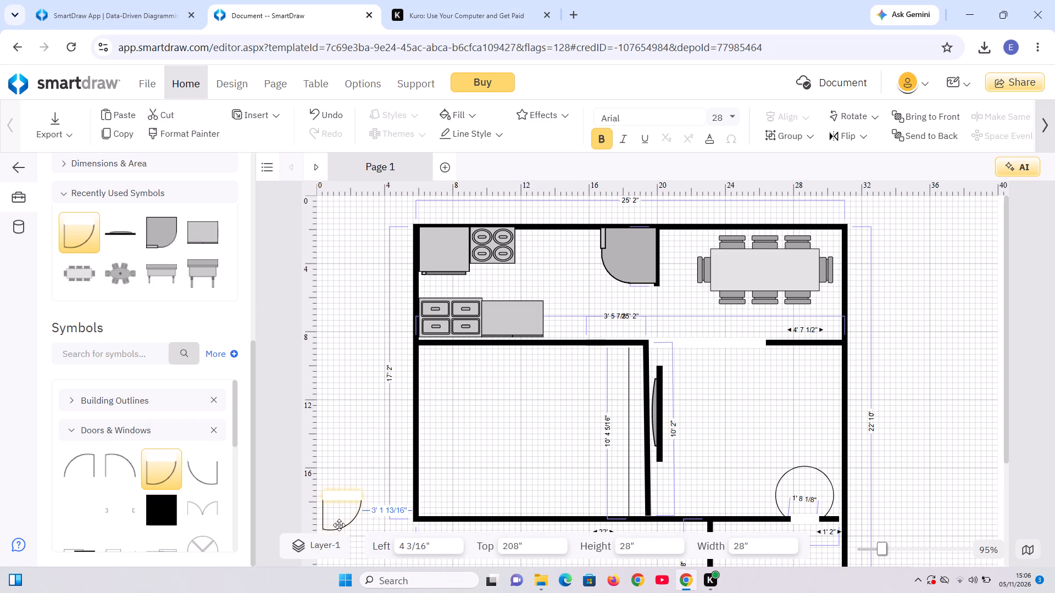
left_click_drag(339, 525, 657, 506)
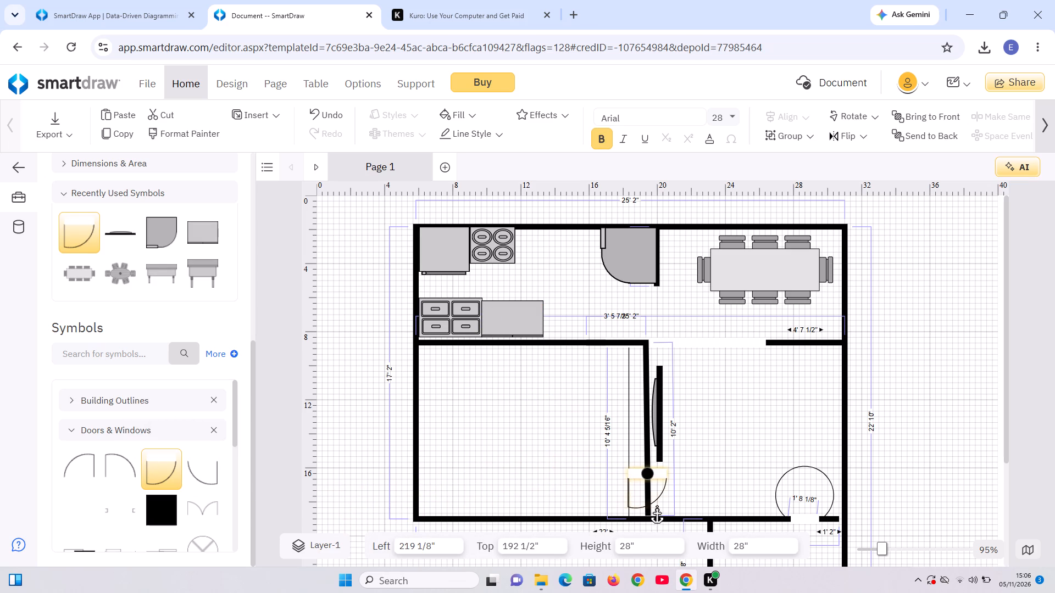
left_click_drag(657, 506, 663, 516)
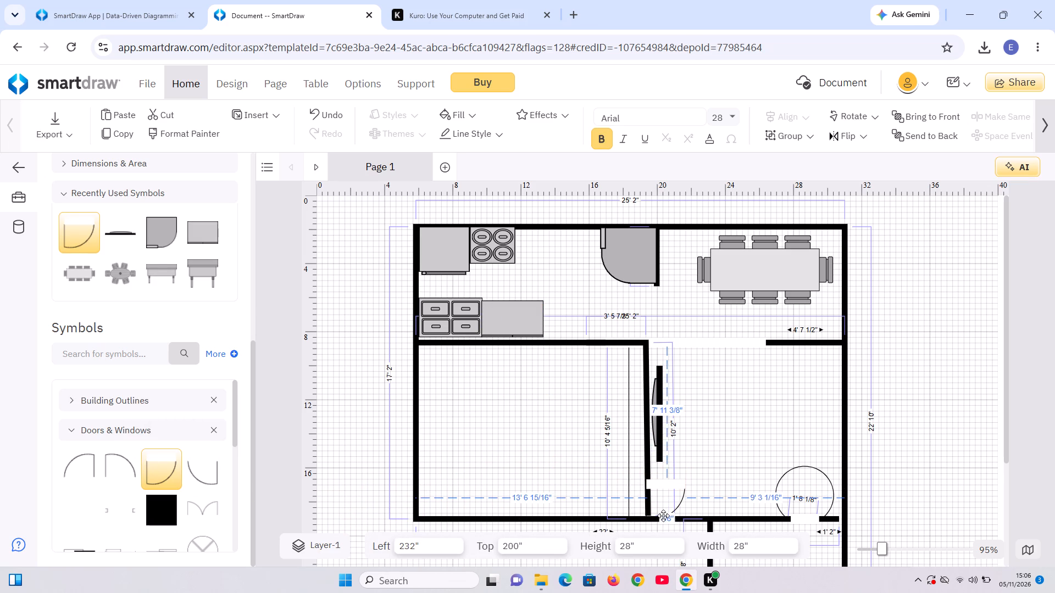
left_click_drag(663, 516, 663, 516)
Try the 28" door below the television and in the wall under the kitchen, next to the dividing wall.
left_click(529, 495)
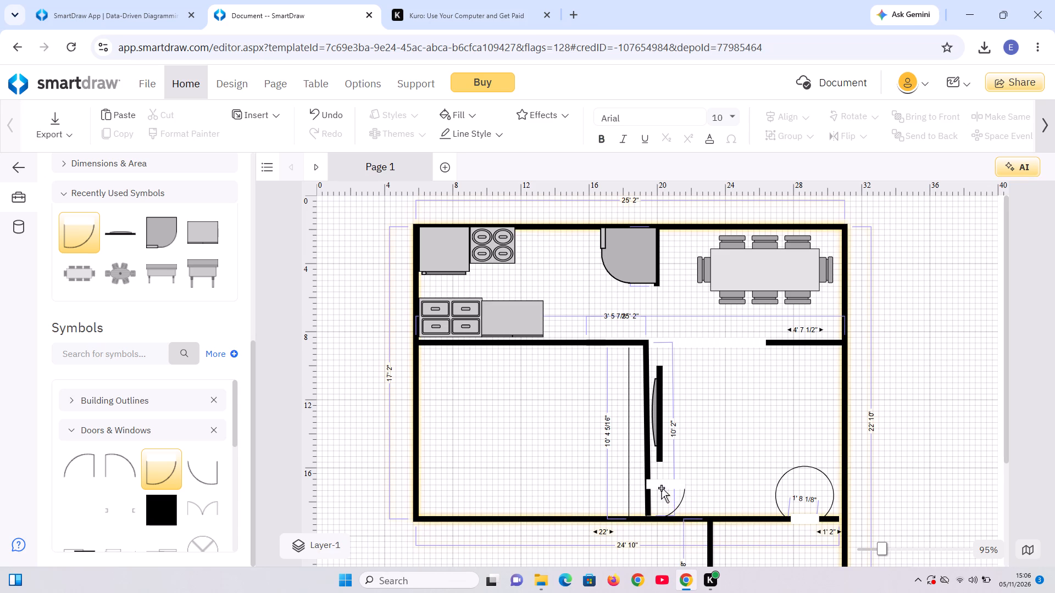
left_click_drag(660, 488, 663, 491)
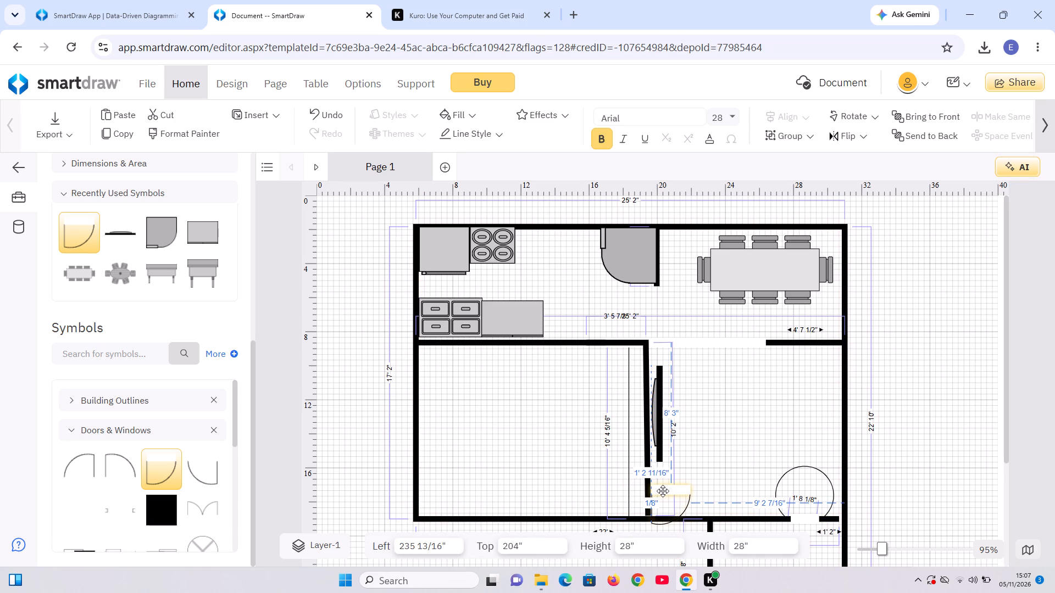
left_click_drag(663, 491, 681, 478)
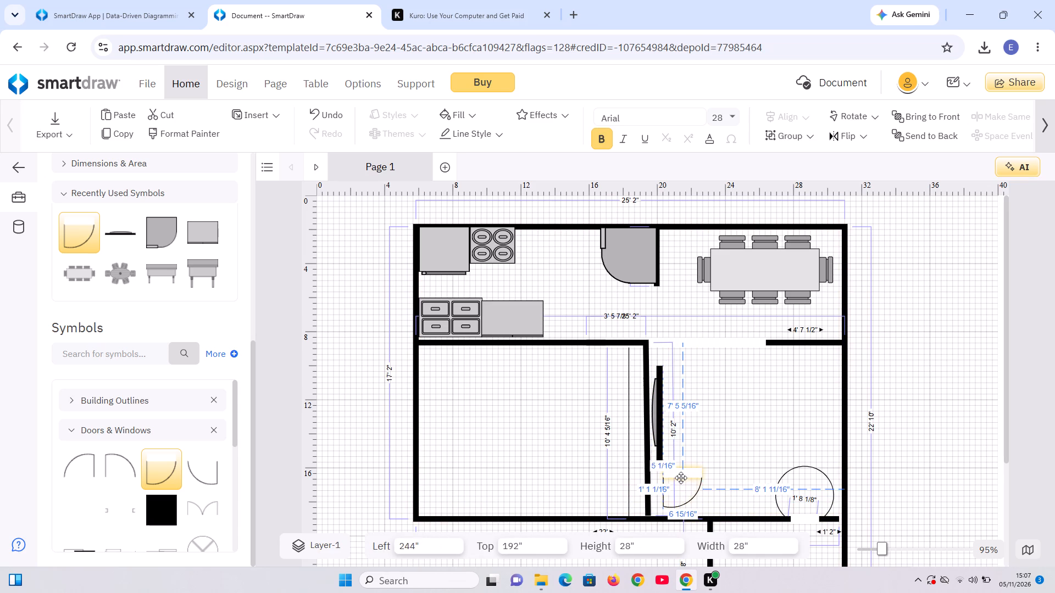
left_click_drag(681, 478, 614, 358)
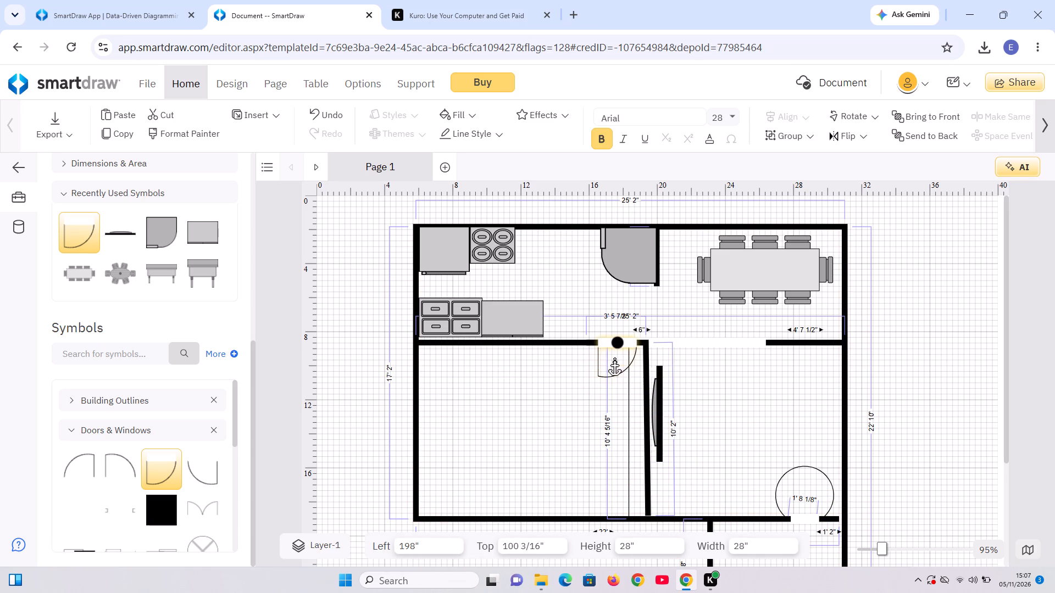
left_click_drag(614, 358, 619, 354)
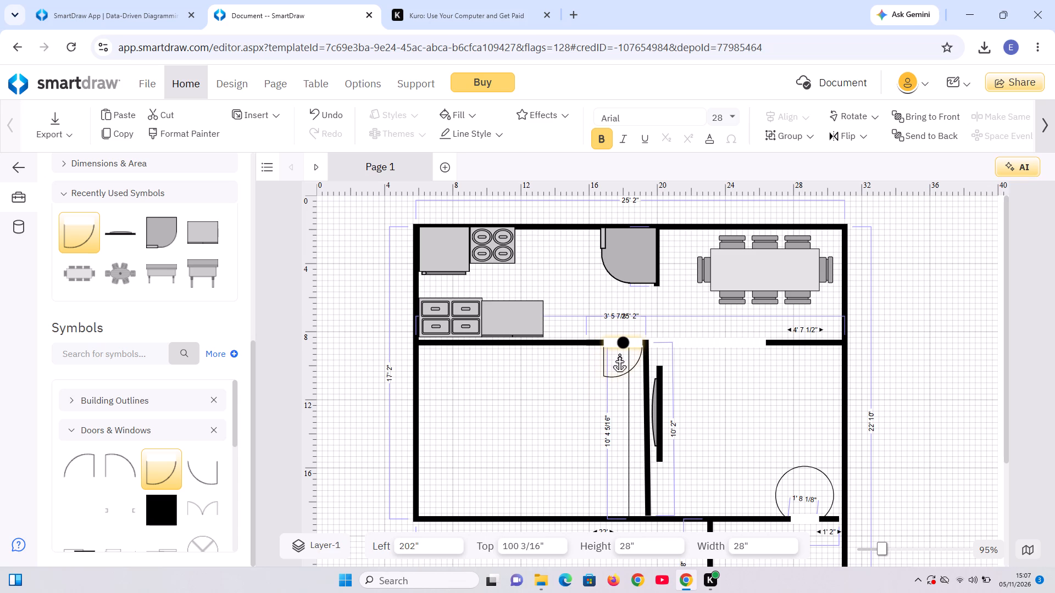
Move the 28" door into the kitchen's top wall and slide it to the outer corner of the plan.
left_click_drag(619, 354, 569, 259)
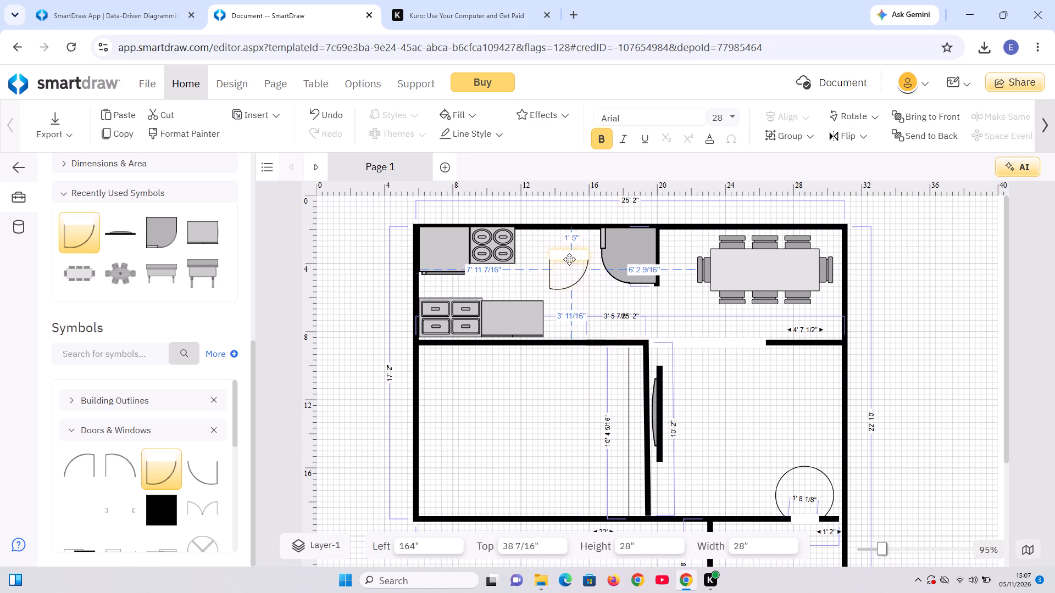
left_click_drag(569, 259, 556, 238)
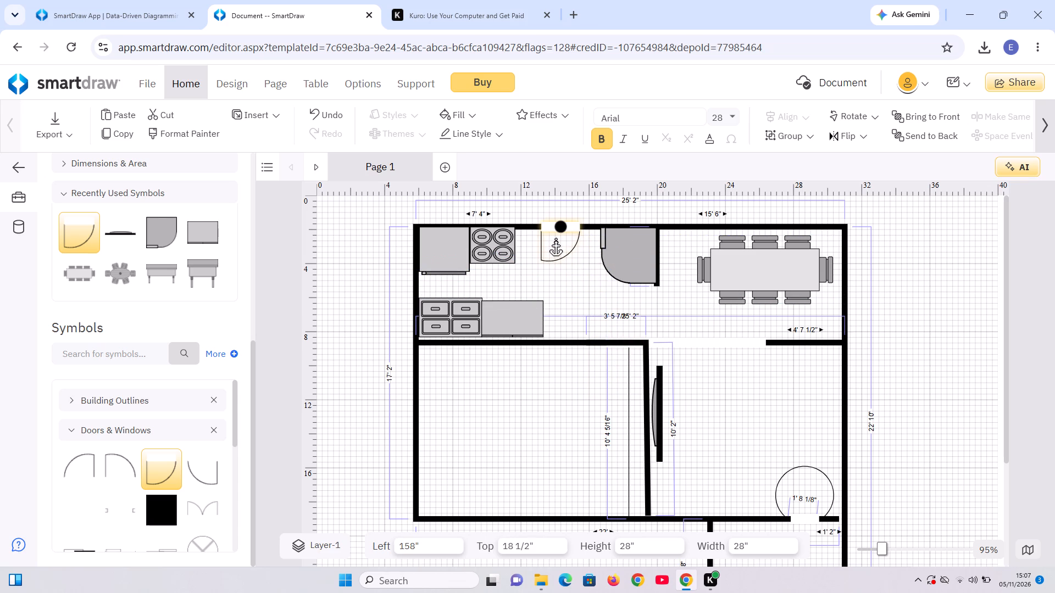
left_click_drag(556, 238, 541, 237)
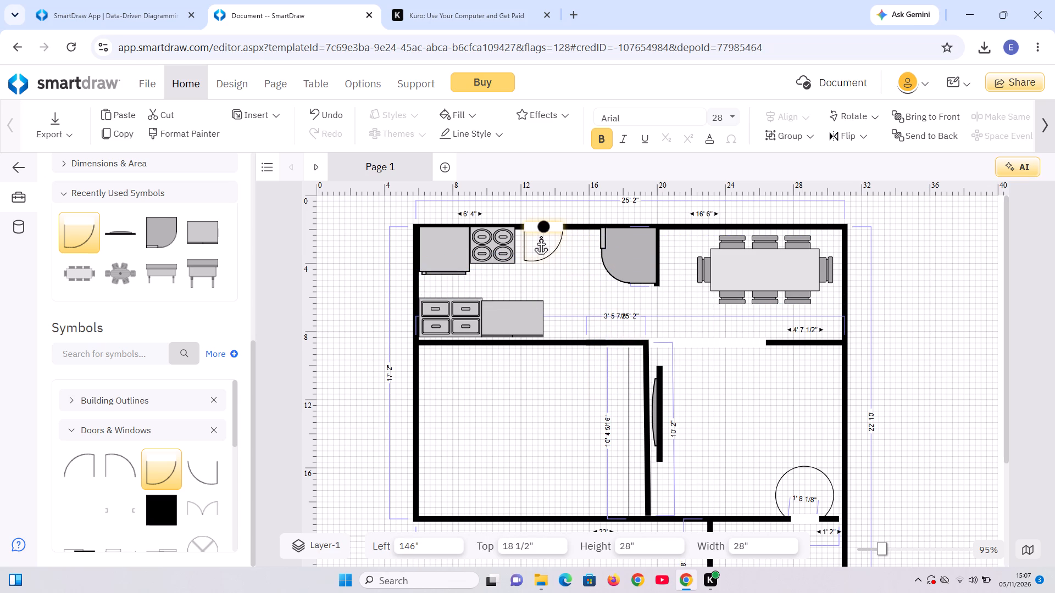
left_click_drag(541, 237, 534, 234)
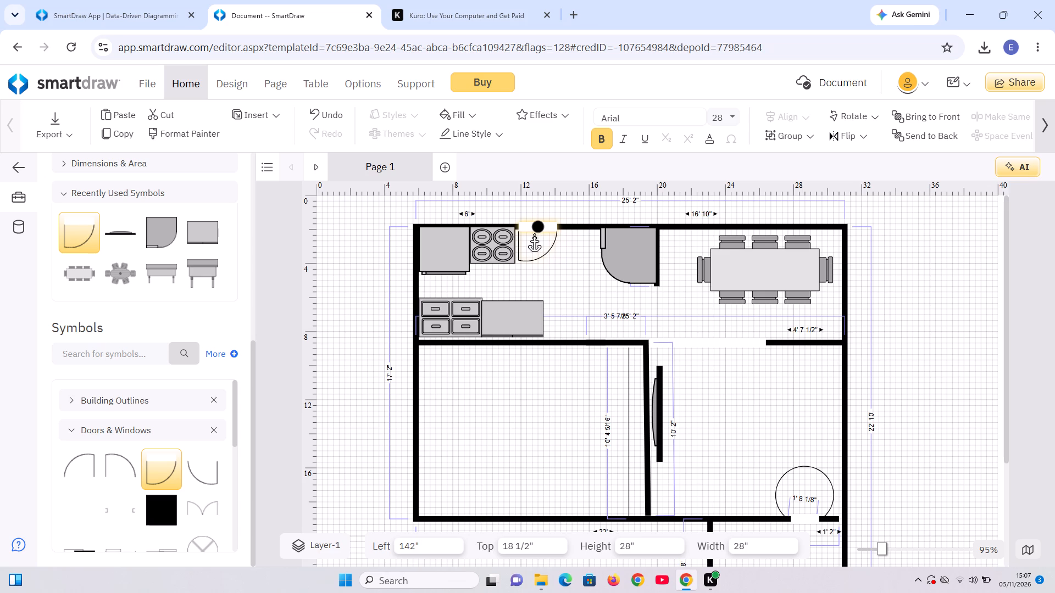
left_click_drag(534, 234, 432, 230)
Move the 3' wide kitchen unit from the door corner to the stove's other side, against the top wall, at Left 12' and Top 1' 10".
left_click(448, 268)
left_click_drag(448, 267, 547, 264)
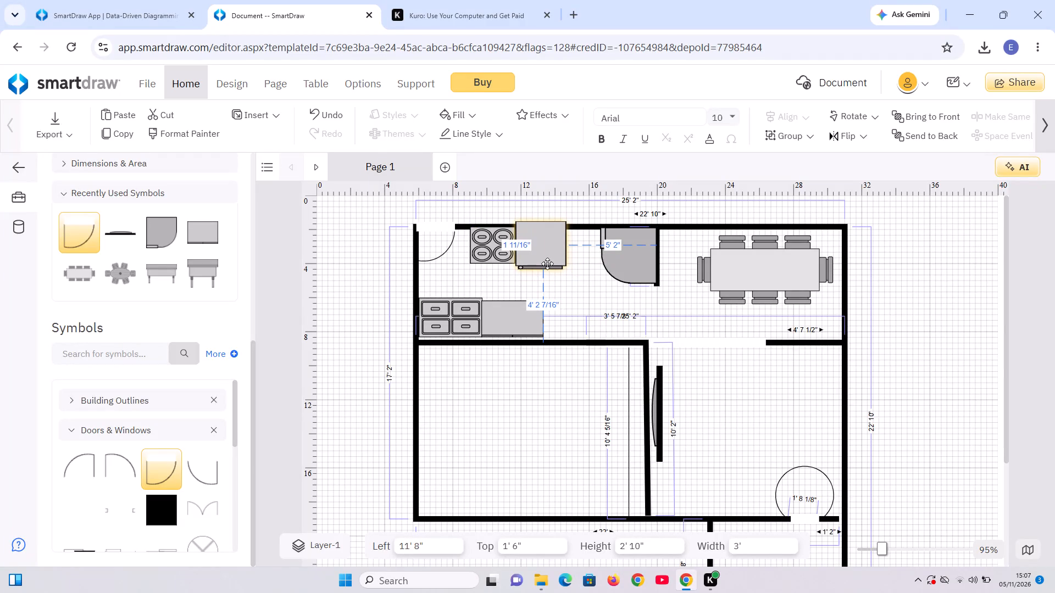
left_click_drag(547, 264, 547, 265)
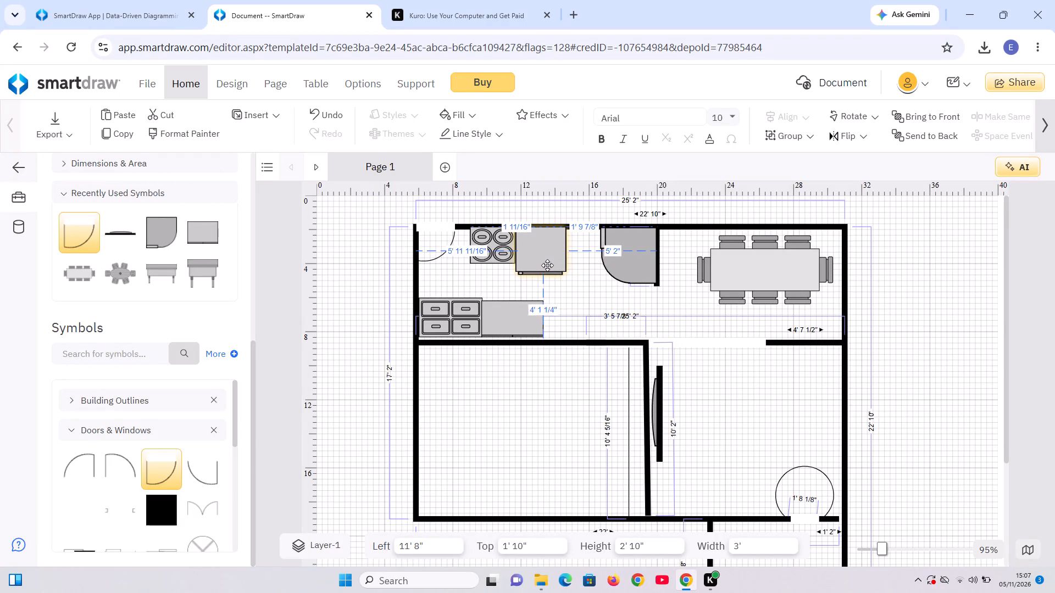
left_click_drag(547, 265, 547, 264)
left_click(559, 317)
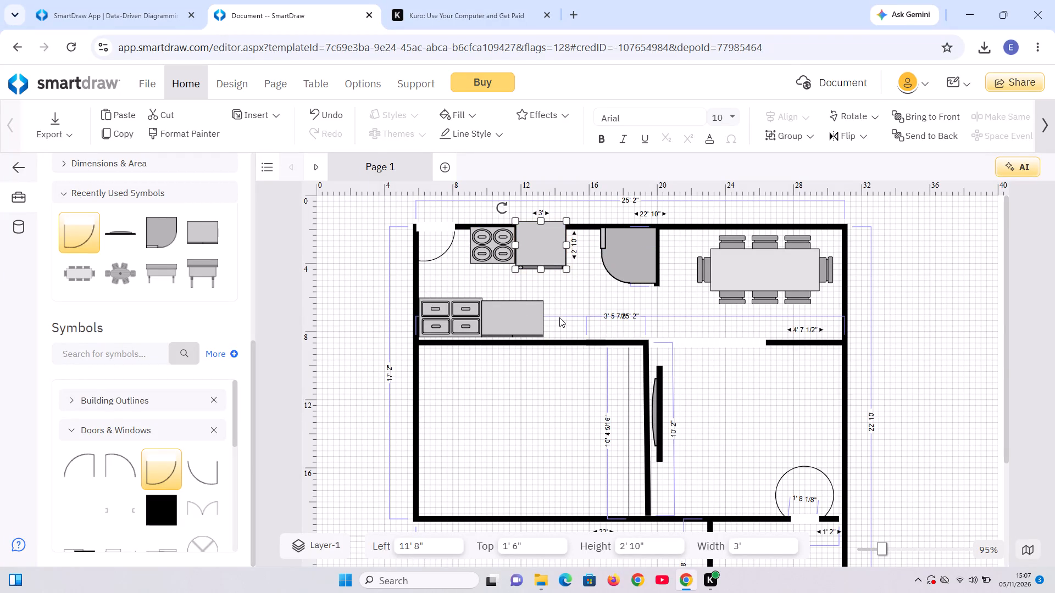
left_click_drag(574, 289, 565, 210)
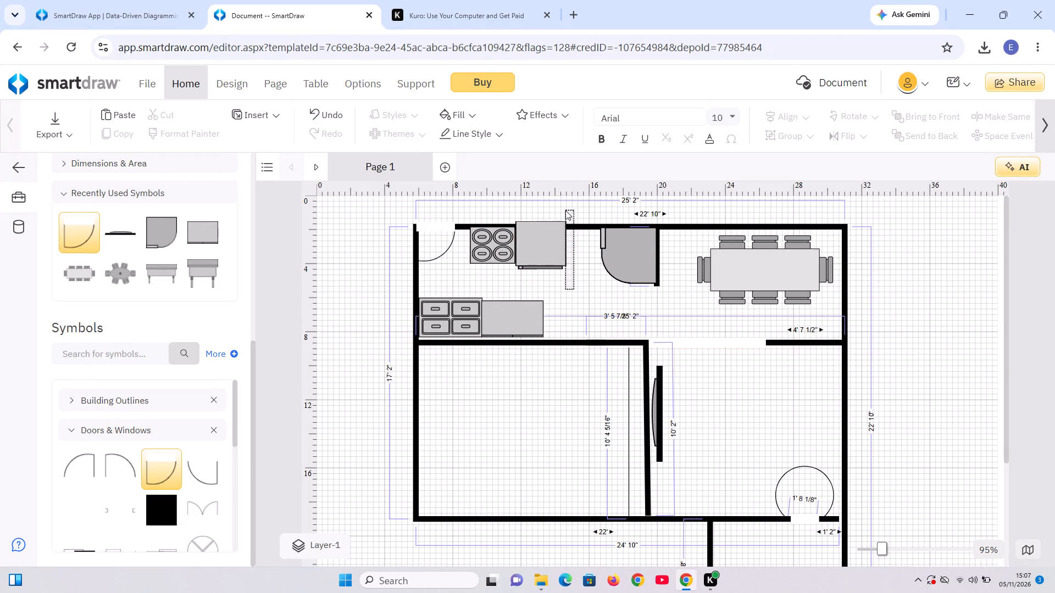
left_click(530, 243)
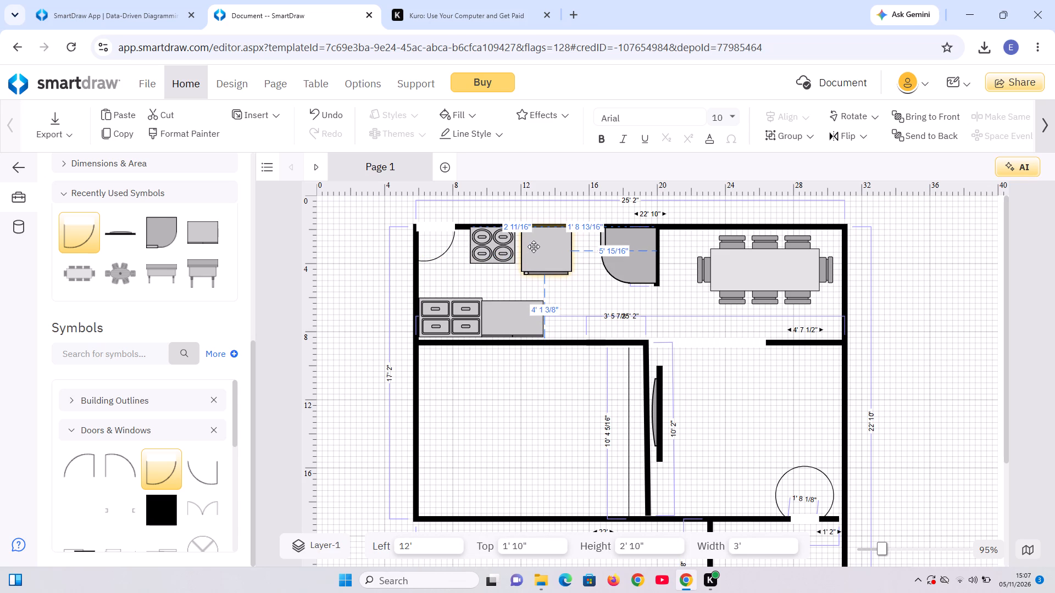
left_click(584, 297)
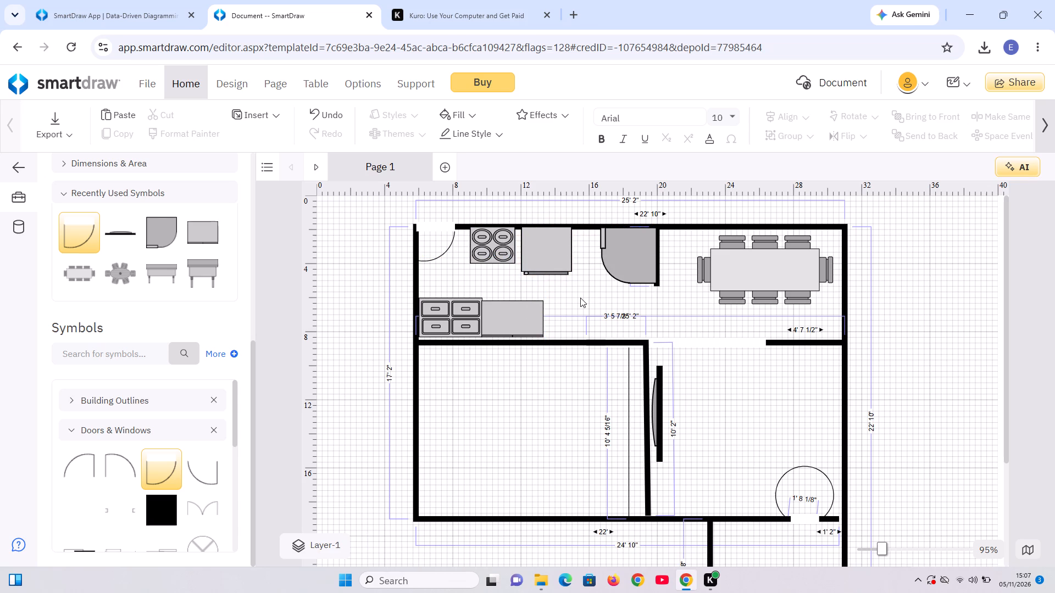
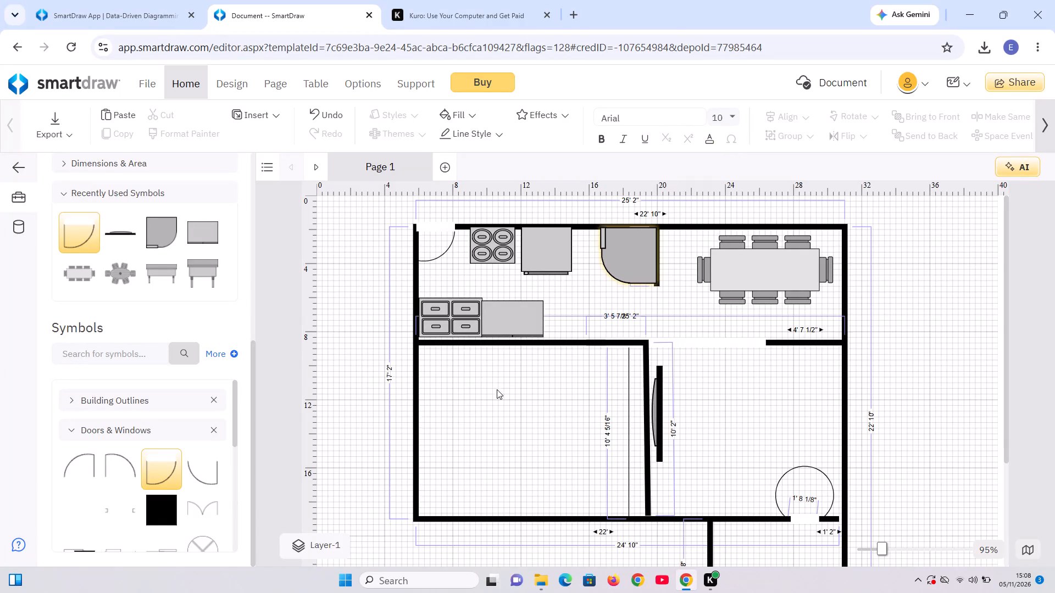
Review the floor plan from the kitchen and dining area to the lower partition walls, including the 3' 8" wide kitchen counter.
scroll(553, 346, "up", 1)
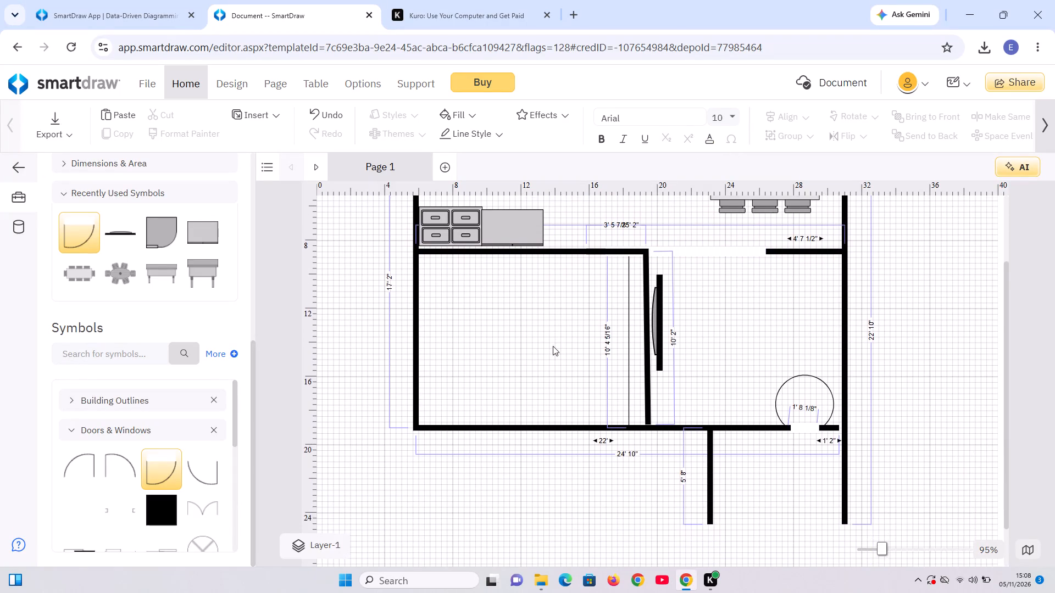
scroll(553, 346, "up", 1)
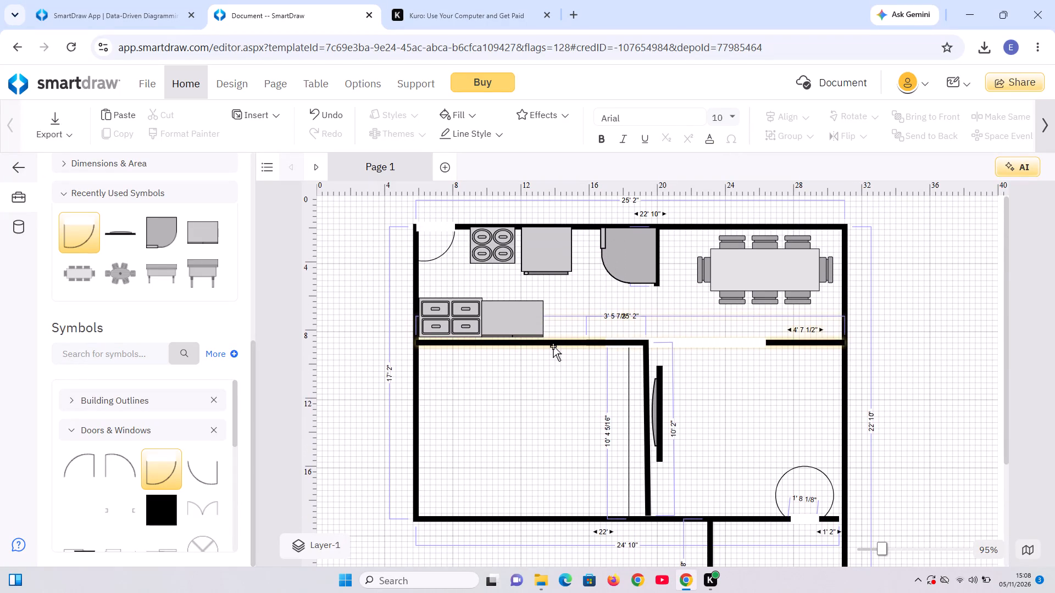
scroll(553, 346, "down", 1)
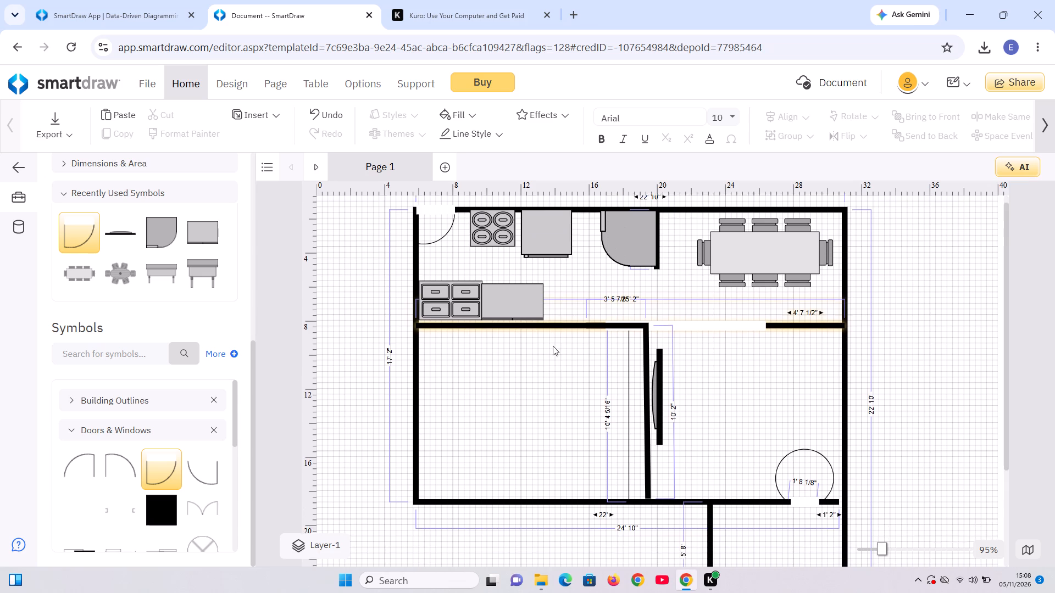
scroll(553, 346, "down", 6)
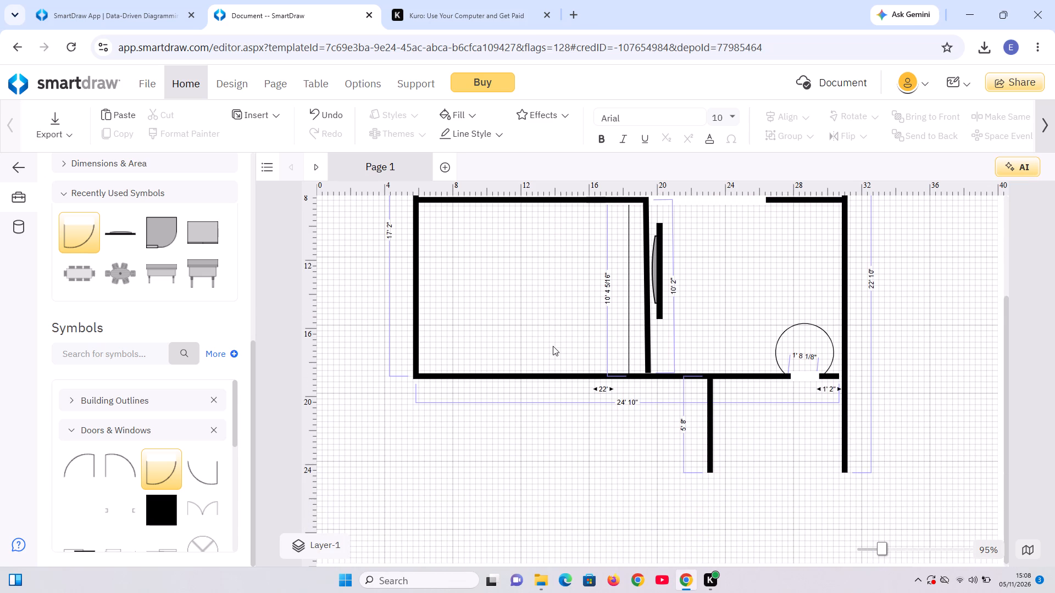
scroll(553, 346, "down", 2)
scroll(553, 346, "up", 4)
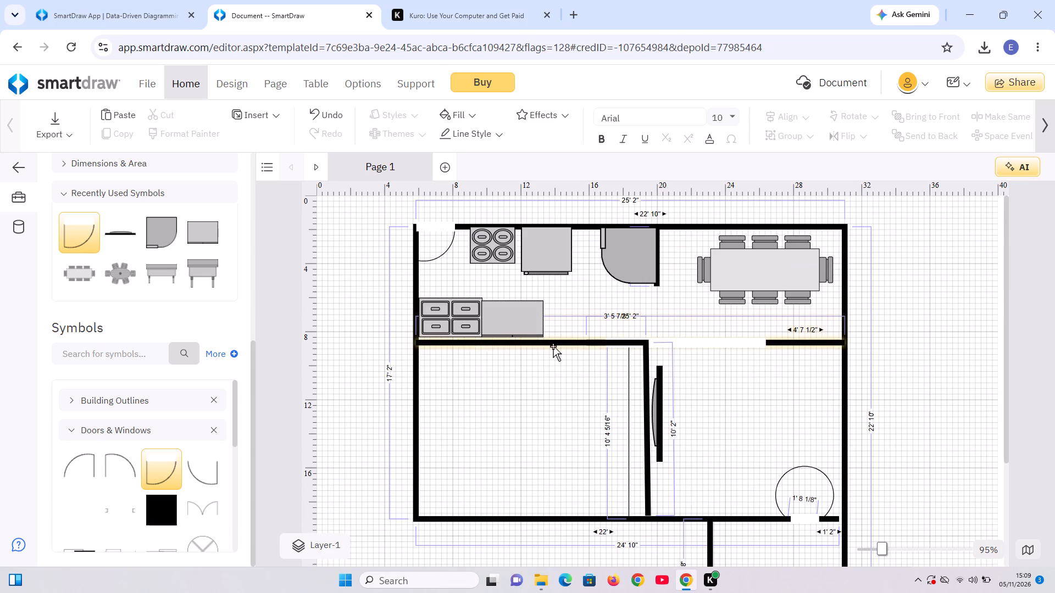
left_click(497, 321)
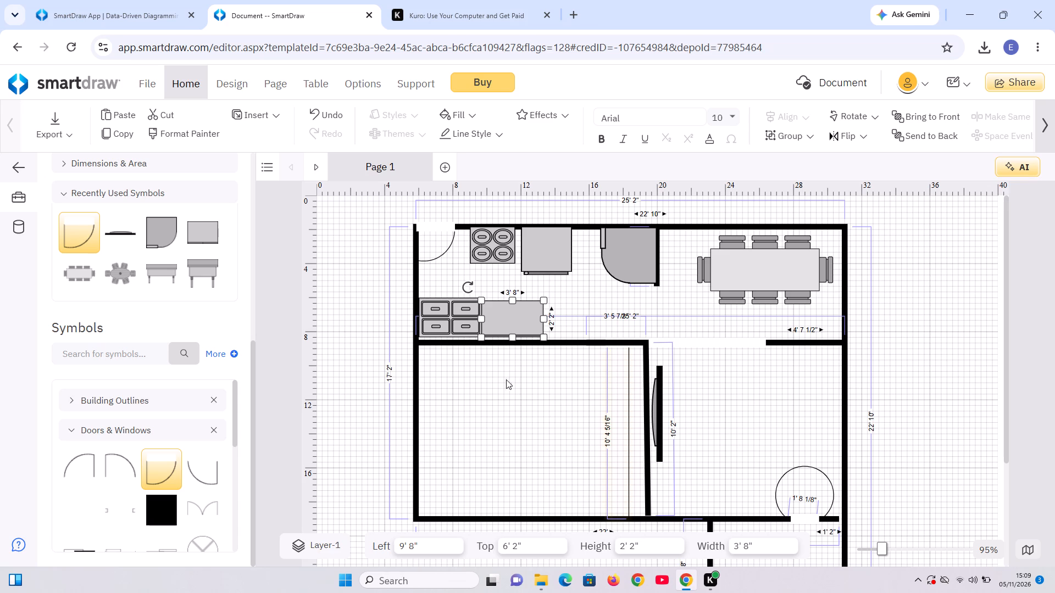
left_click(608, 301)
left_click(762, 415)
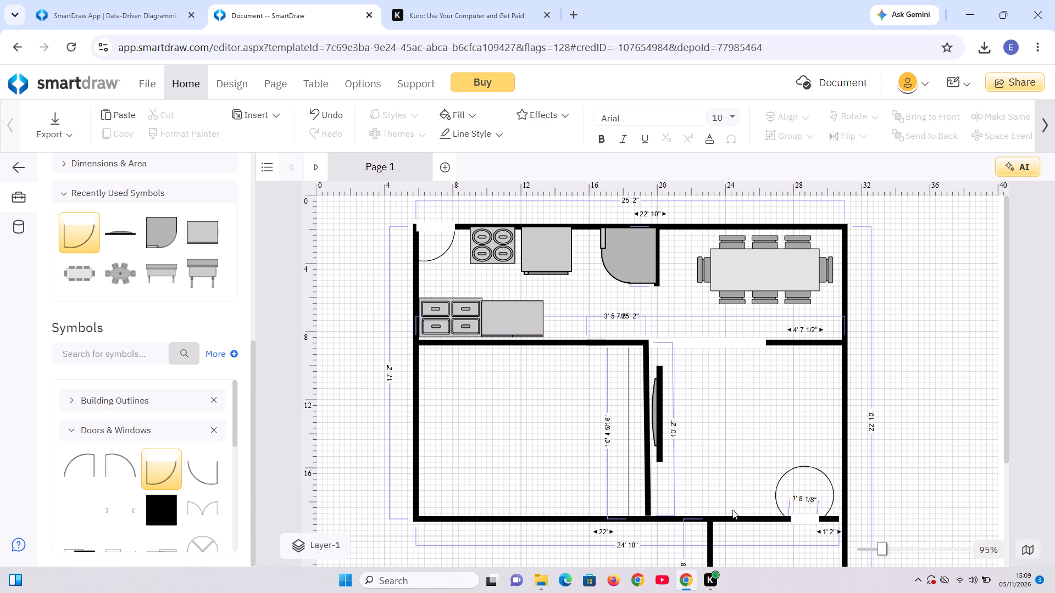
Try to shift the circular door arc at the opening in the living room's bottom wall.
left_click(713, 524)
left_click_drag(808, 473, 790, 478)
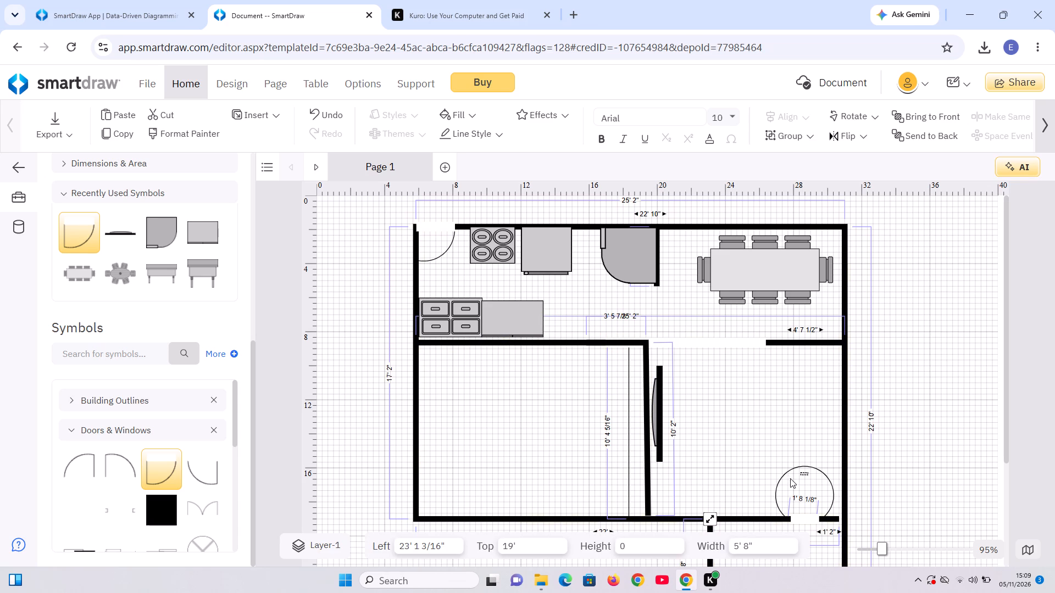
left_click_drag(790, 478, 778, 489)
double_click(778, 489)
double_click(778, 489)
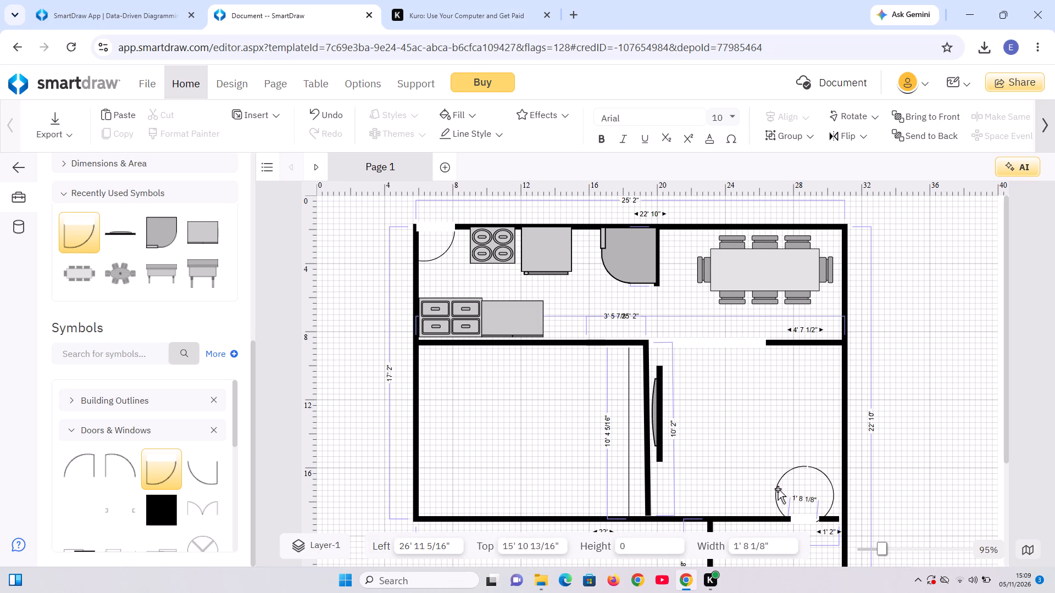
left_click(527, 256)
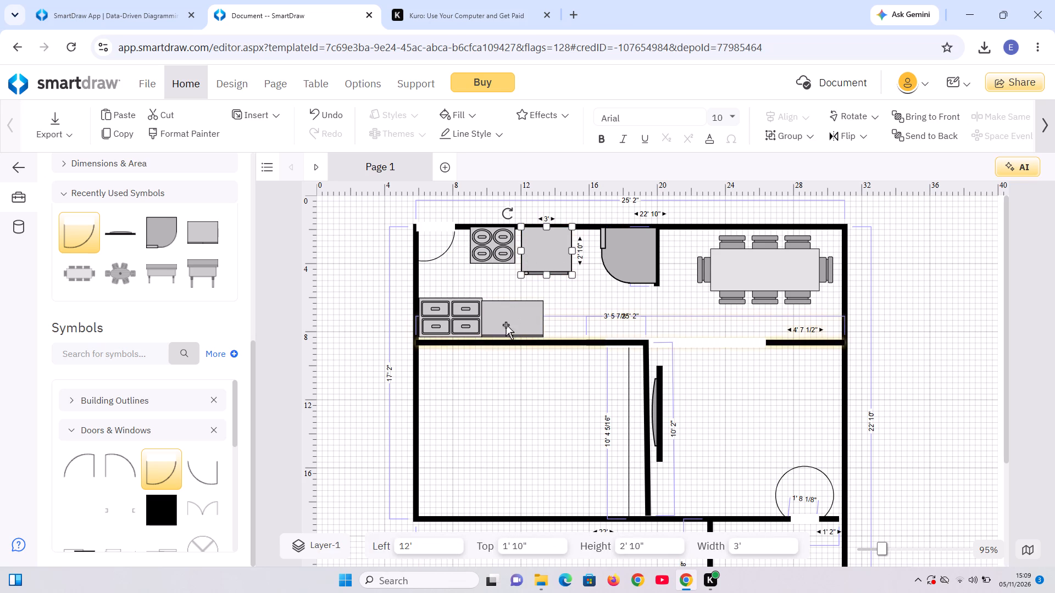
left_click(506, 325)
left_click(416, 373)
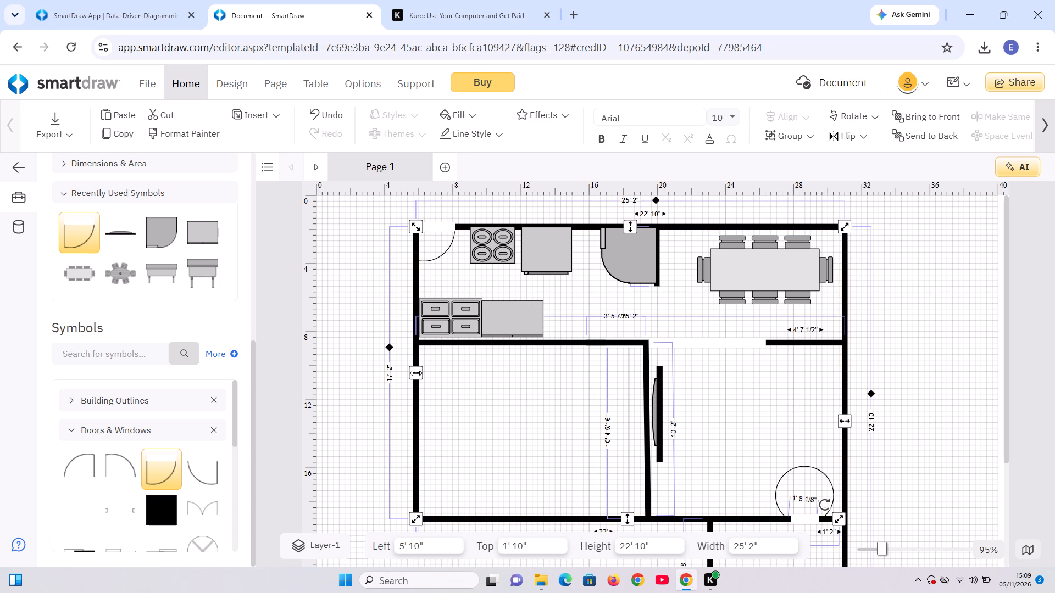
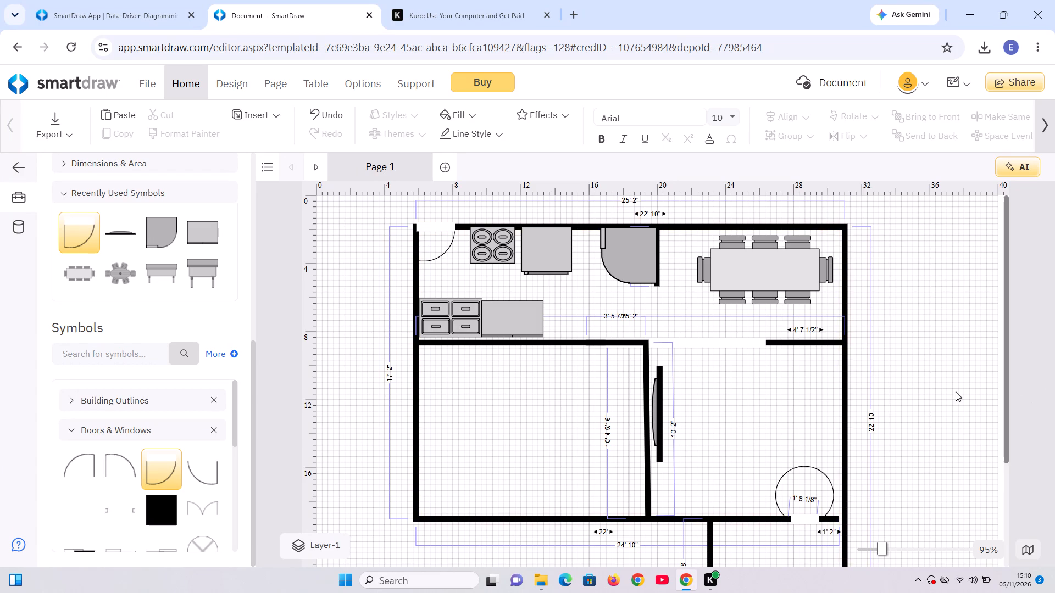
Delete the circular door arc at the opening in the living room's bottom wall.
scroll(909, 408, "down", 6)
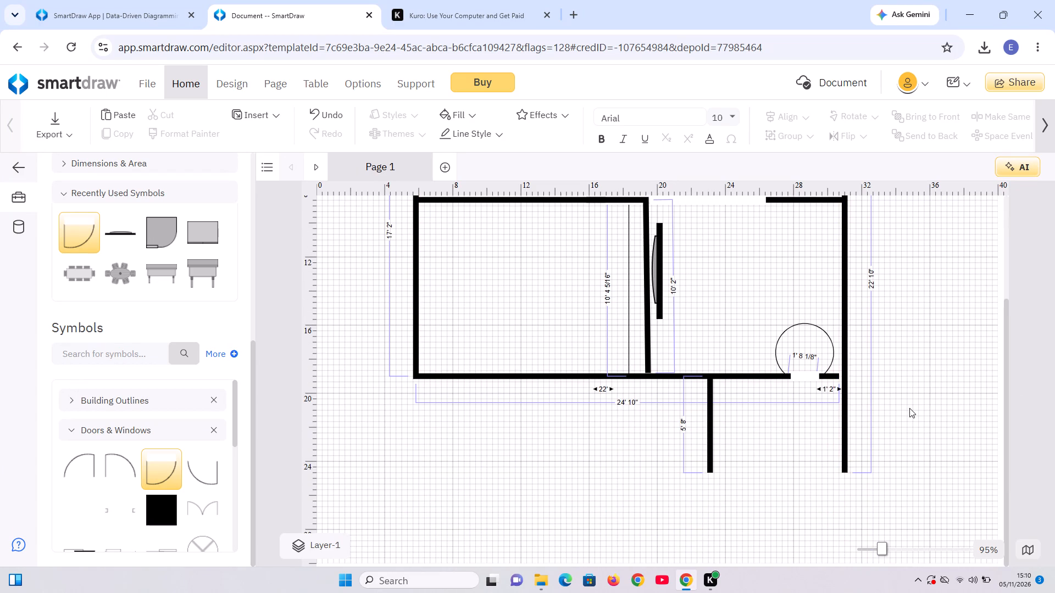
scroll(909, 408, "up", 2)
left_click(800, 385)
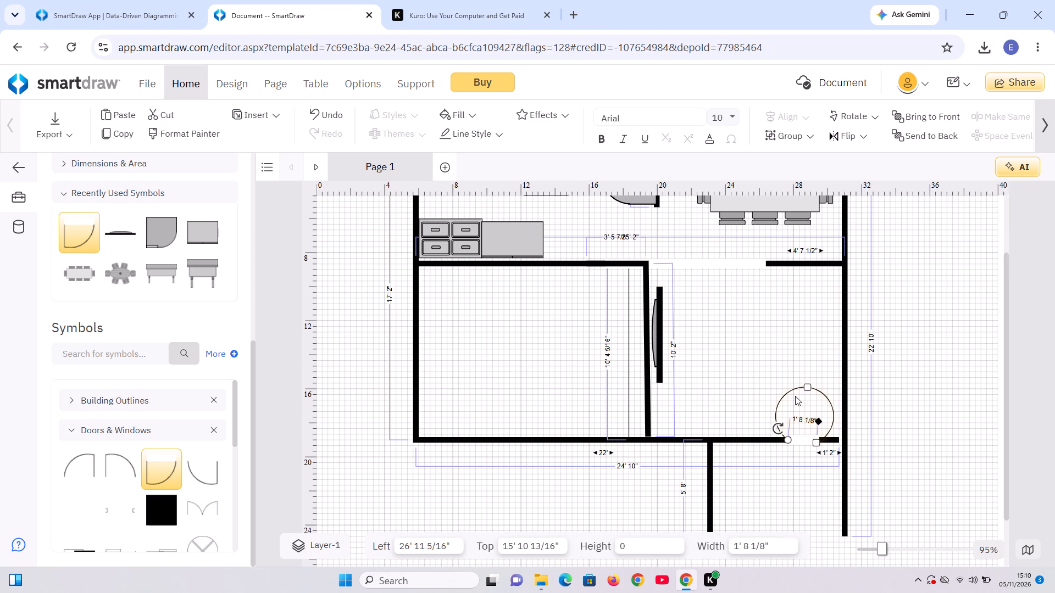
right_click(795, 396)
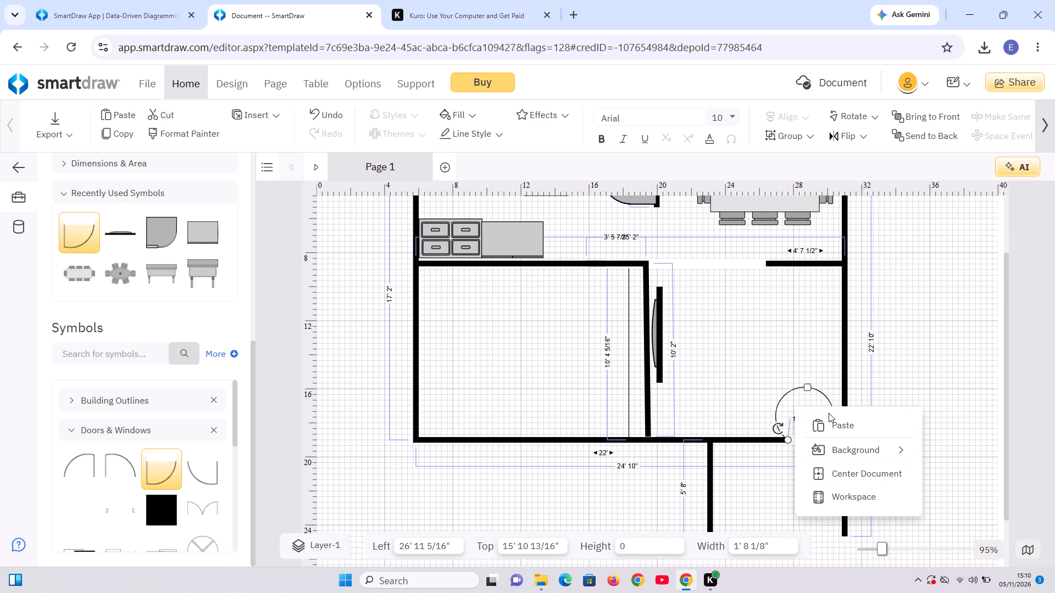
right_click(801, 390)
right_click(801, 390)
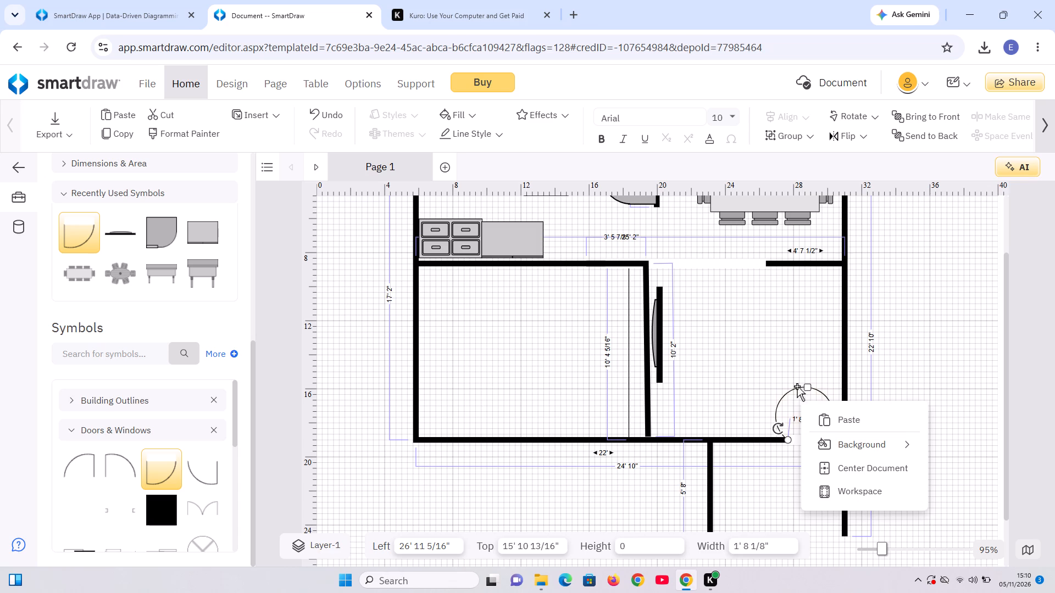
right_click(798, 385)
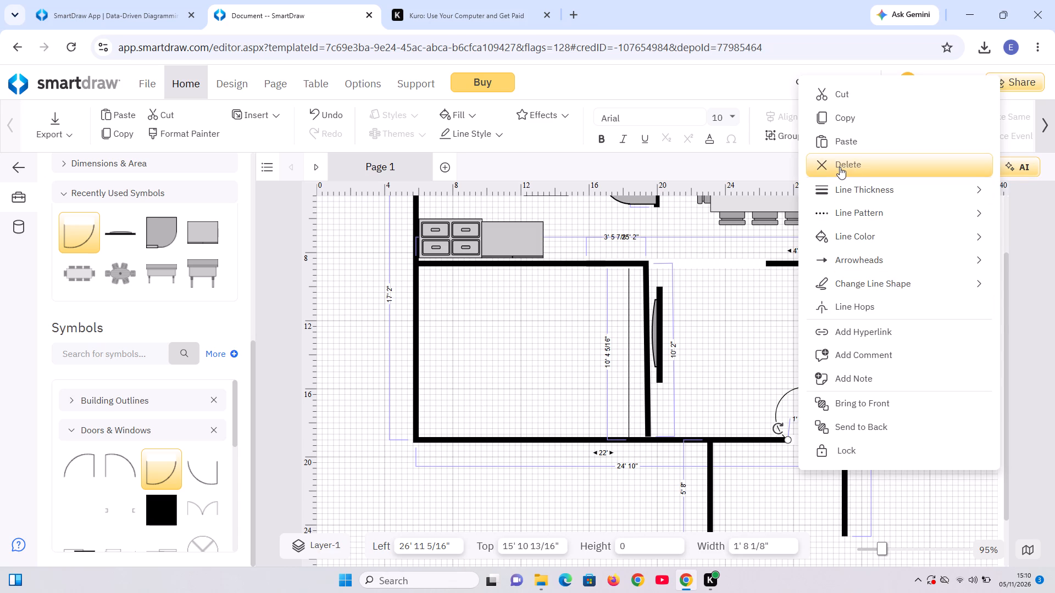
left_click(840, 167)
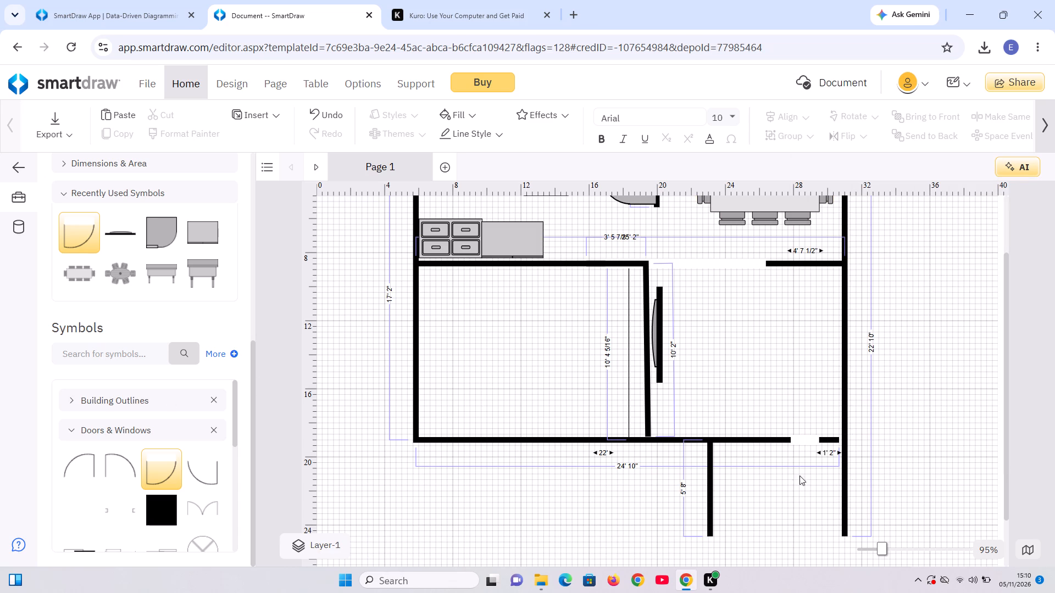
Delete the 1' 8" wide opening from the living room's bottom wall.
left_click(799, 443)
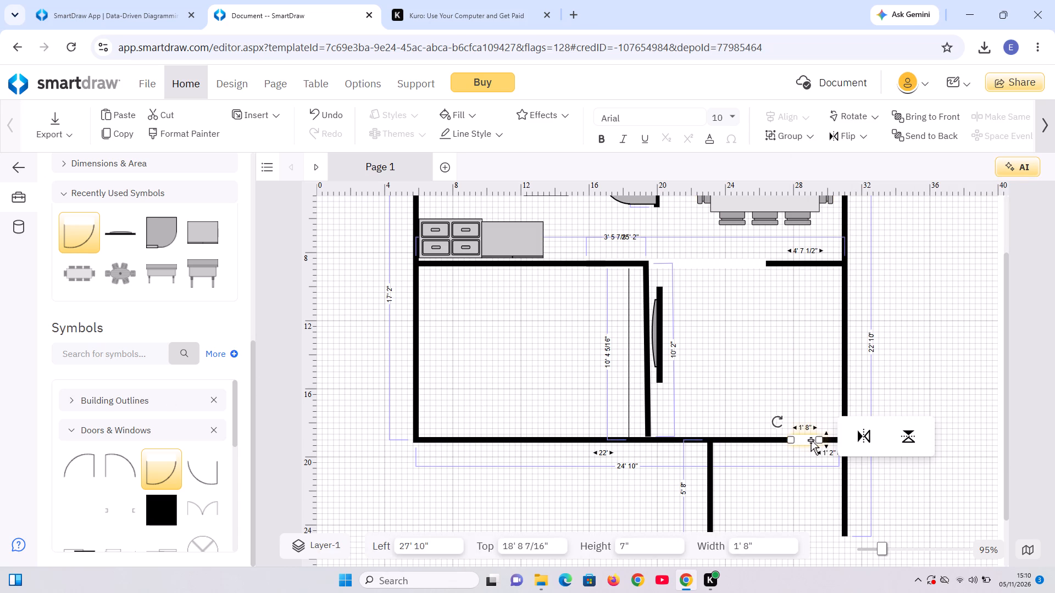
right_click(808, 440)
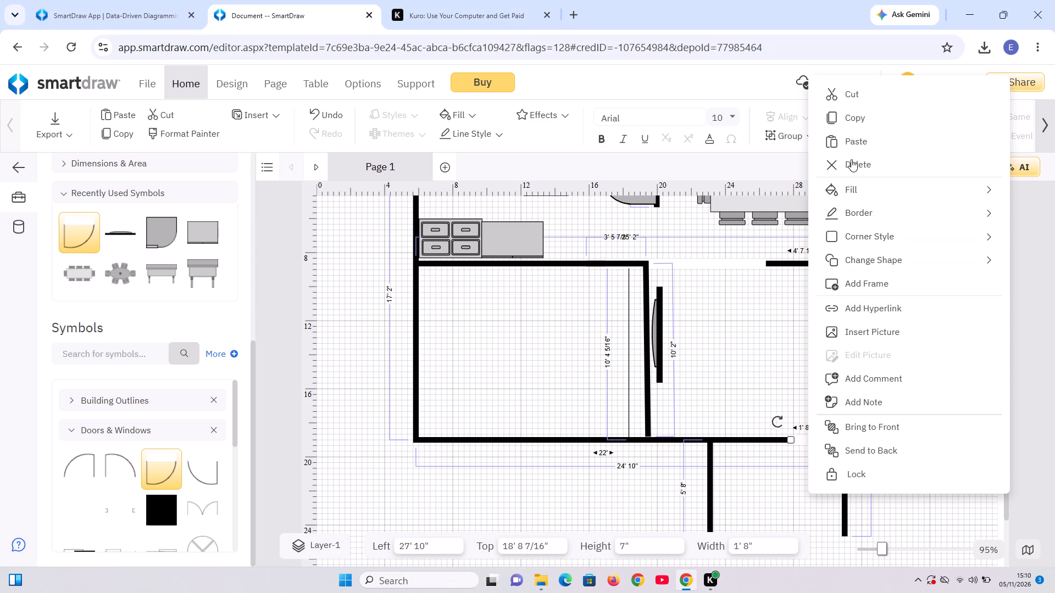
left_click(851, 159)
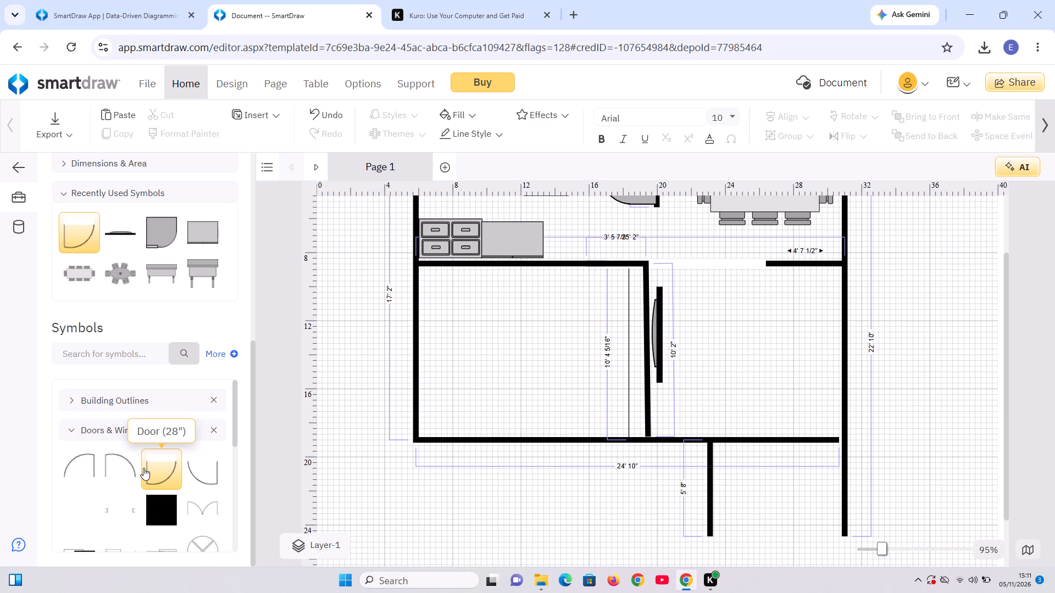
Add a 28" quarter-arc door at the right end of the living room's bottom wall, beside the outer wall.
double_click(116, 471)
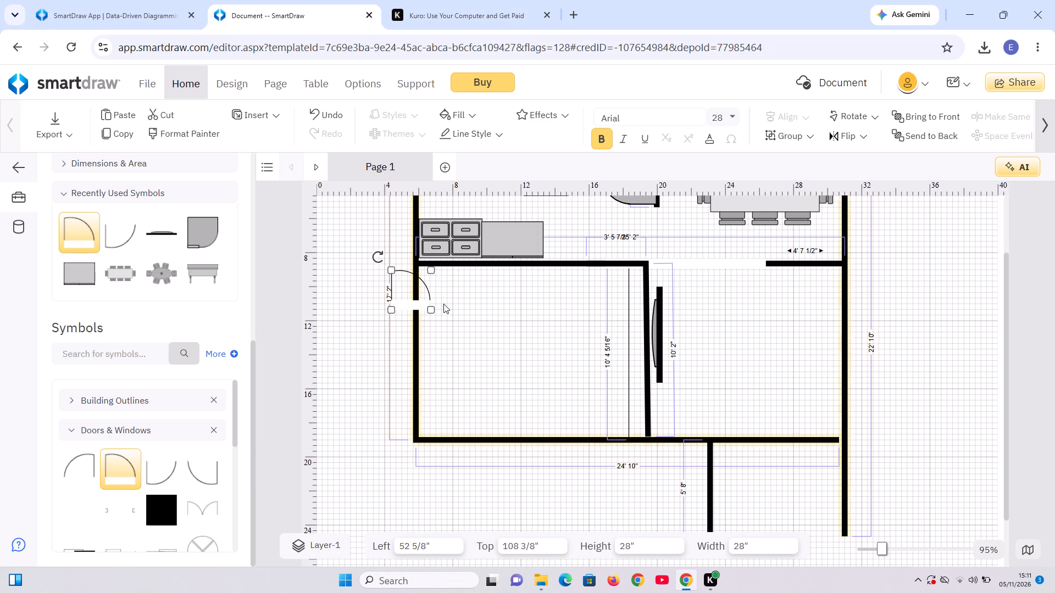
left_click_drag(402, 300, 692, 418)
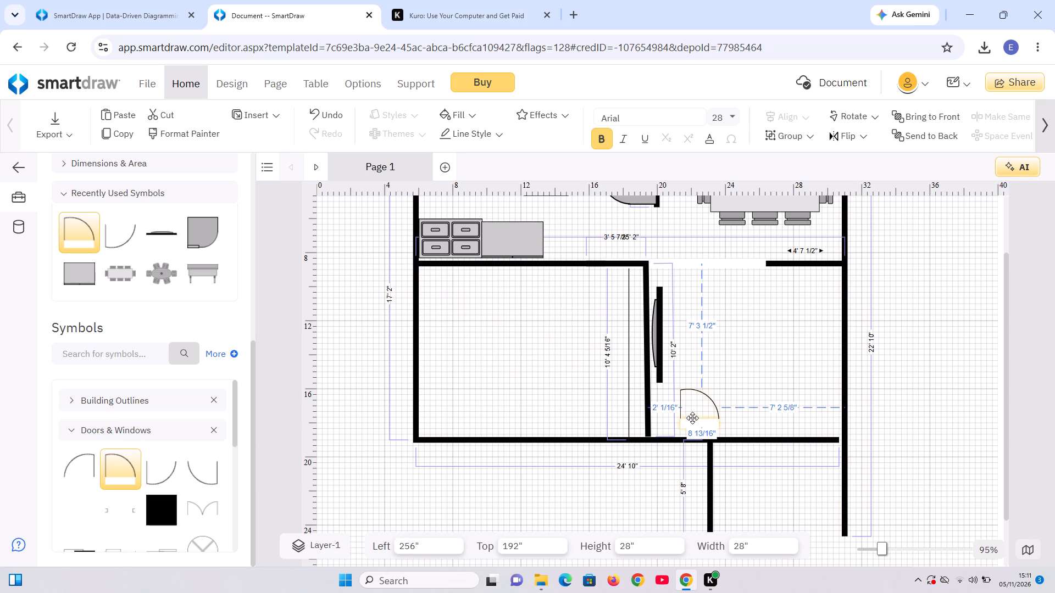
left_click_drag(692, 418, 815, 421)
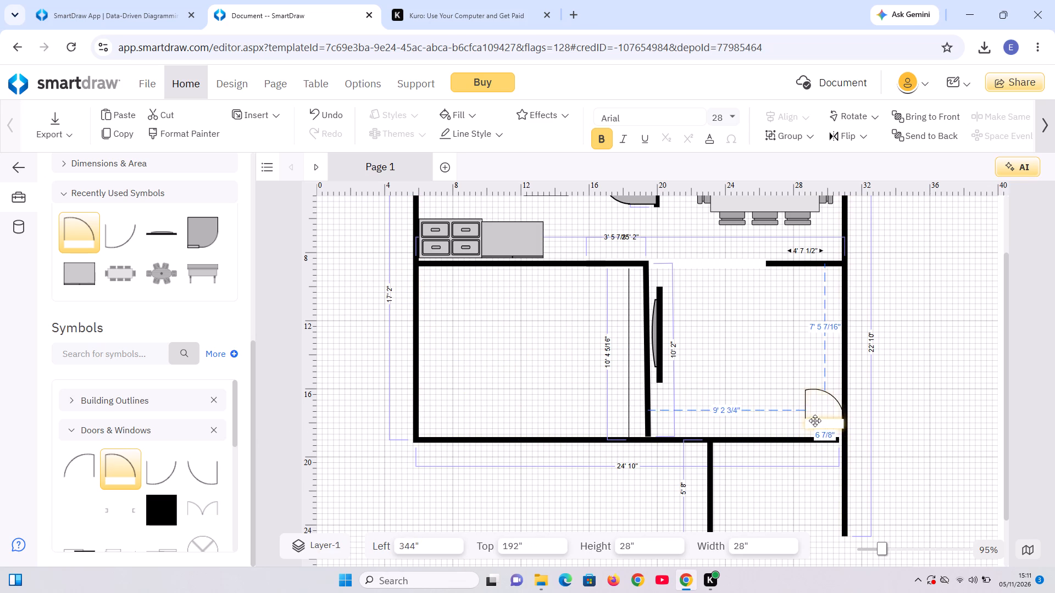
left_click_drag(815, 421, 816, 432)
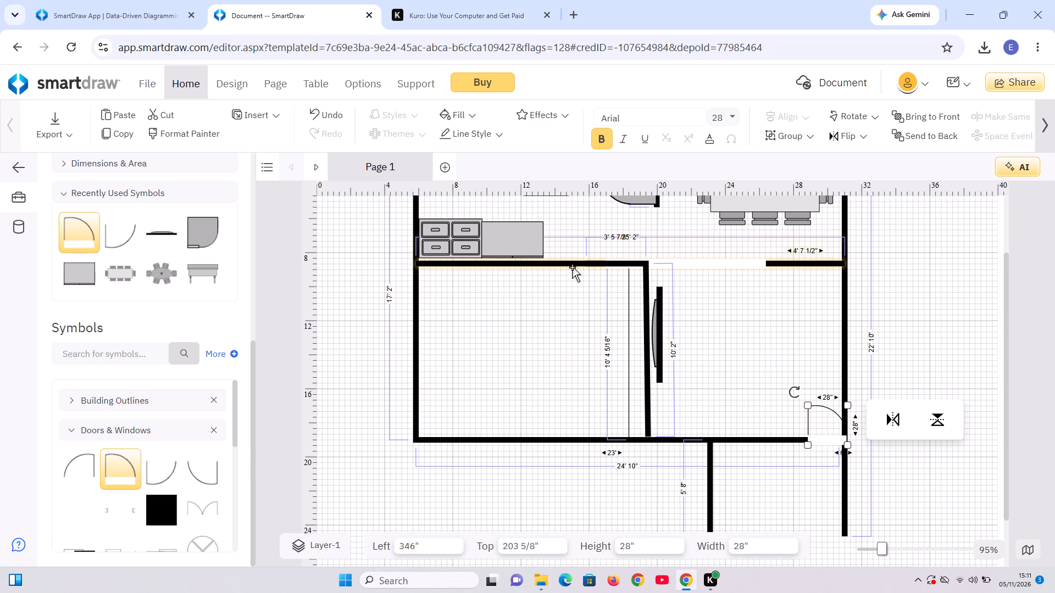
Search the symbols for "sitting room" and look through the results for suitable furniture.
left_click(91, 355)
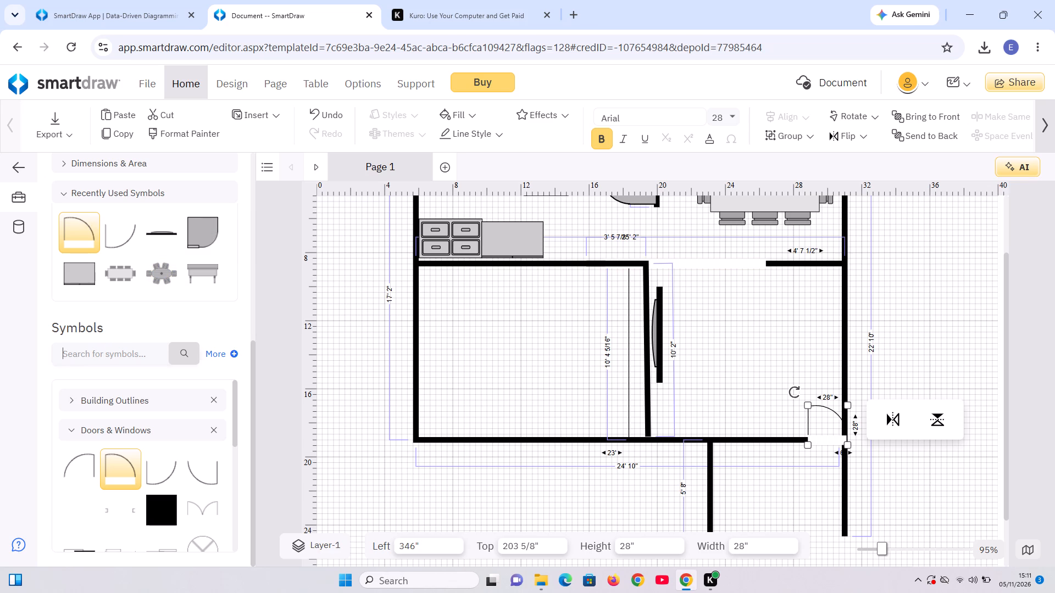
type("sitting")
key("space")
type("room")
key("Return")
left_click(192, 351)
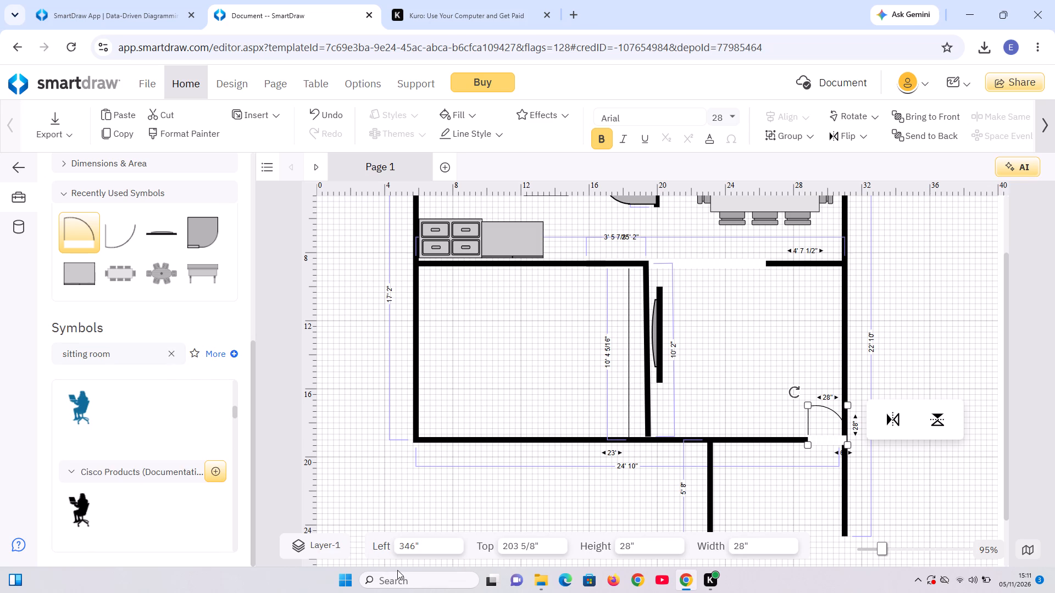
scroll(136, 449, "down", 3)
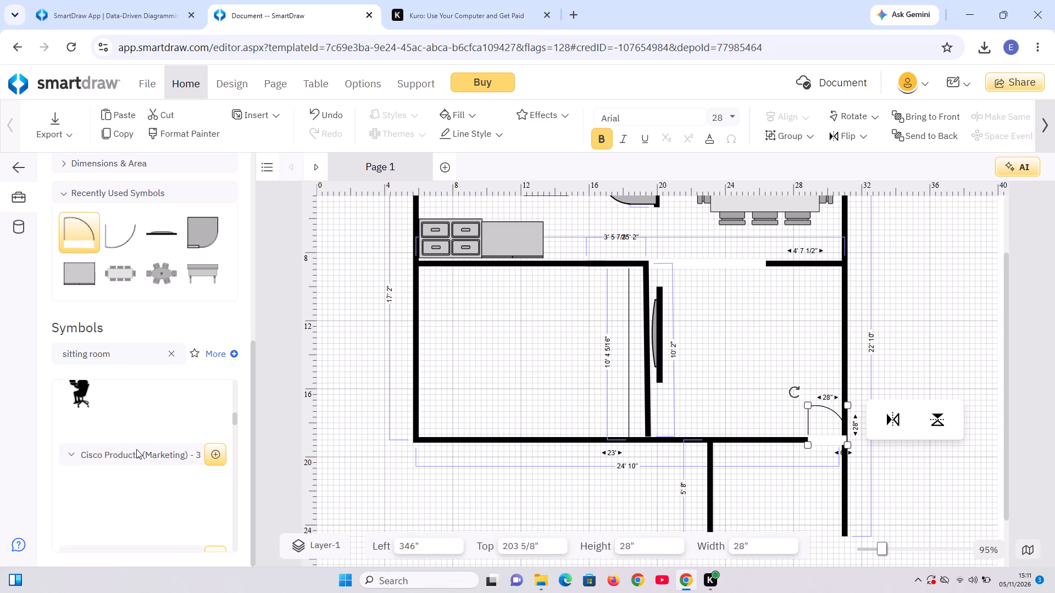
scroll(136, 449, "down", 5)
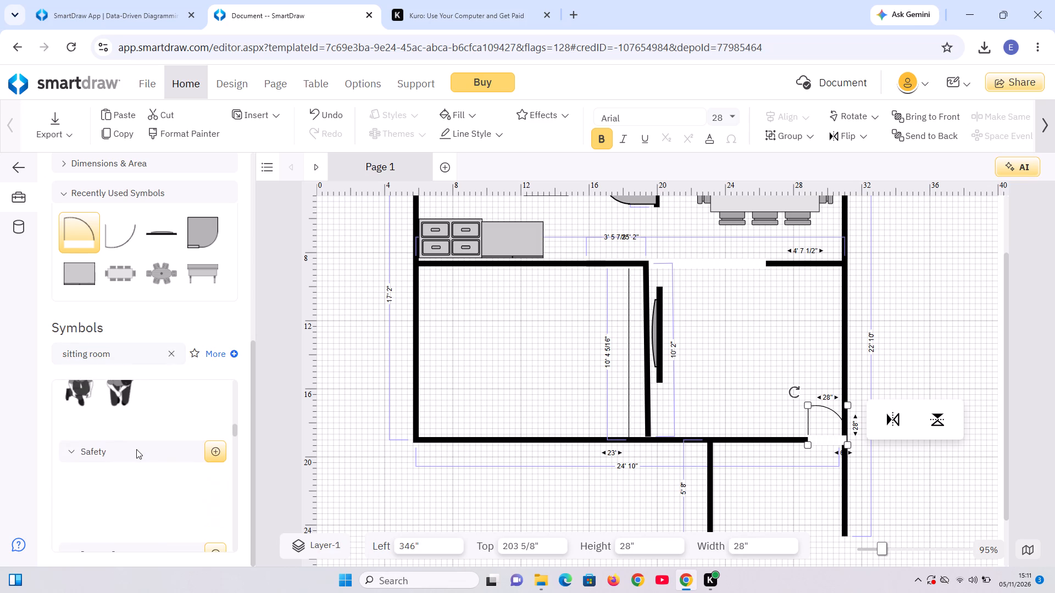
scroll(136, 449, "down", 4)
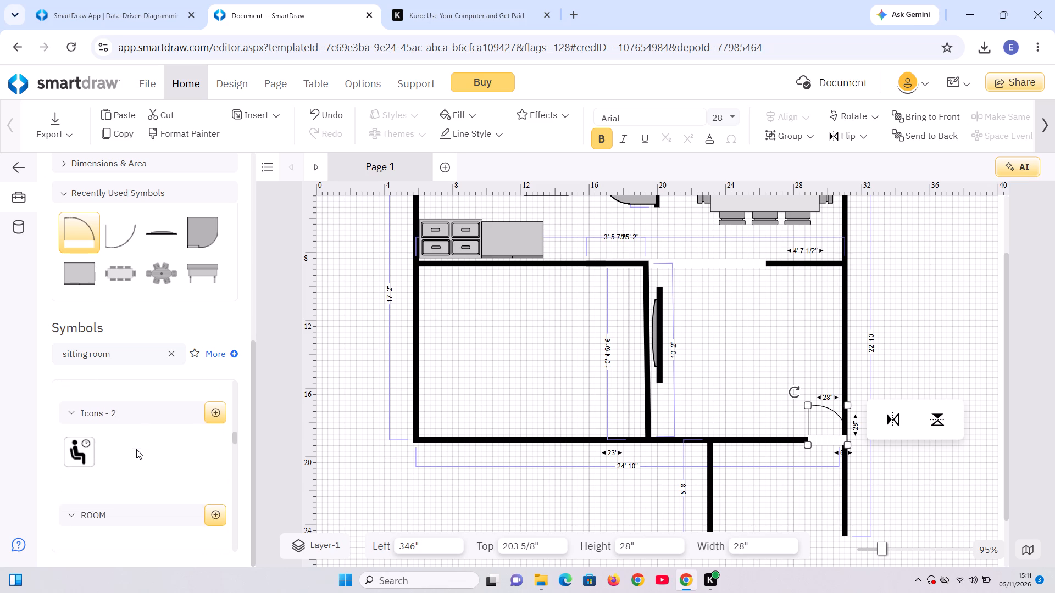
scroll(136, 449, "down", 7)
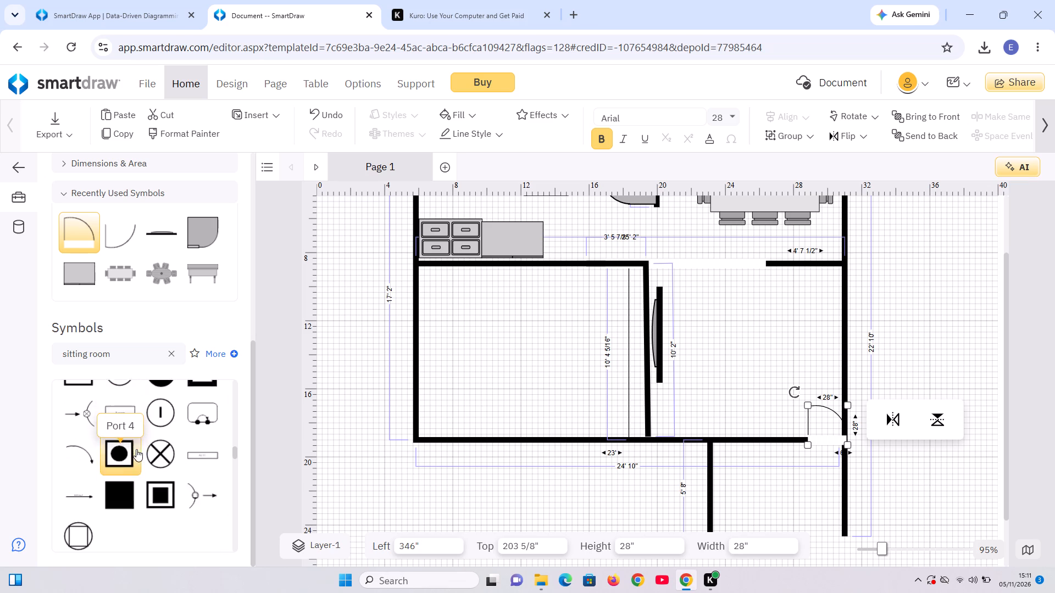
scroll(136, 449, "down", 6)
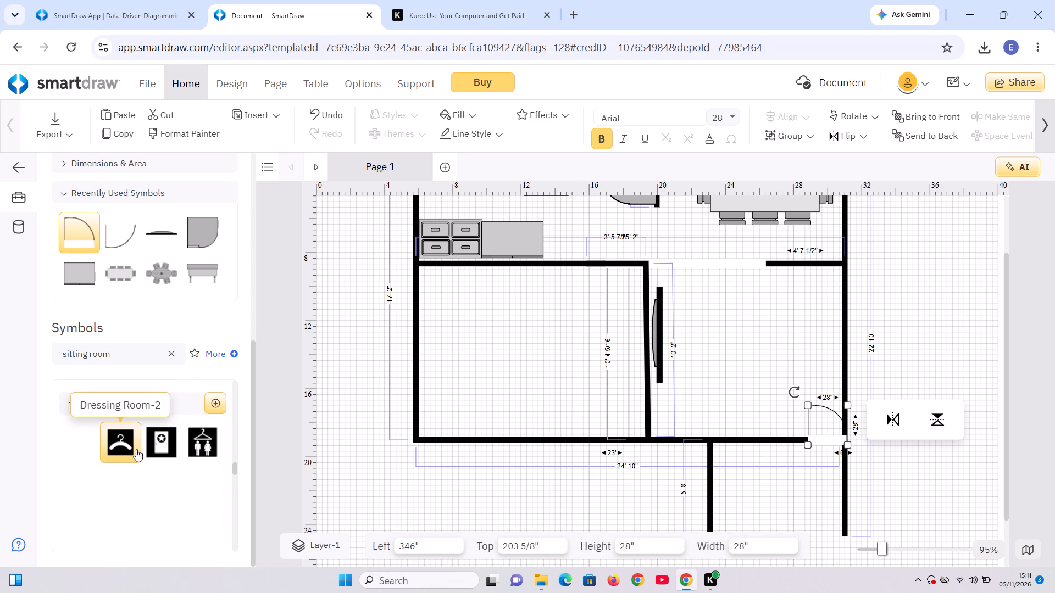
Search the symbols for "sitting room chairs" and add the non-reclined armchair from the Auditorium & Theater set to the plan.
left_click(122, 350)
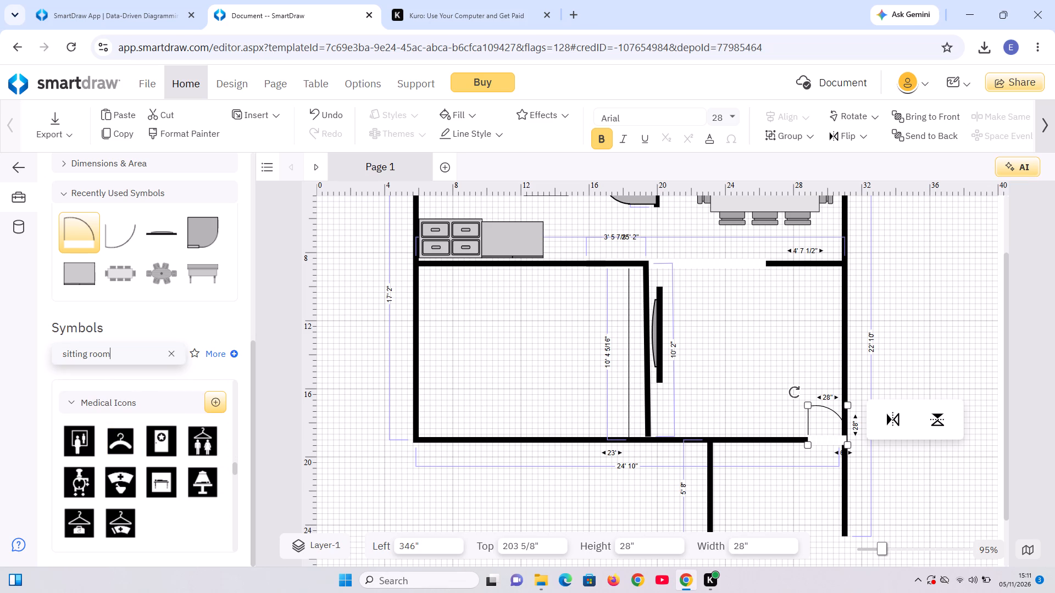
key("space")
type("chair")
key("s")
key("Return")
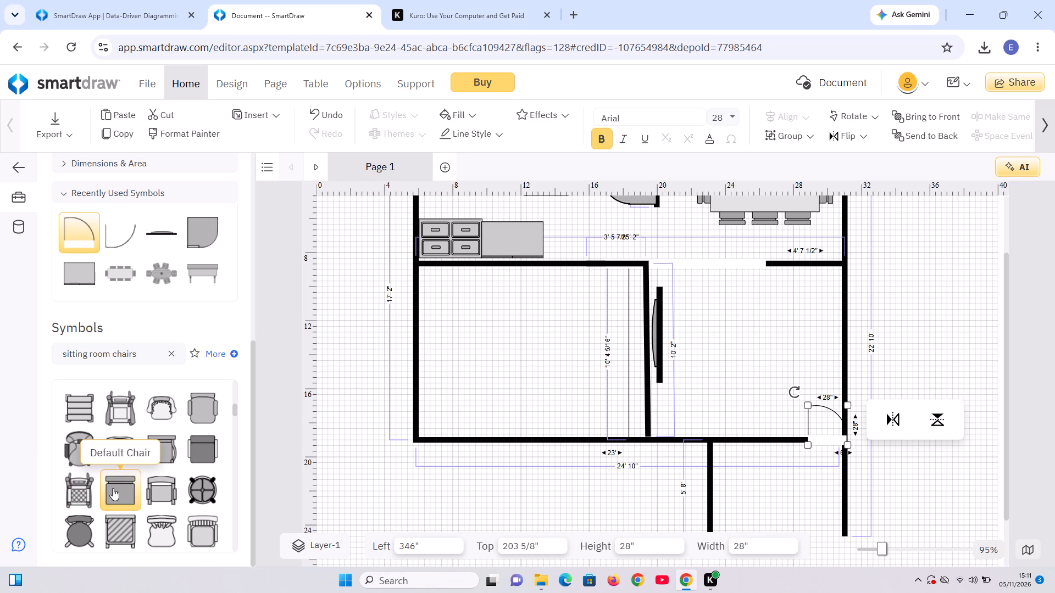
scroll(116, 488, "down", 5)
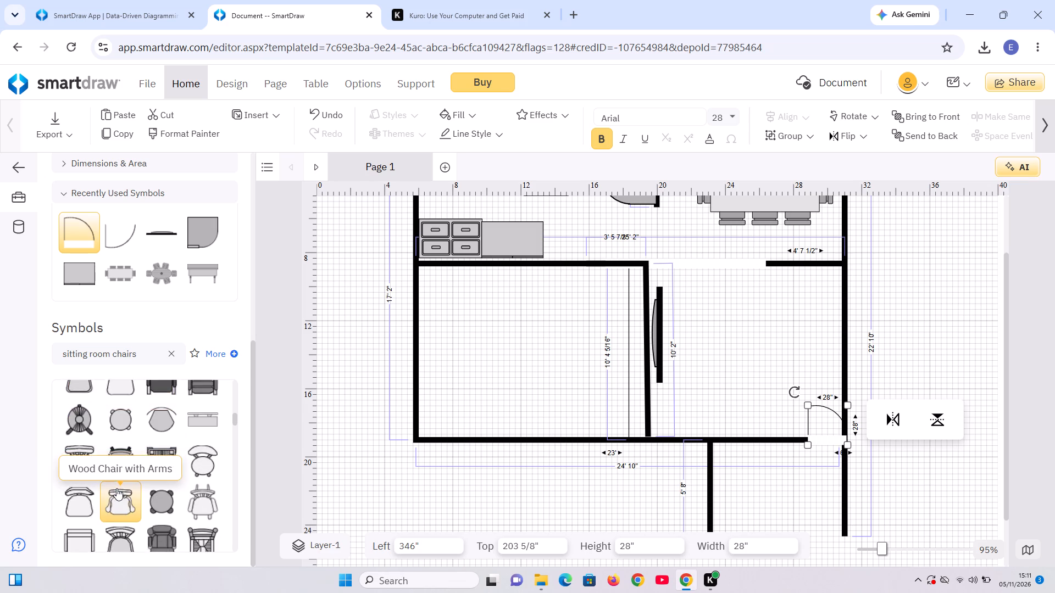
scroll(116, 488, "down", 13)
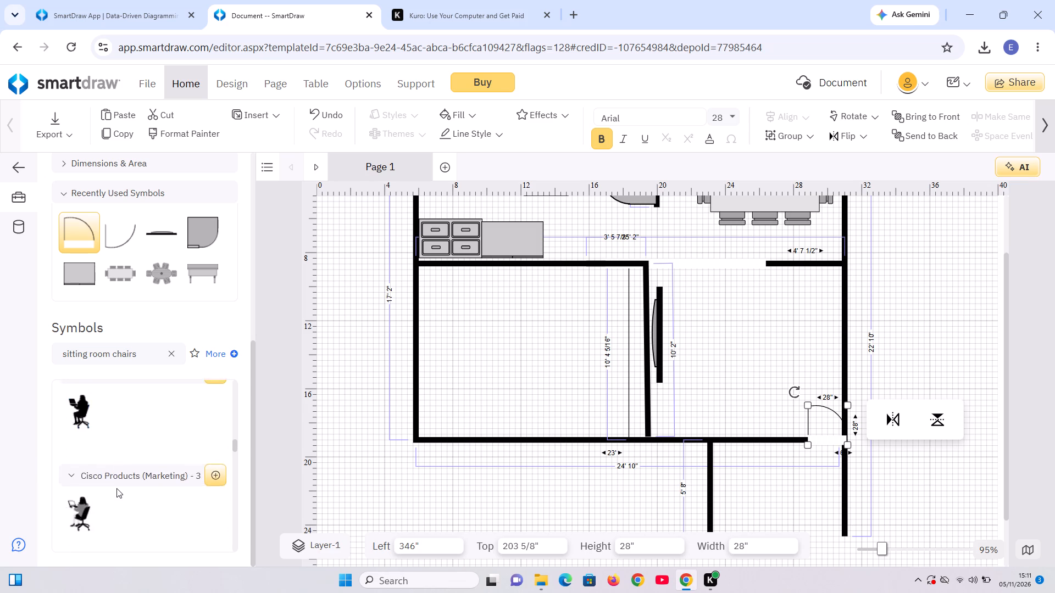
scroll(116, 488, "down", 13)
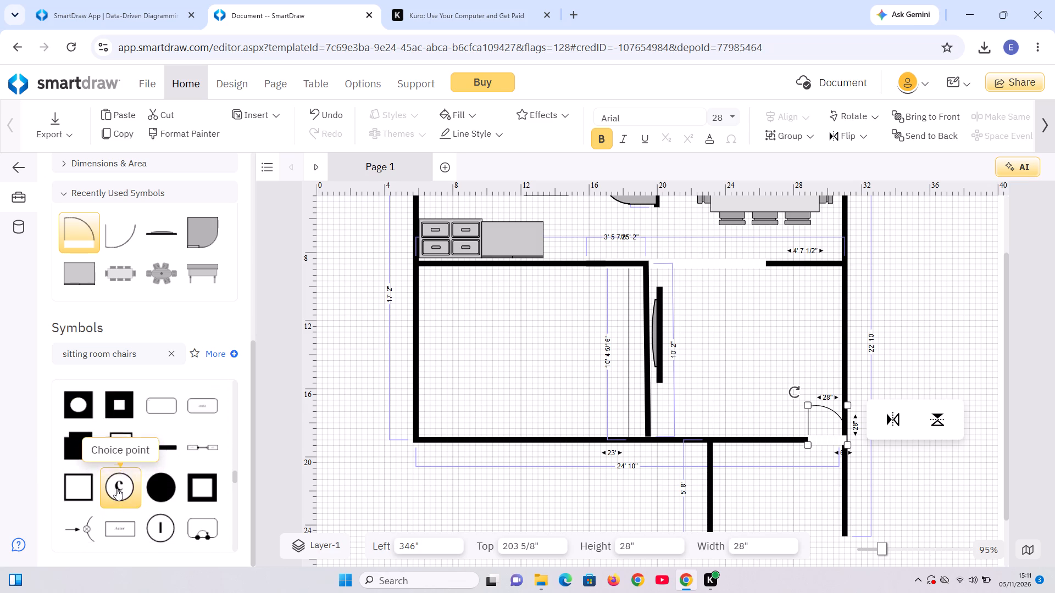
scroll(116, 488, "down", 8)
scroll(116, 488, "up", 1)
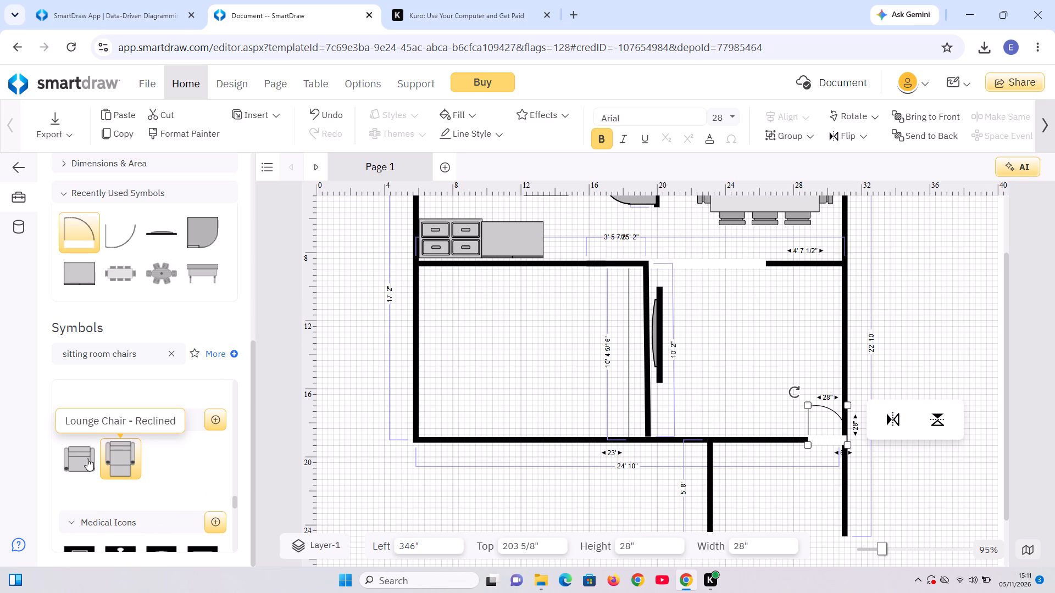
double_click(87, 458)
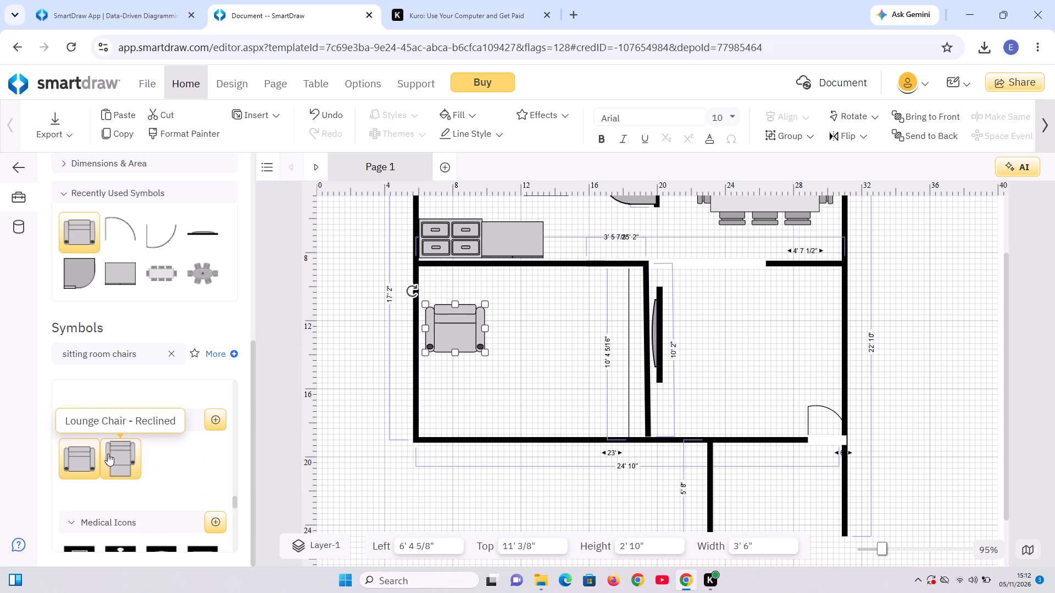
Place a second armchair of the same type, rotated to 270°, in the living room's upper corner against the right outer wall.
double_click(74, 462)
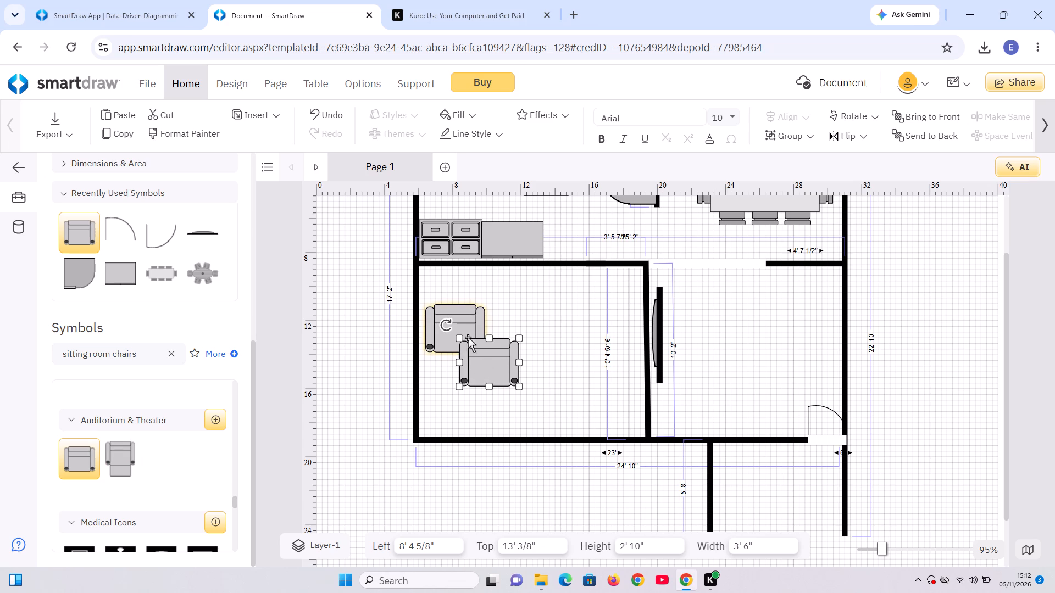
left_click_drag(446, 325, 506, 324)
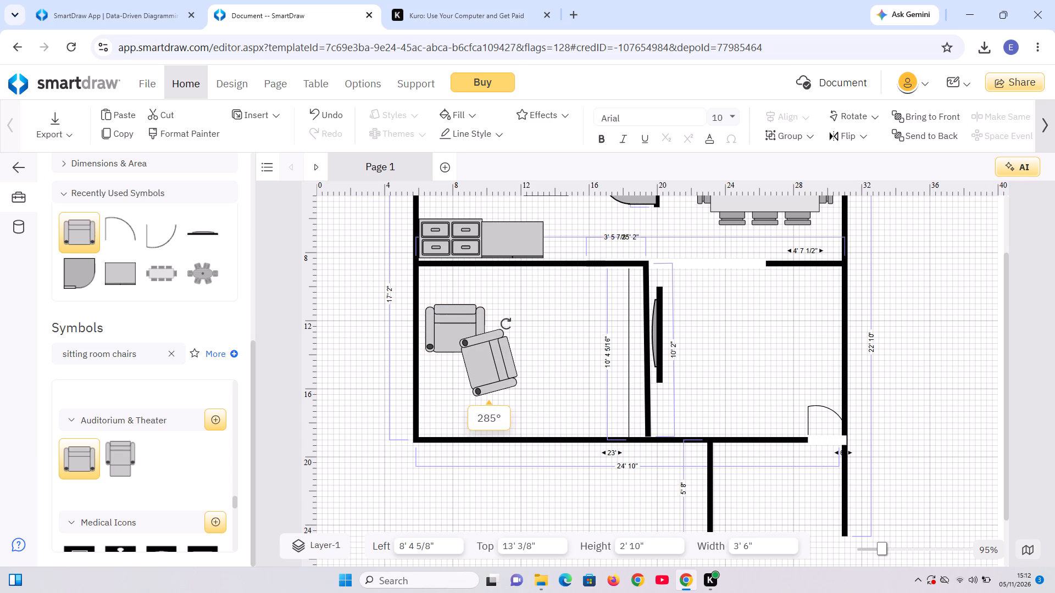
left_click_drag(506, 324, 514, 335)
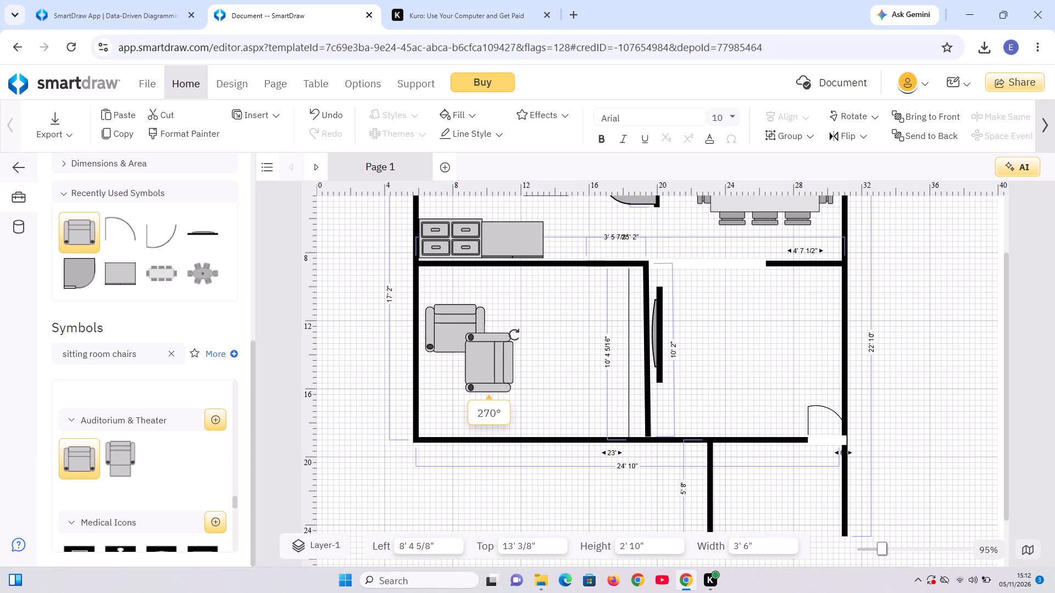
left_click_drag(514, 335, 514, 335)
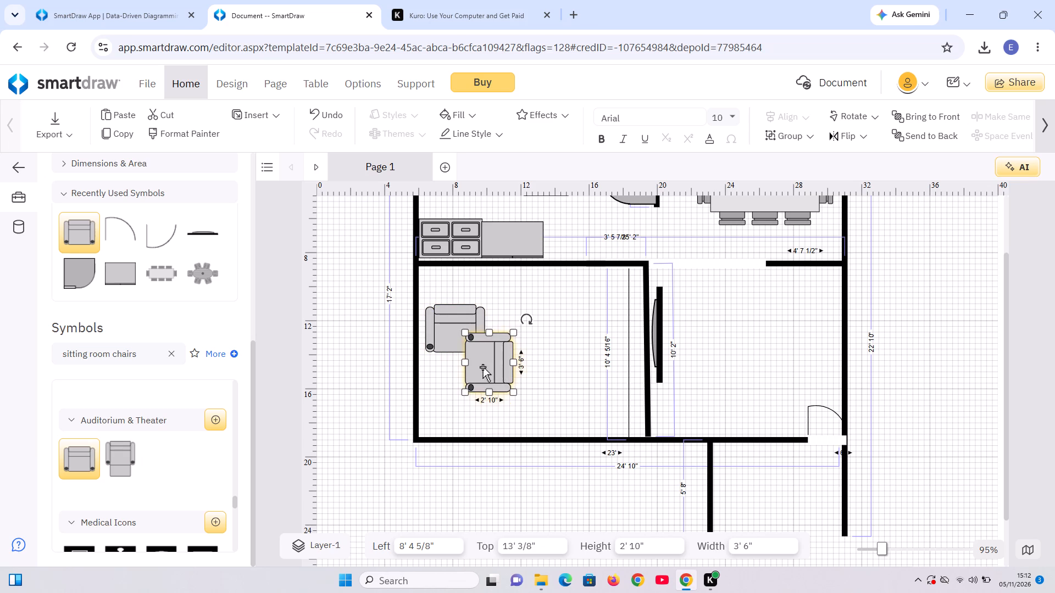
left_click_drag(482, 366, 807, 304)
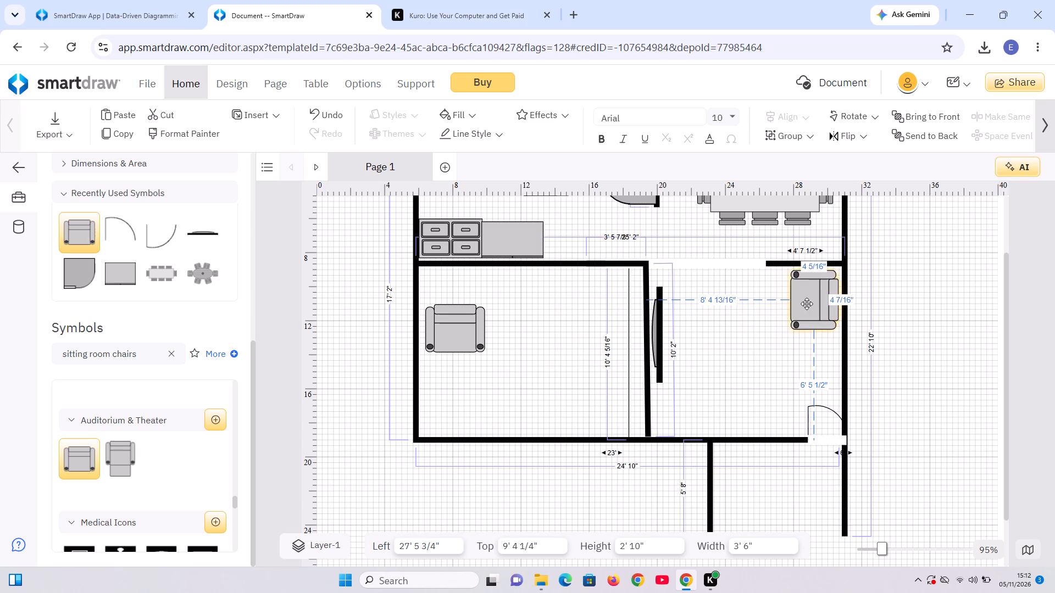
left_click_drag(807, 304, 812, 301)
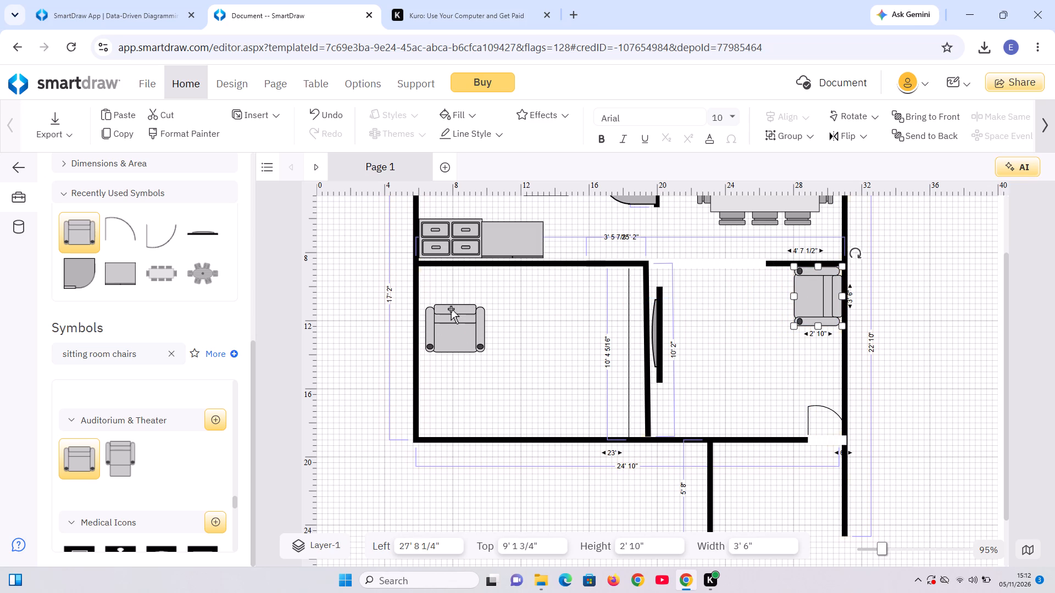
Rotate the armchair in the lower-left room to match the other one and place it directly below that armchair against the right outer wall.
left_click(450, 328)
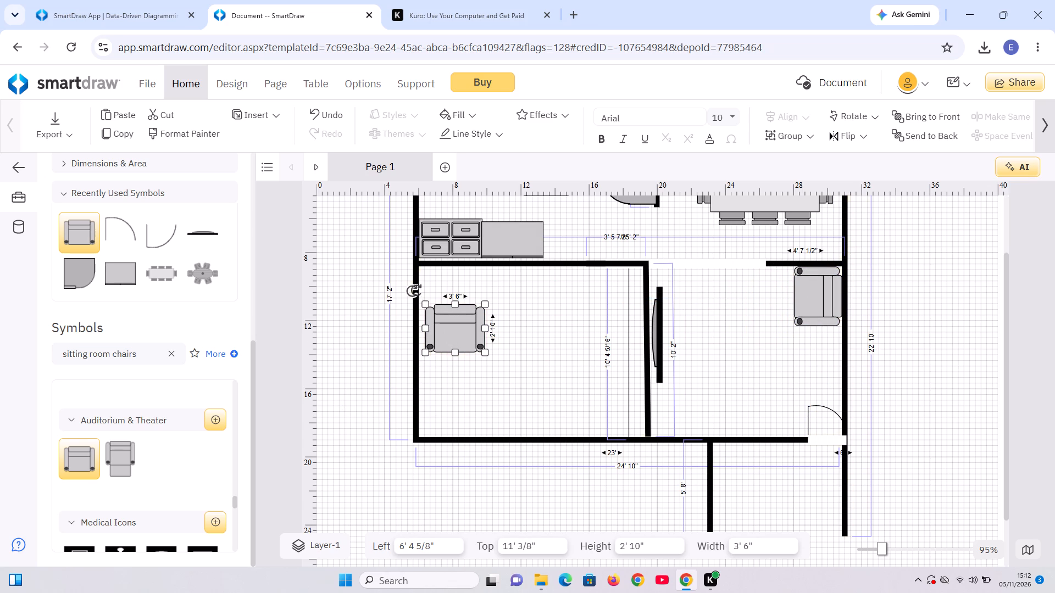
left_click_drag(413, 288, 502, 271)
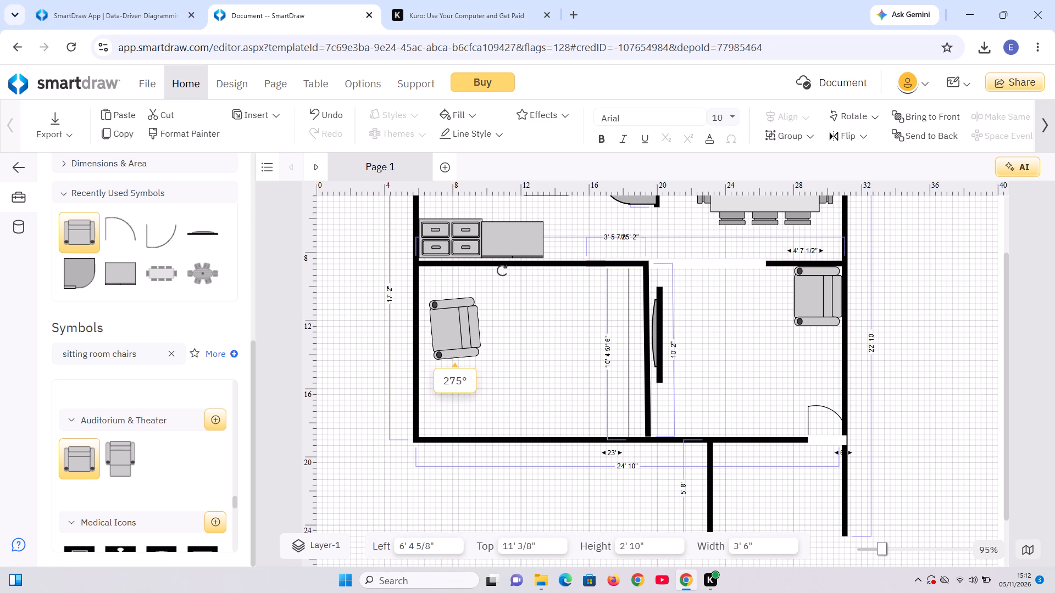
left_click_drag(502, 271, 512, 271)
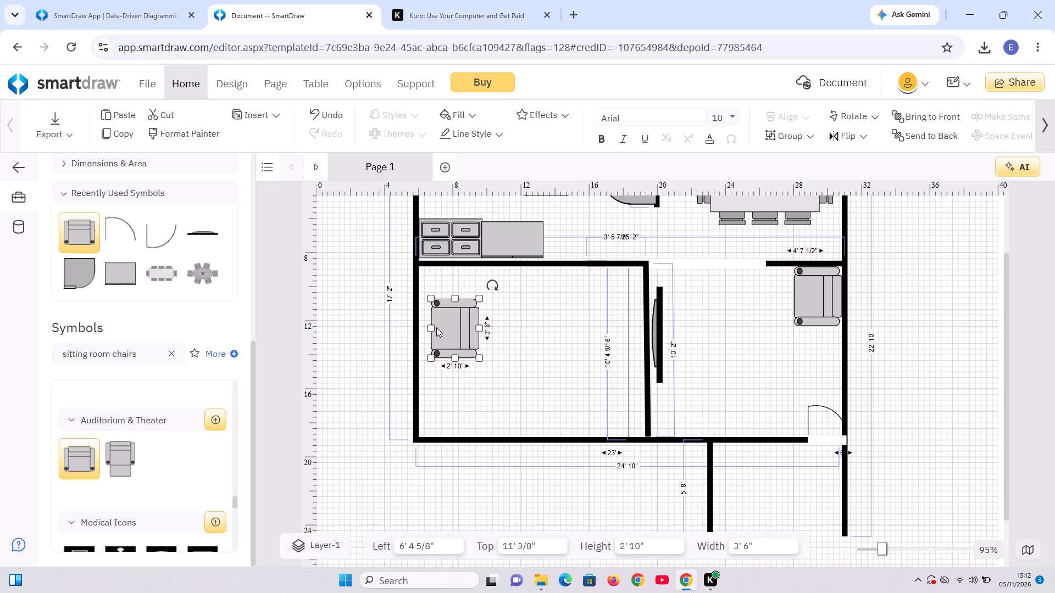
left_click_drag(457, 325, 826, 370)
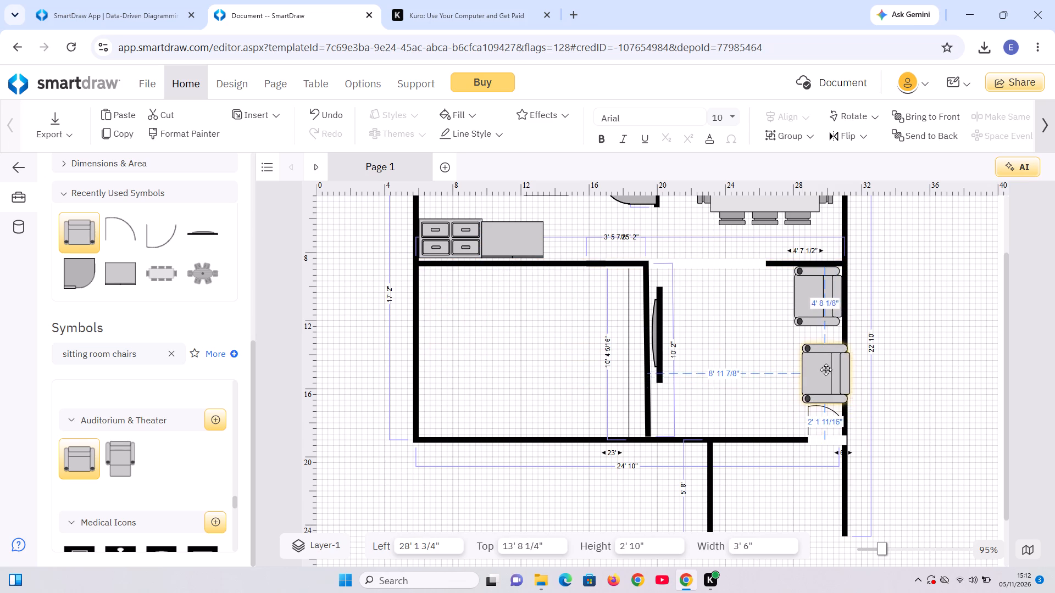
left_click_drag(826, 370, 821, 368)
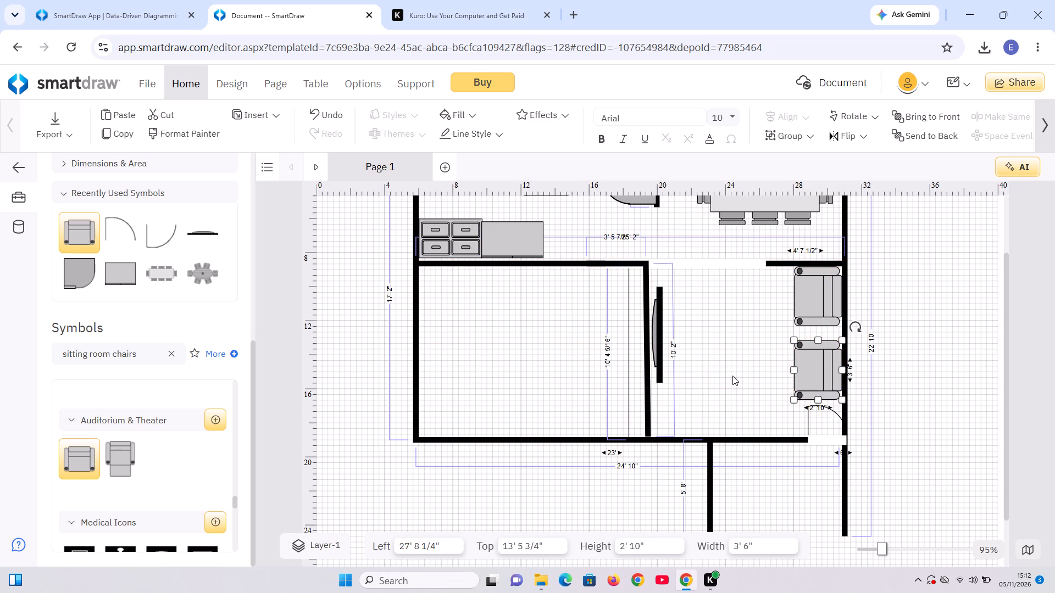
left_click(732, 376)
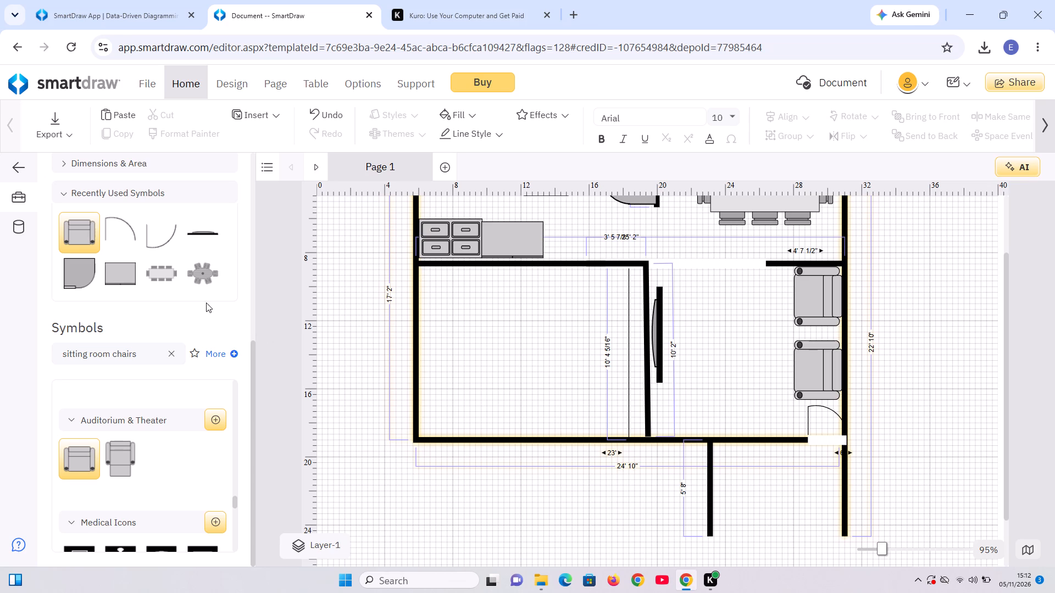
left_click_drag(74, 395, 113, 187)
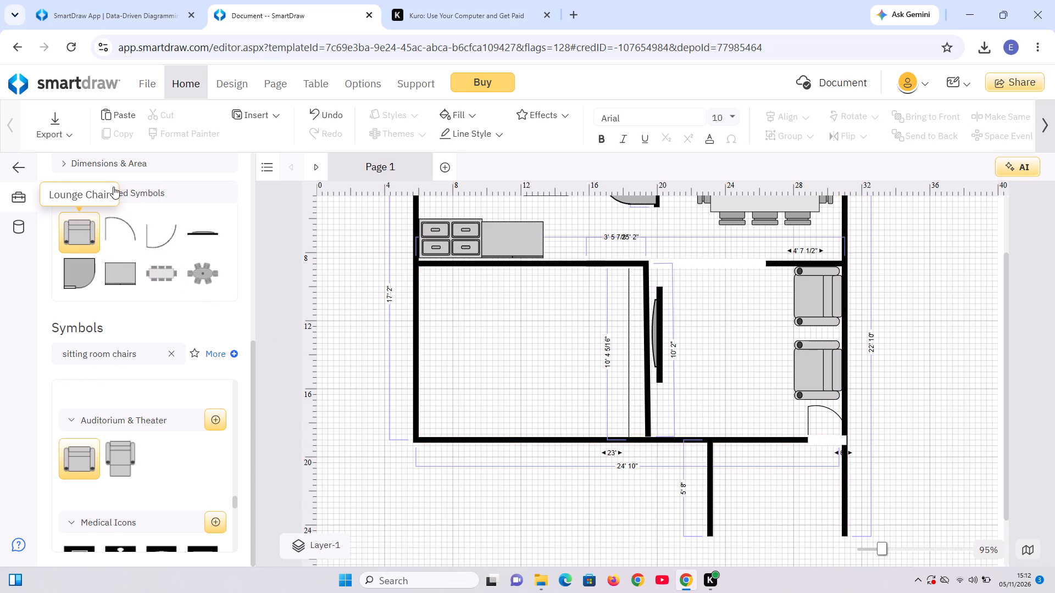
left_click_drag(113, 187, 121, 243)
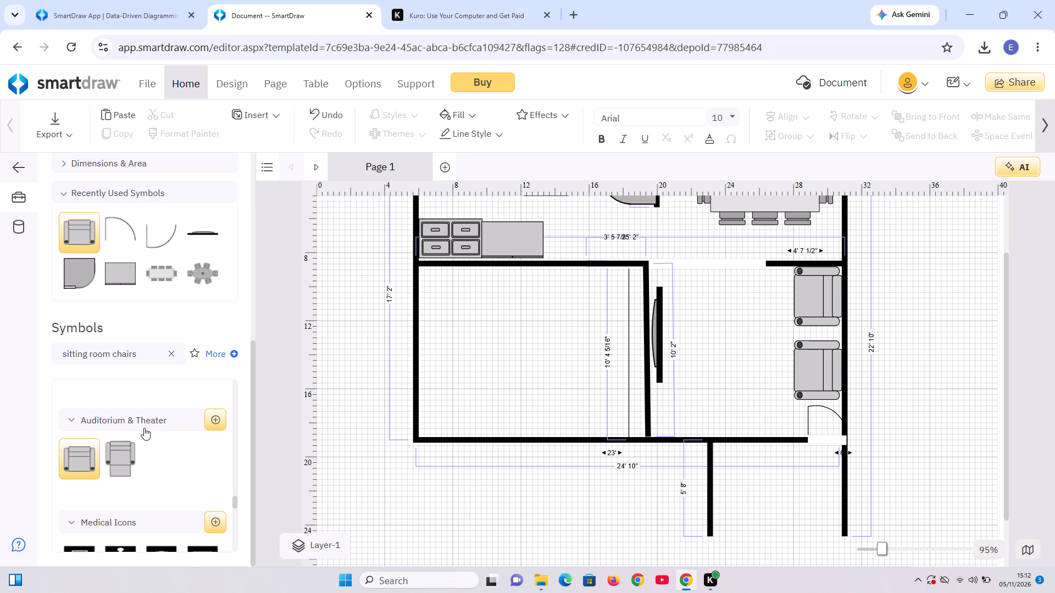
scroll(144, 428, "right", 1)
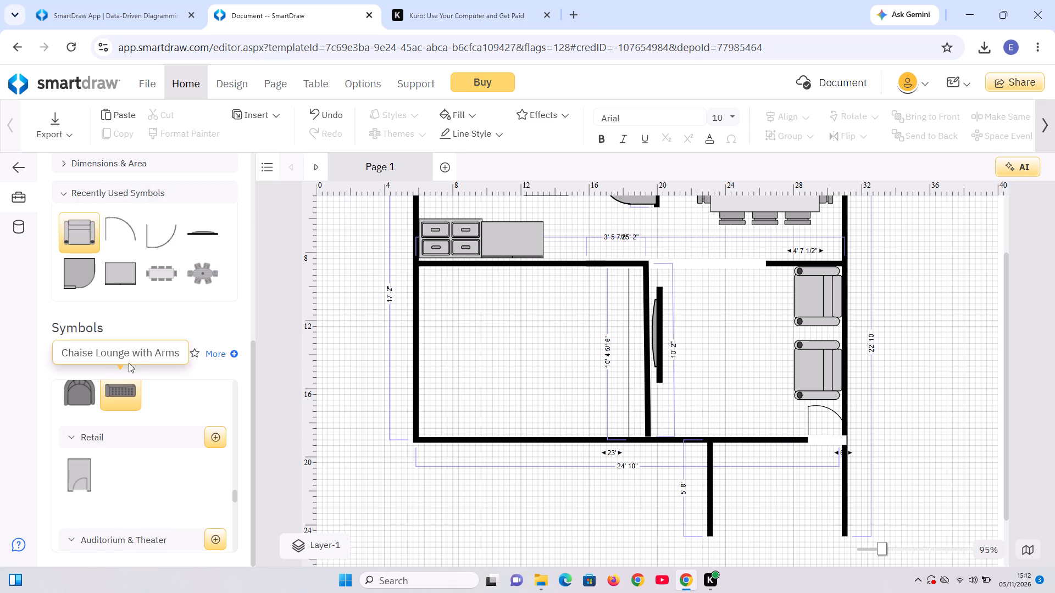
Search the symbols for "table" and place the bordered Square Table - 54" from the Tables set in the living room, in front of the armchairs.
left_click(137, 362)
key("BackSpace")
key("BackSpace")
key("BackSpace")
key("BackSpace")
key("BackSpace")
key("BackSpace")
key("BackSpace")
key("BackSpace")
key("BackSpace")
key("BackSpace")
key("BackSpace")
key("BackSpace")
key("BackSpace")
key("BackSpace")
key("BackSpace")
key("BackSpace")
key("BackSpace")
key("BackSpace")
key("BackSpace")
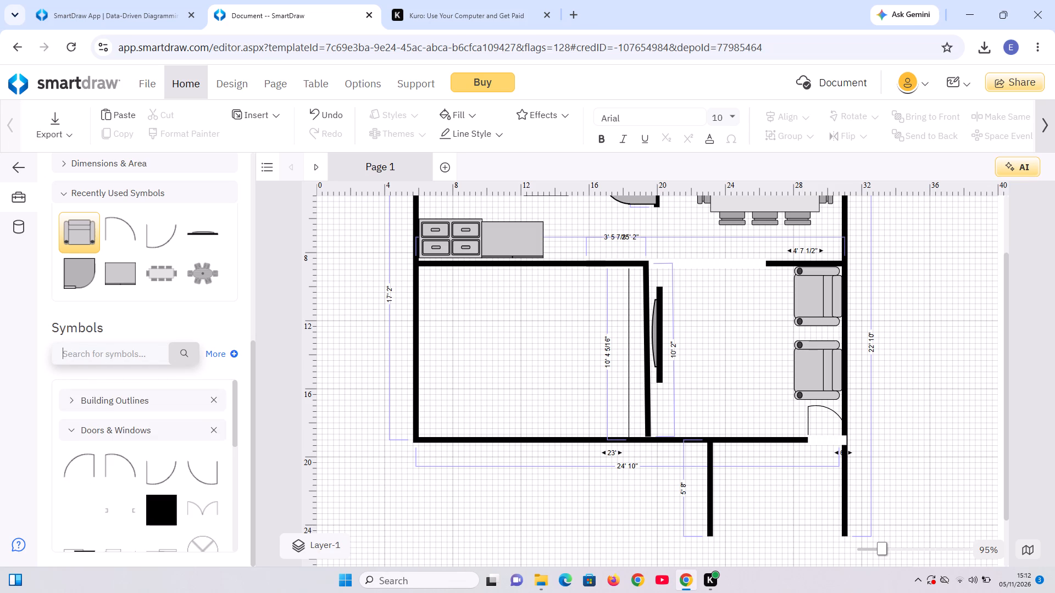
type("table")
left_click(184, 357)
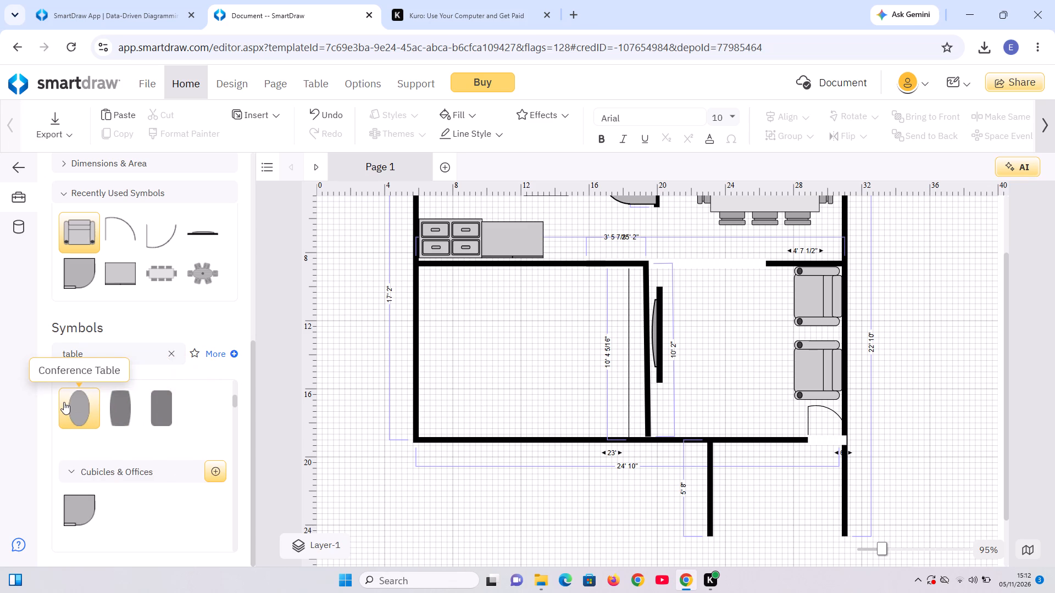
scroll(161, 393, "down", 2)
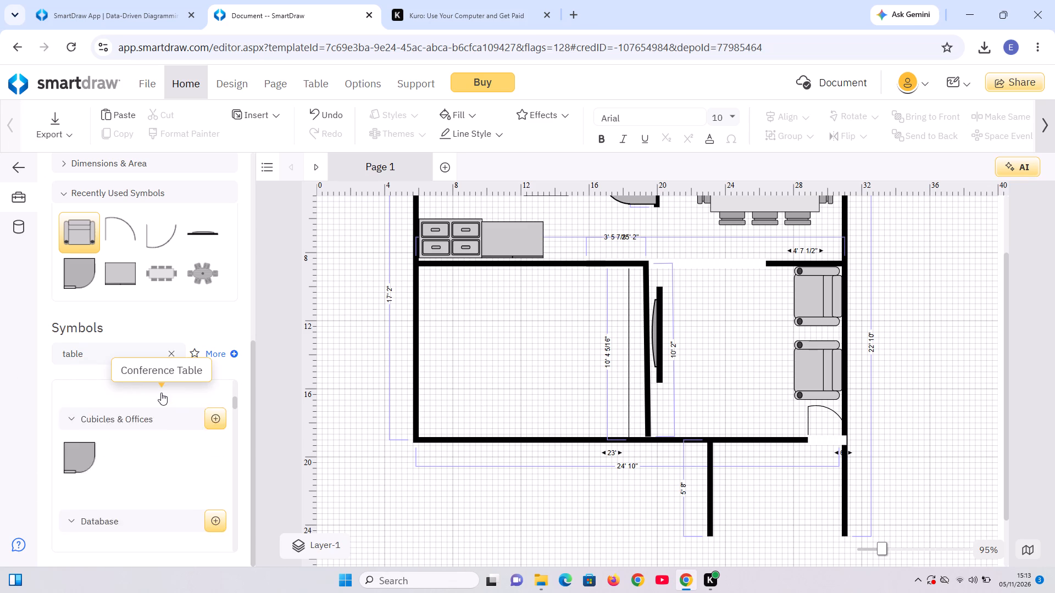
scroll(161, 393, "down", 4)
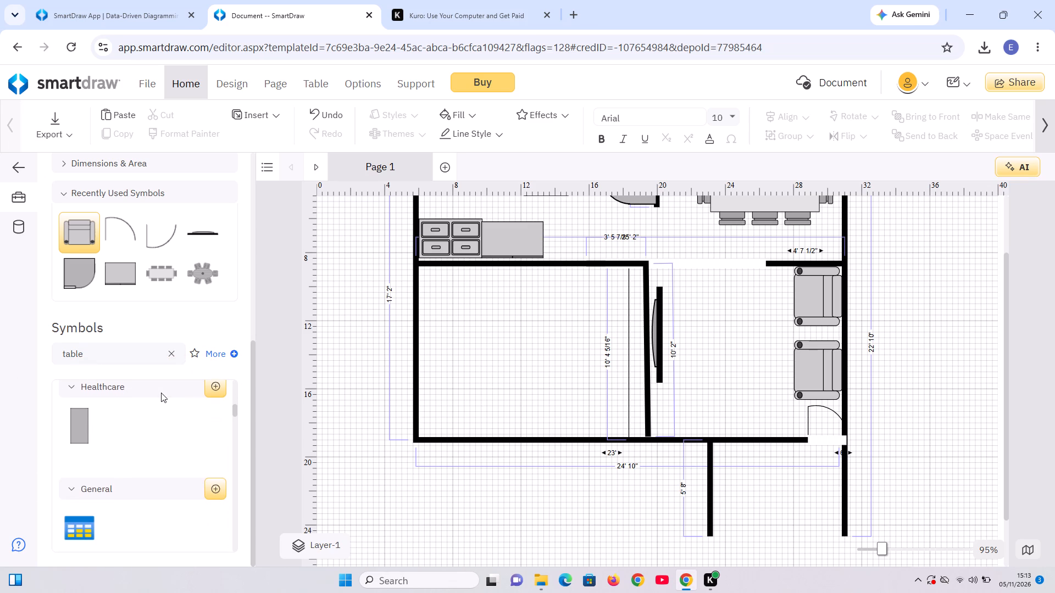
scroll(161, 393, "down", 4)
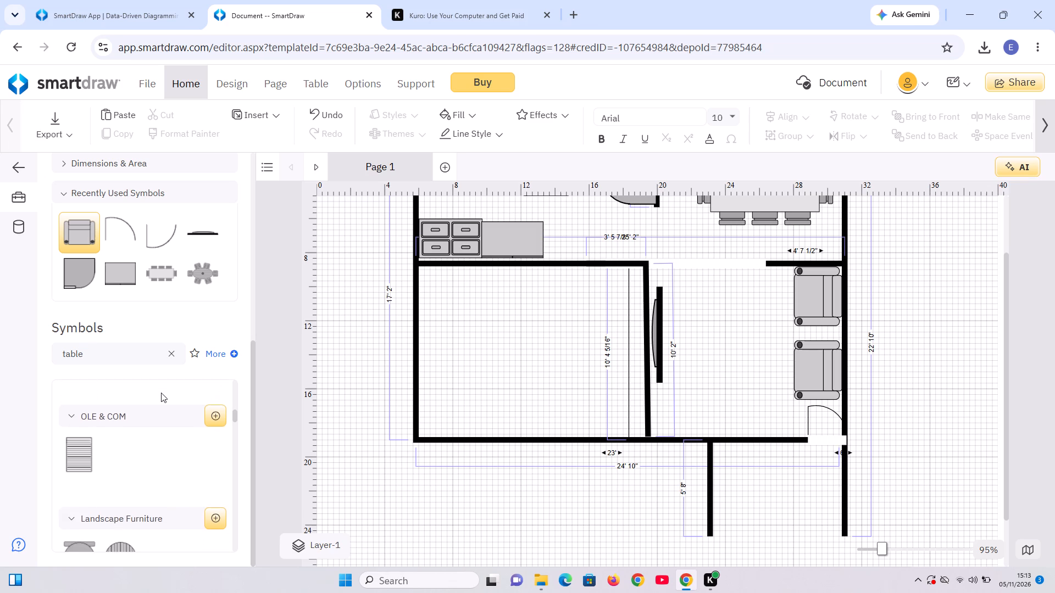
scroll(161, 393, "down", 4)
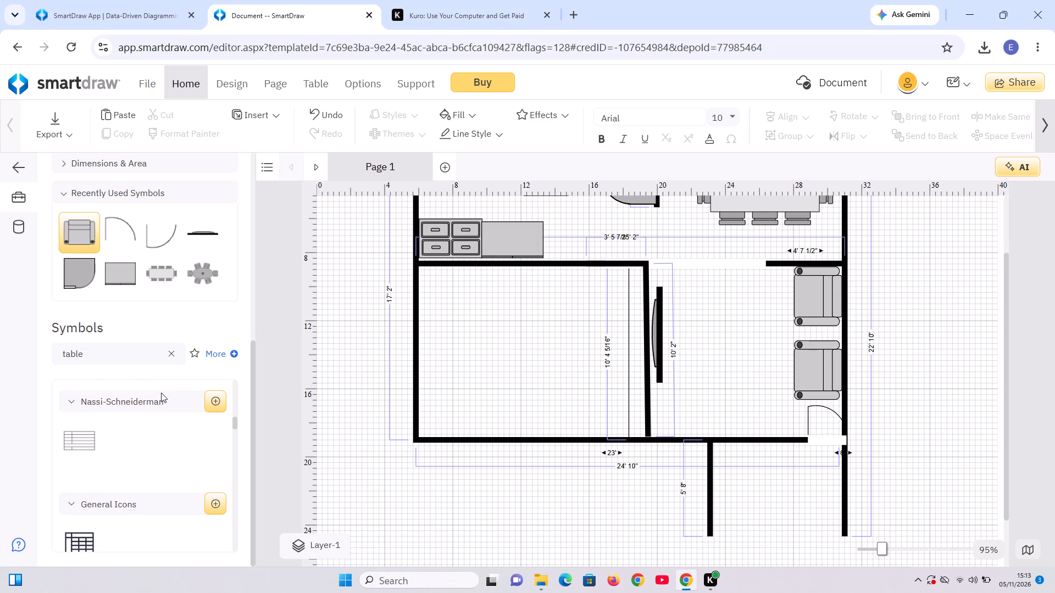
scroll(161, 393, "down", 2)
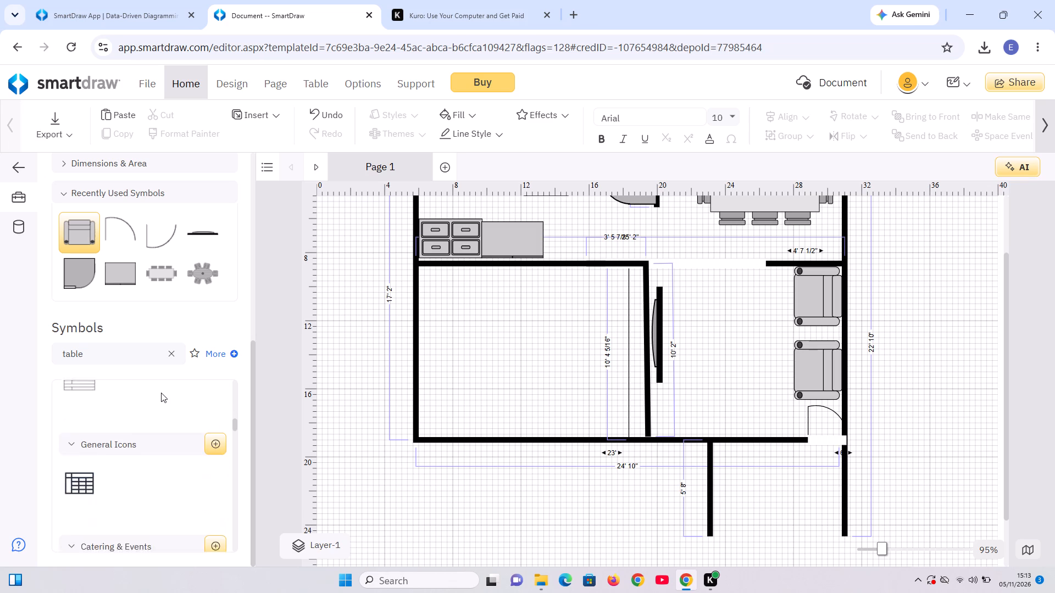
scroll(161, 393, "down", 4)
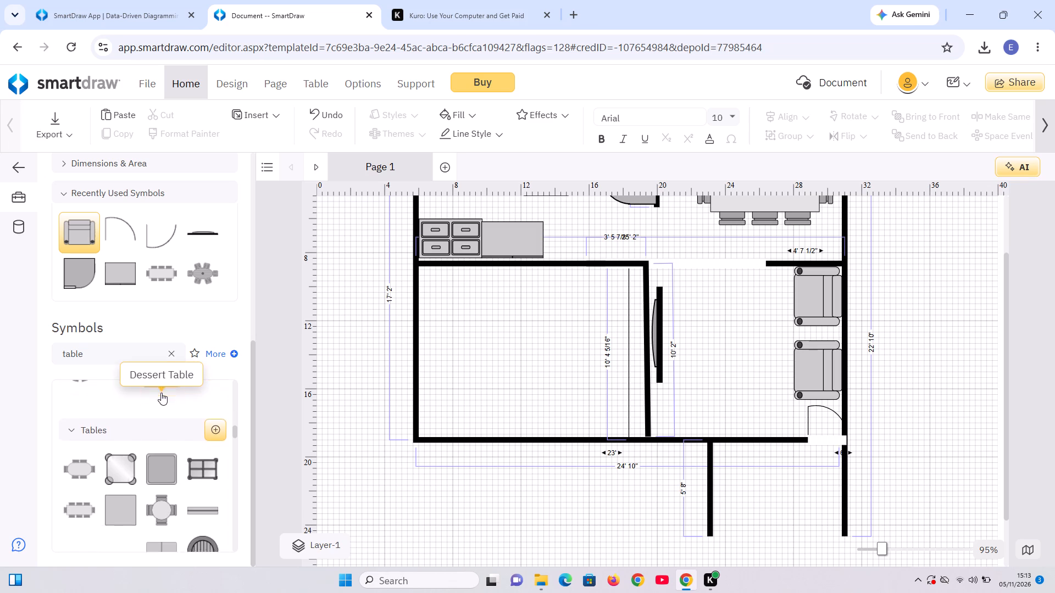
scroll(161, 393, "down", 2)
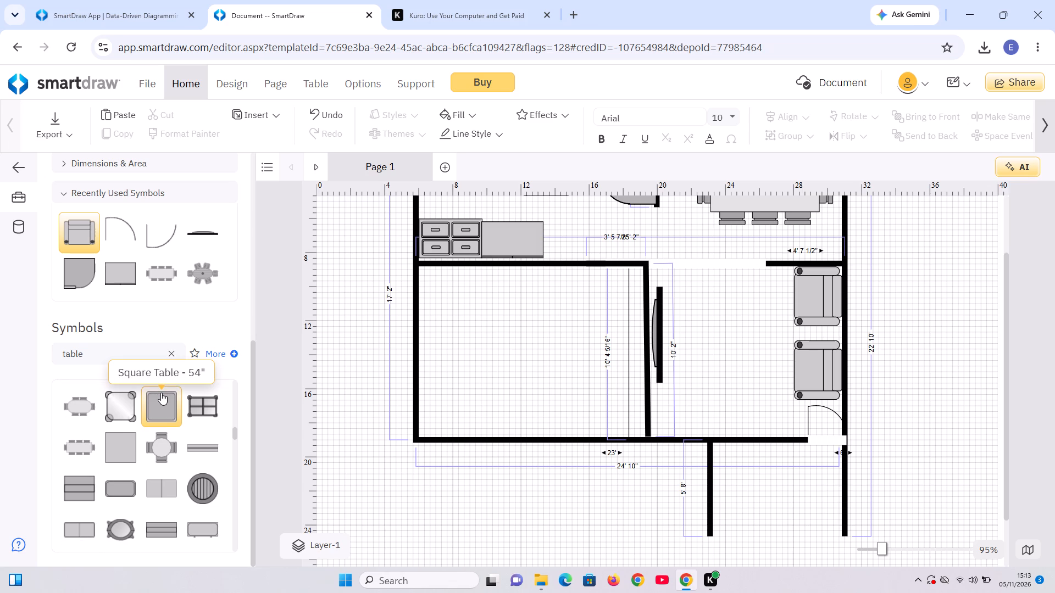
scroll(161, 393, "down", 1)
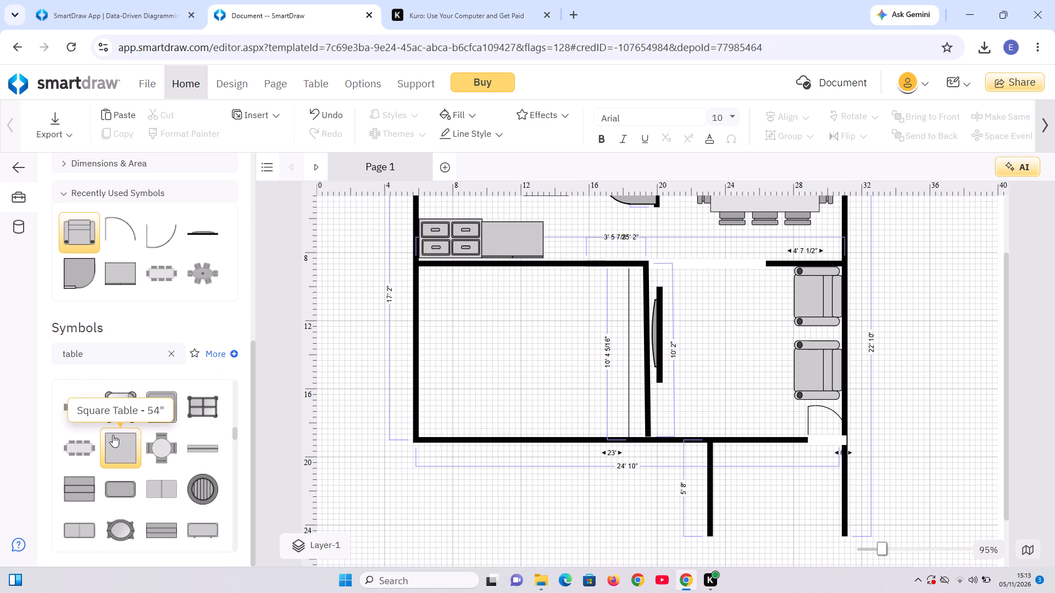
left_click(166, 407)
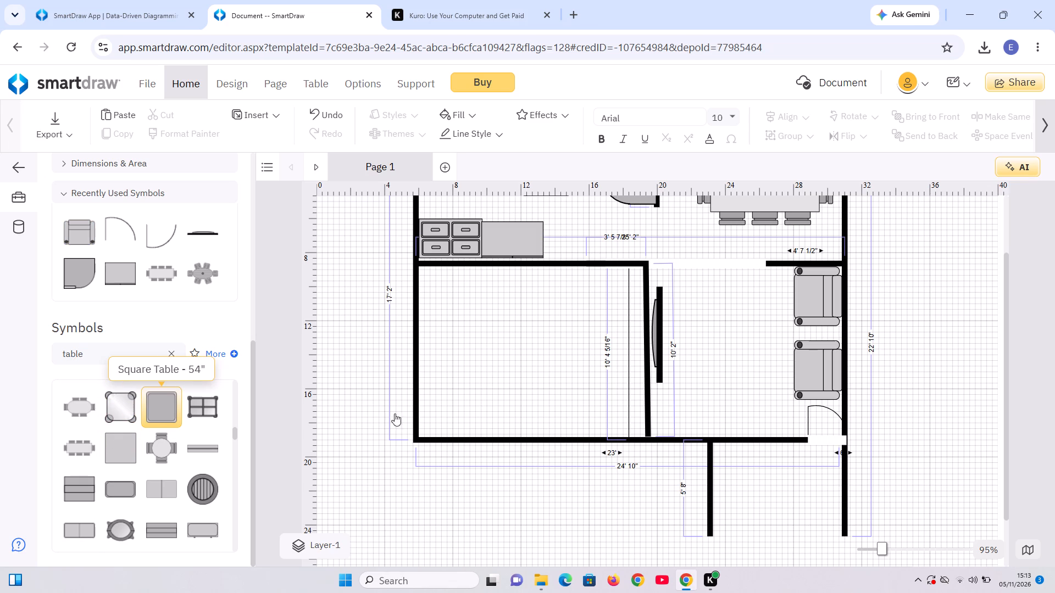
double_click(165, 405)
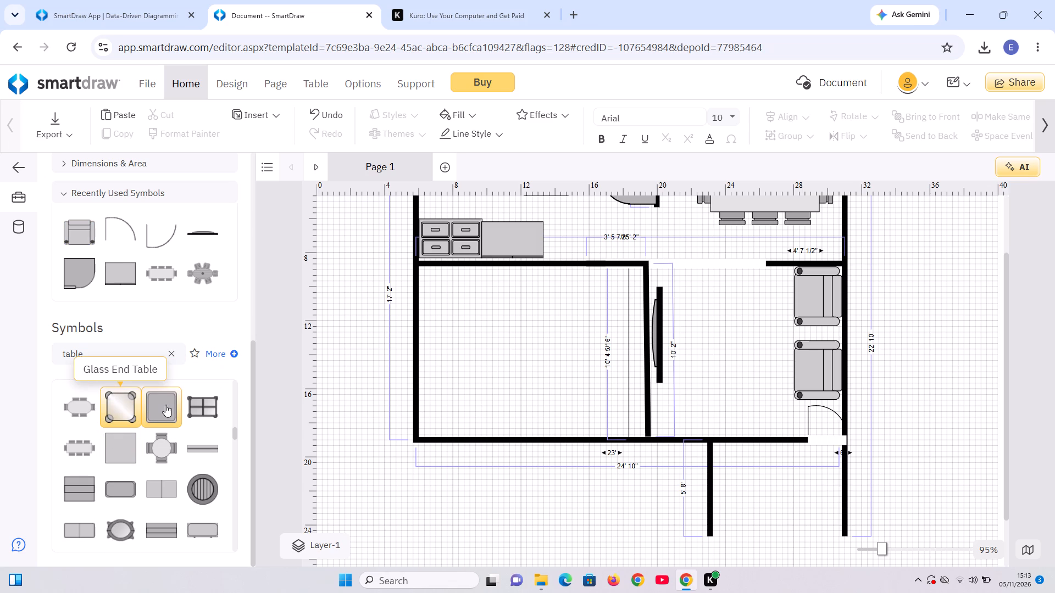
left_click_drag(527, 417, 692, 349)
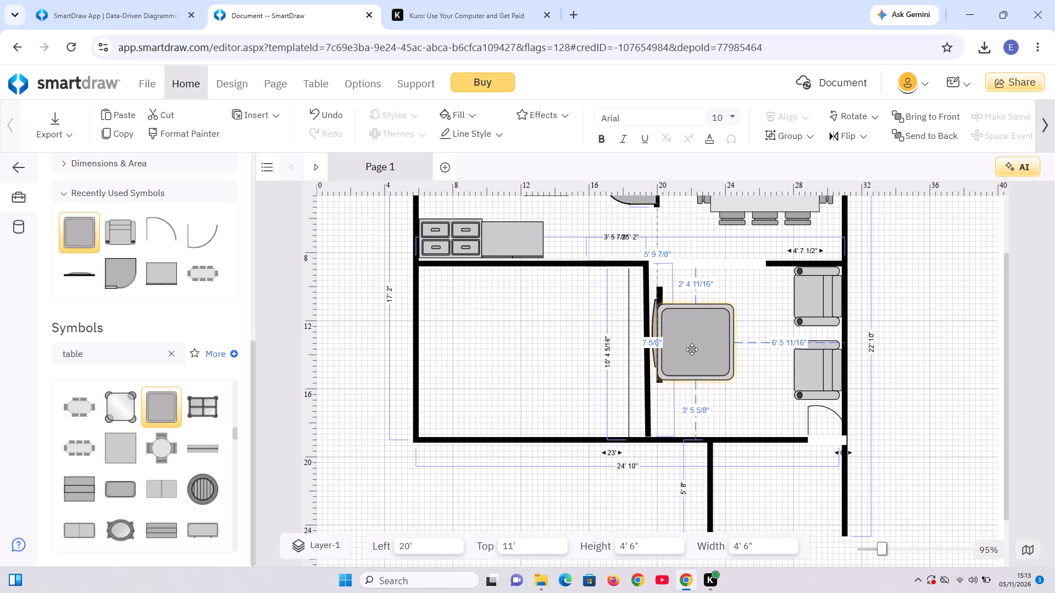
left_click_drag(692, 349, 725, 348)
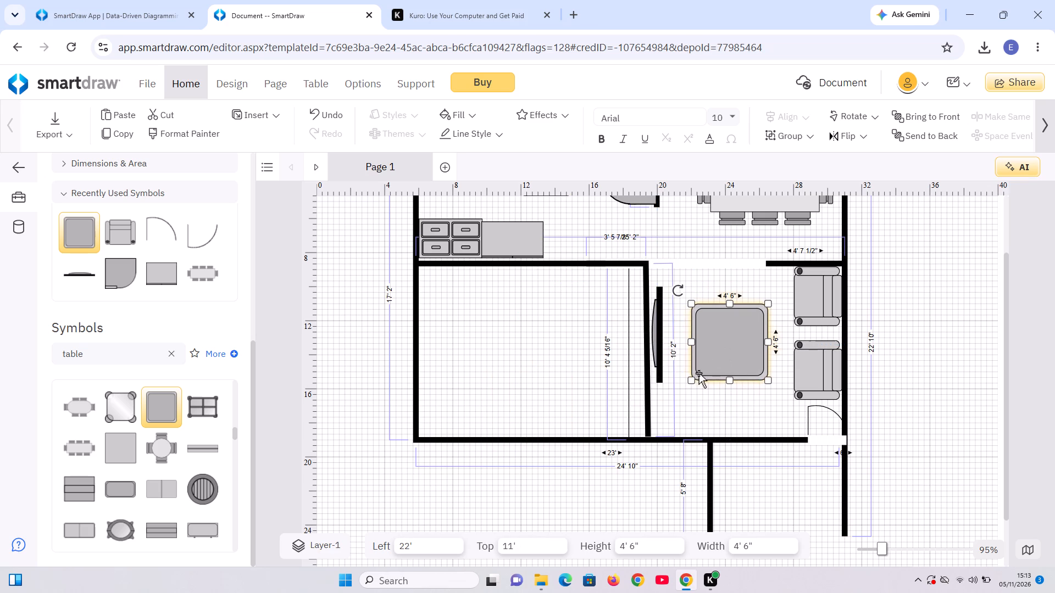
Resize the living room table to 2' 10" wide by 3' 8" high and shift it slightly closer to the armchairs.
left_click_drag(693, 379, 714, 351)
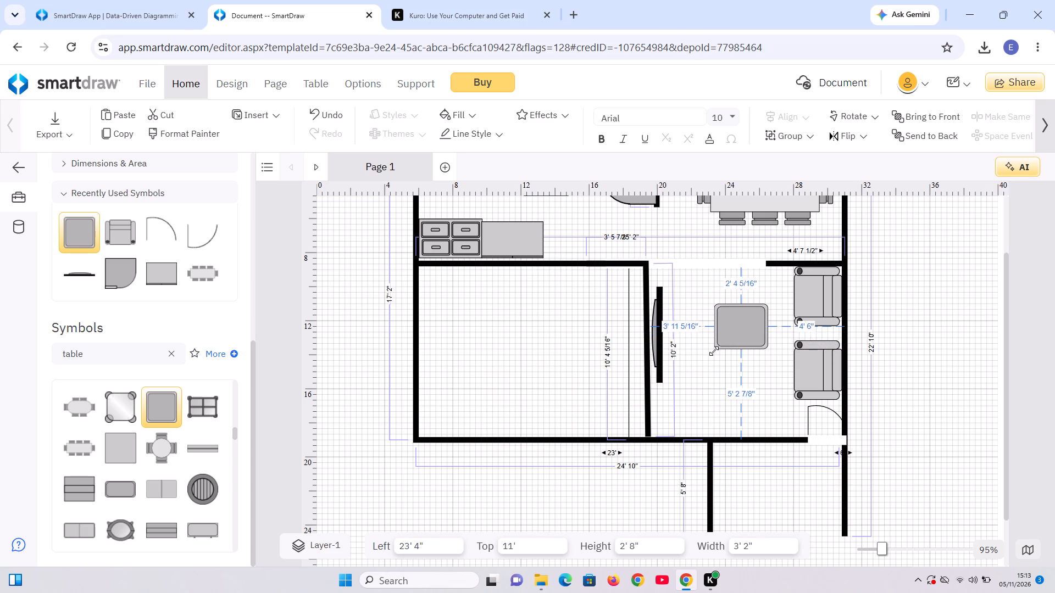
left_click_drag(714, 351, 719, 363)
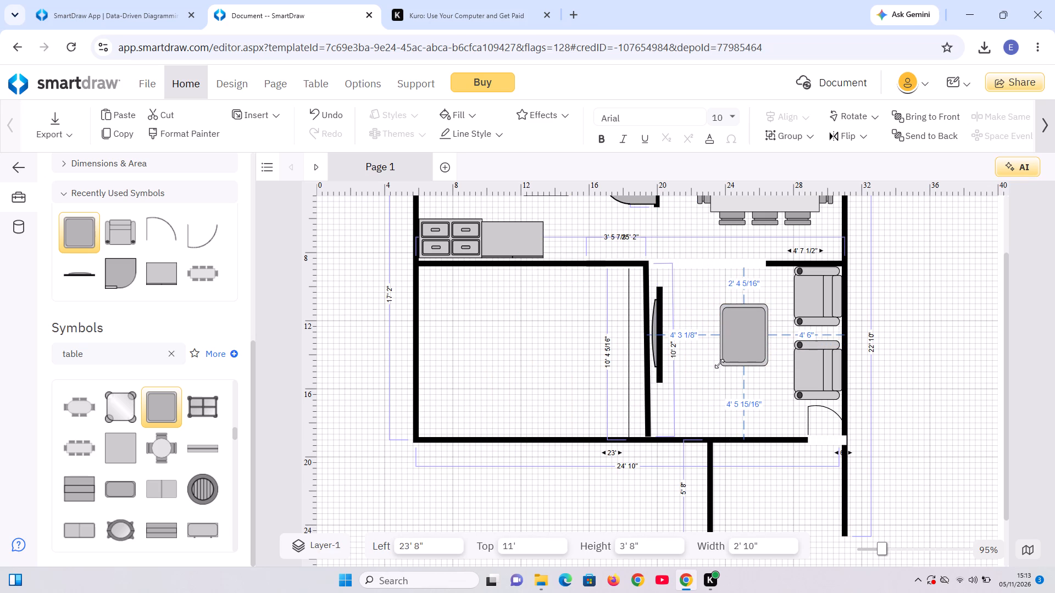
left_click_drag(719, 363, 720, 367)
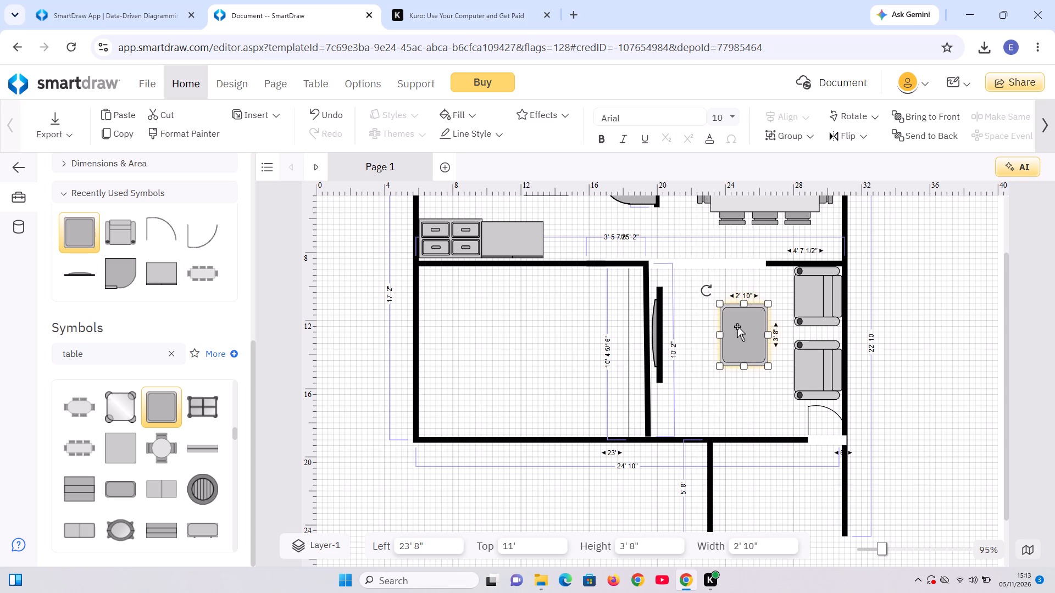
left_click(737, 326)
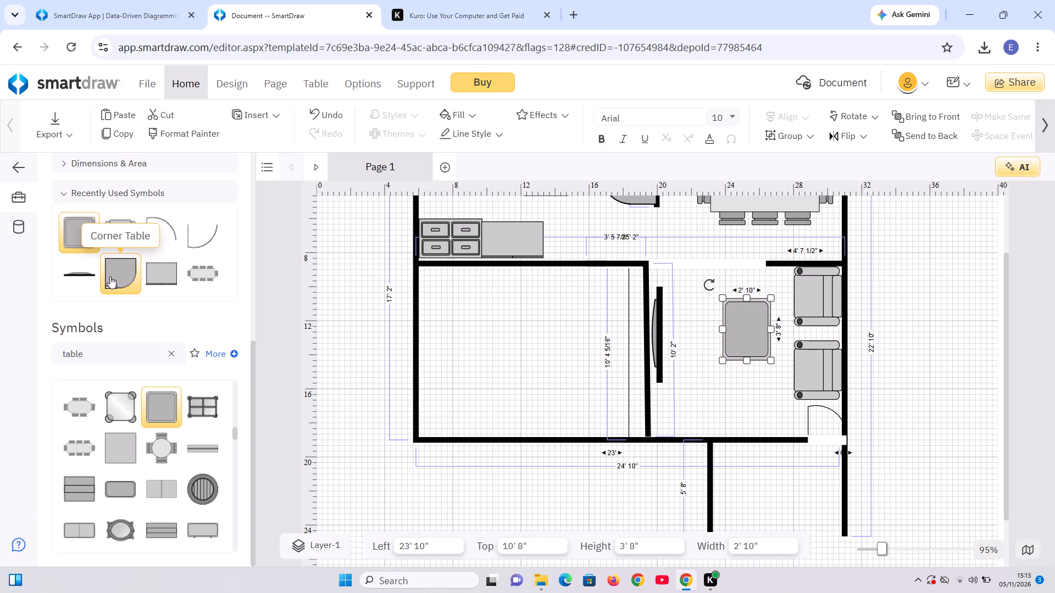
Clear the "table" symbol search to bring back the symbol libraries with Doors & Windows, and enter a door search term instead.
left_click(103, 350)
key("BackSpace")
key("BackSpace")
key("BackSpace")
key("BackSpace")
key("BackSpace")
key("BackSpace")
key("BackSpace")
key("BackSpace")
key("BackSpace")
key("BackSpace")
key("BackSpace")
key("BackSpace")
key("BackSpace")
key("BackSpace")
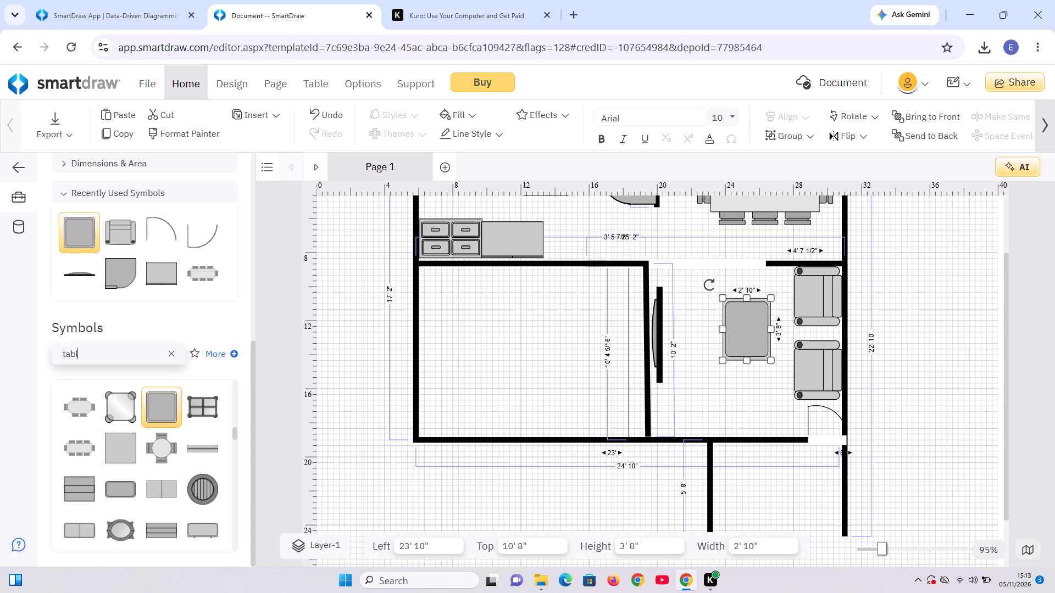
type("dp")
key("BackSpace")
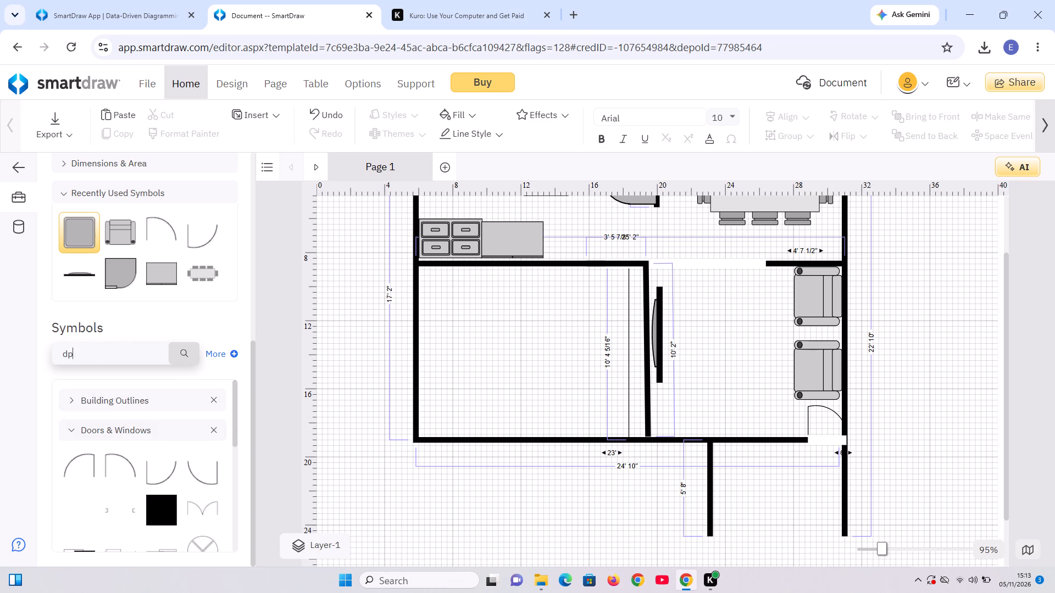
type("oor")
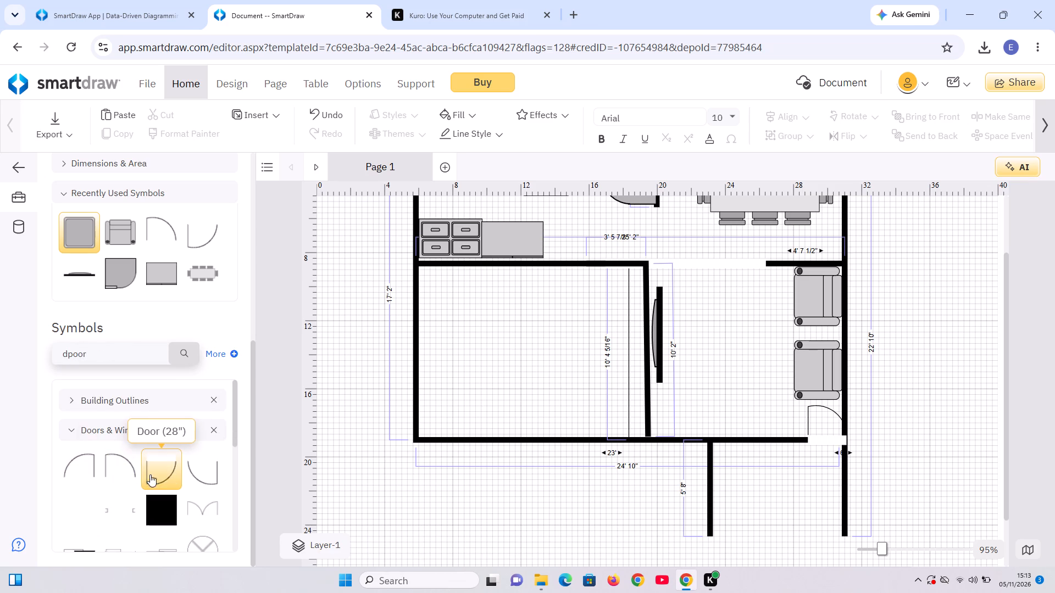
Add a 28" door from Doors & Windows, rotated to suit a vertical wall, at the lower end of the living room's left partition.
left_click(189, 472)
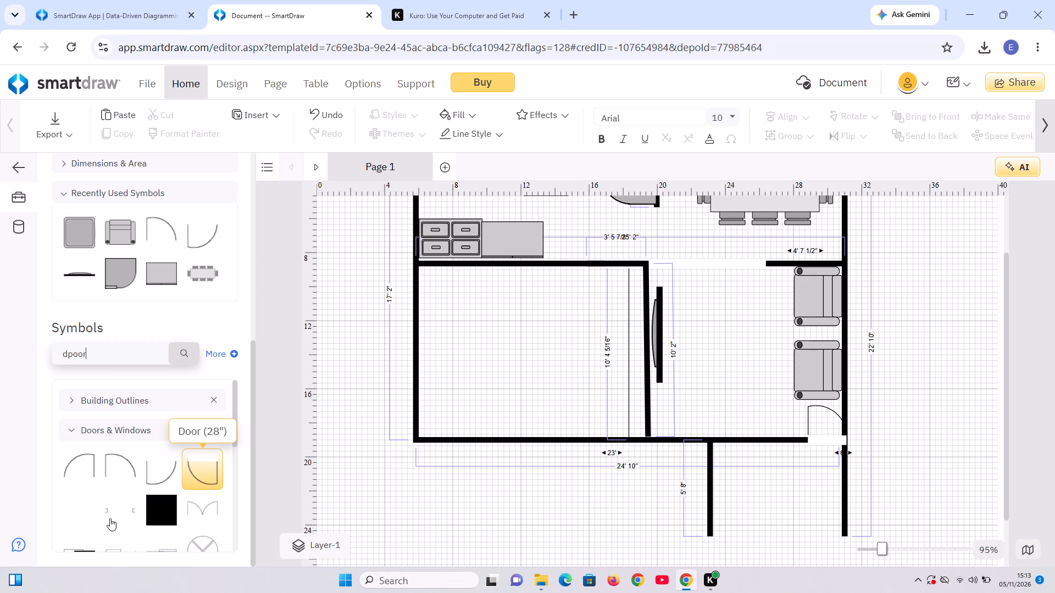
scroll(184, 496, "down", 2)
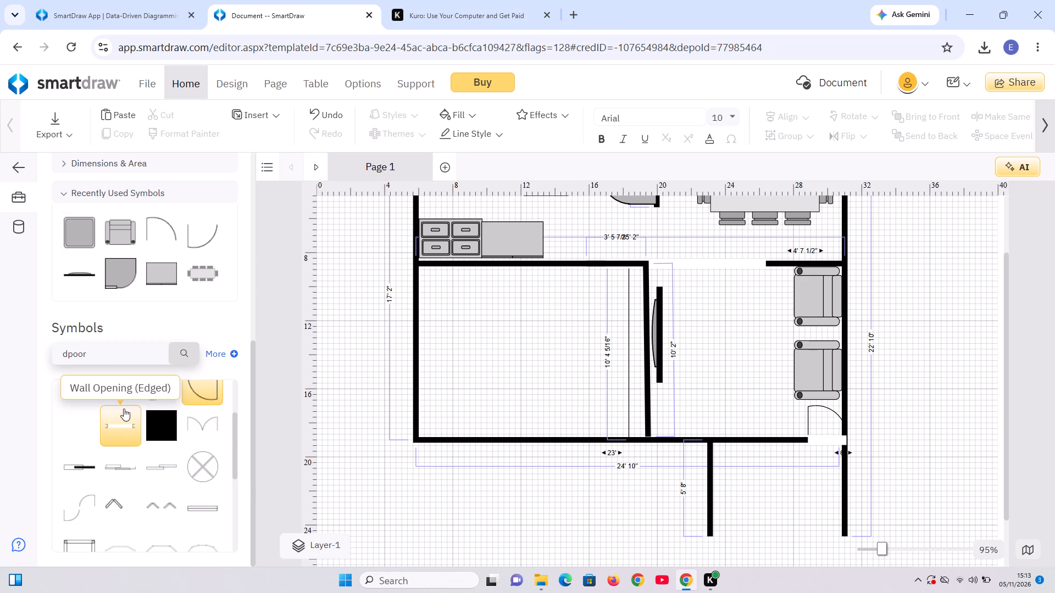
scroll(126, 417, "up", 2)
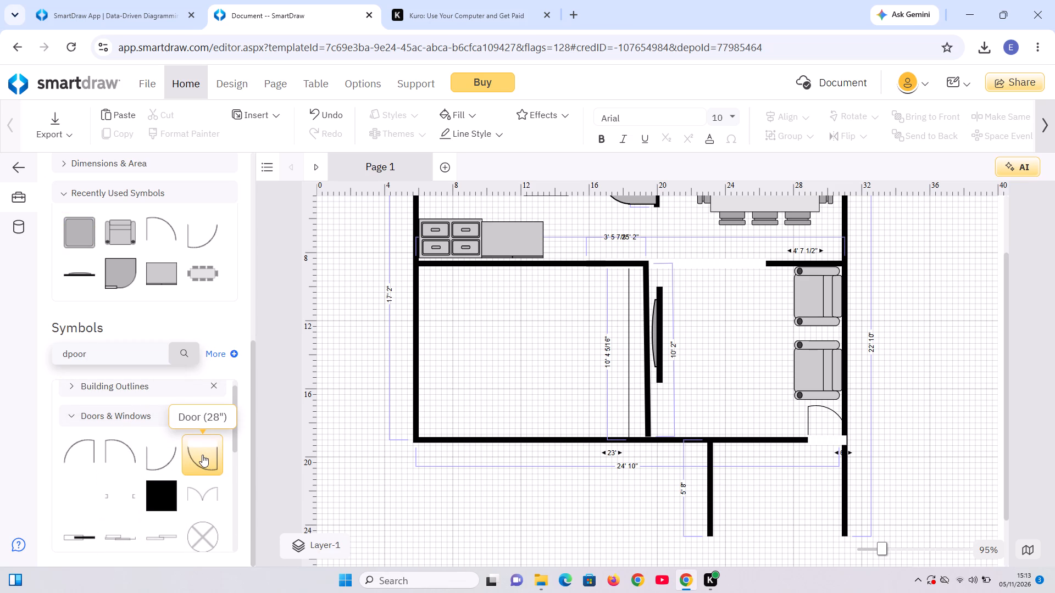
double_click(202, 455)
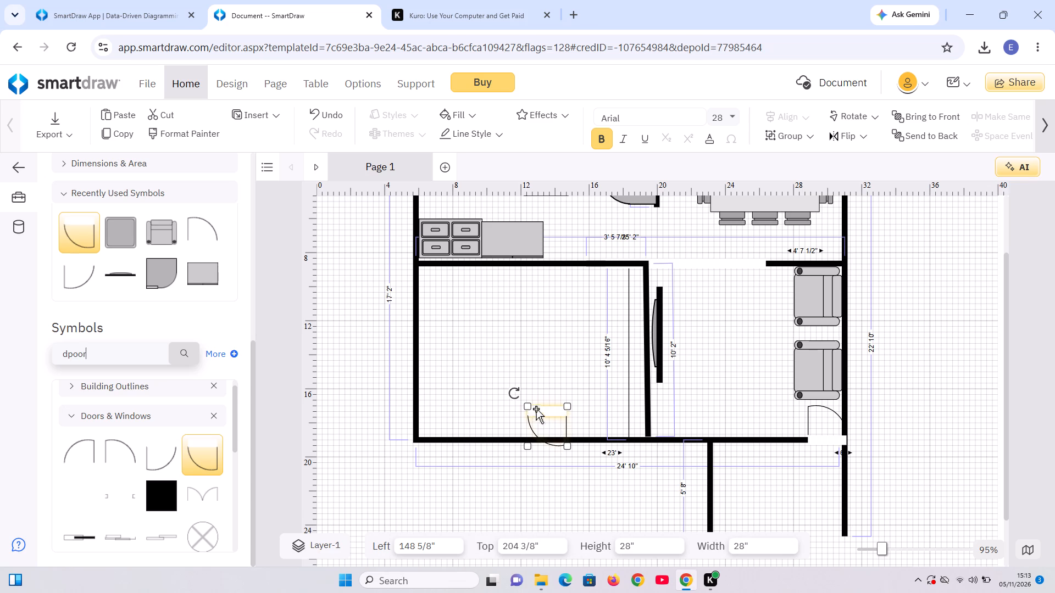
left_click_drag(517, 395, 575, 399)
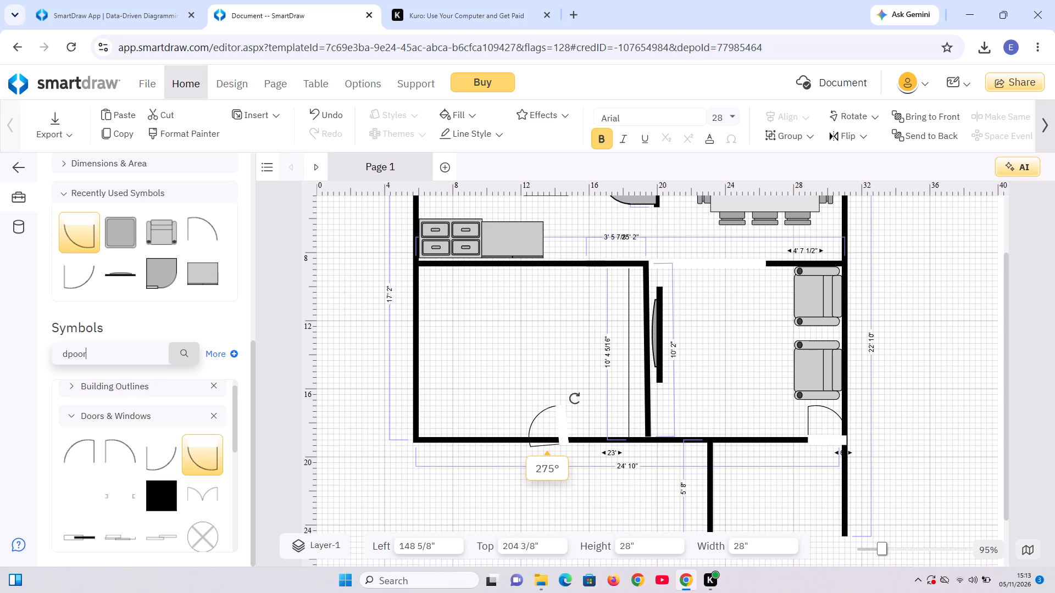
left_click_drag(575, 399, 574, 398)
left_click_drag(574, 398, 579, 397)
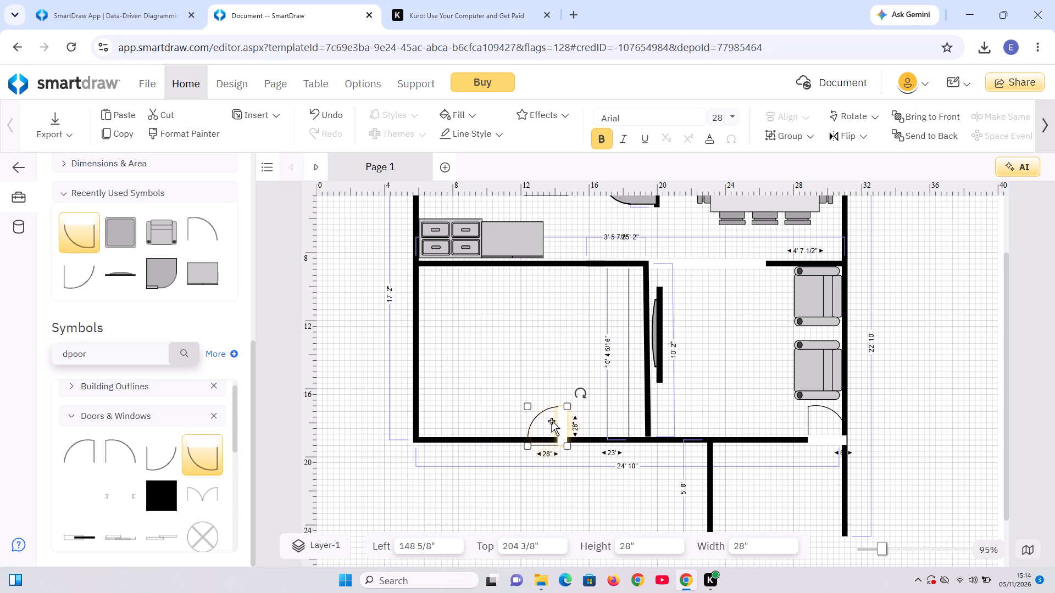
left_click_drag(547, 423, 621, 411)
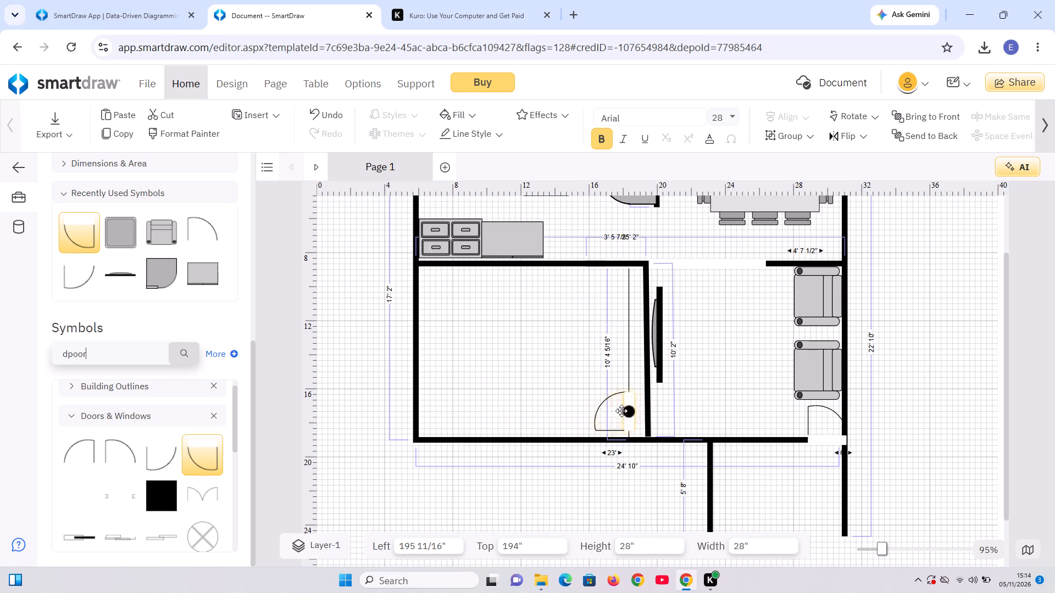
left_click_drag(621, 411, 627, 412)
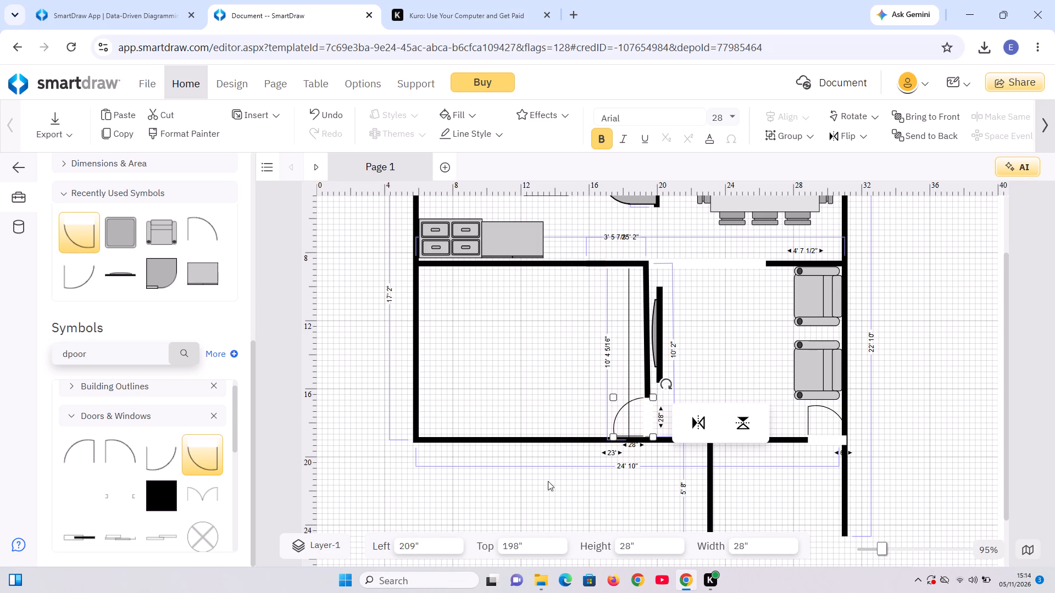
left_click(517, 479)
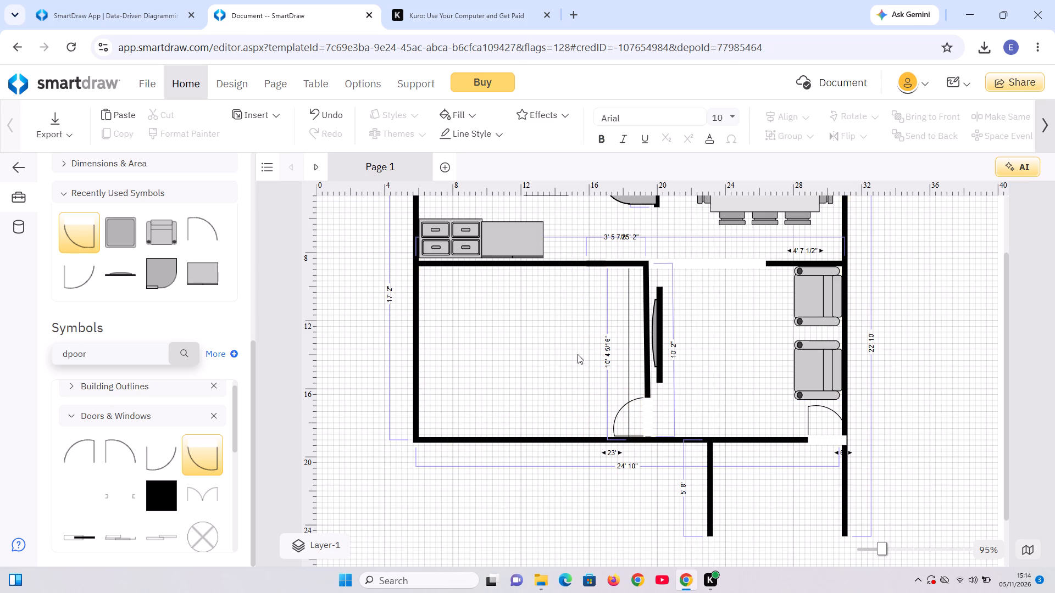
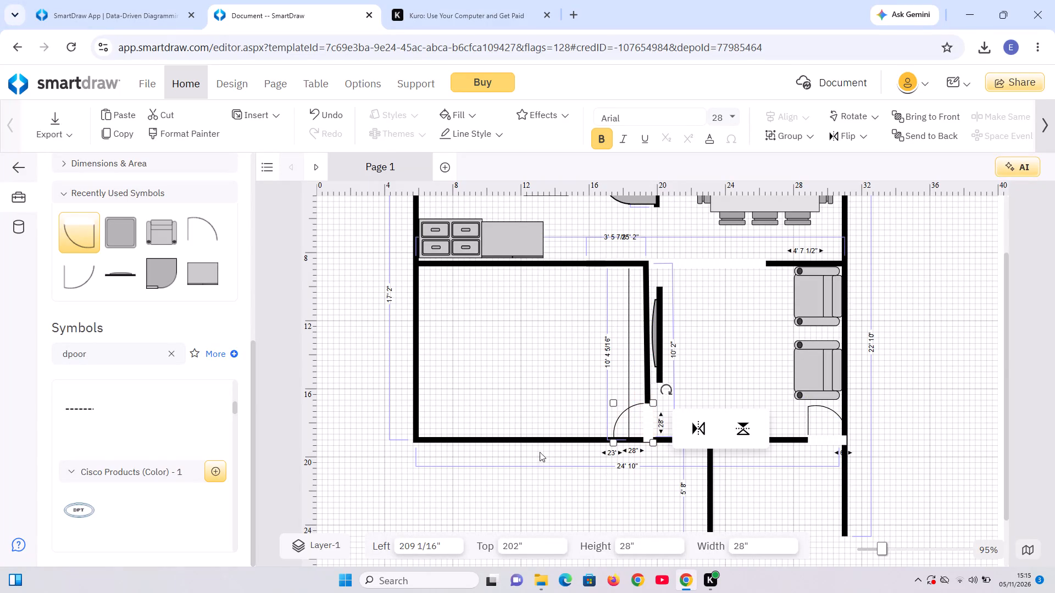
Draw a vertical wall about 10' 4" long across the empty room beside the living room, between its upper and lower walls.
left_click(504, 484)
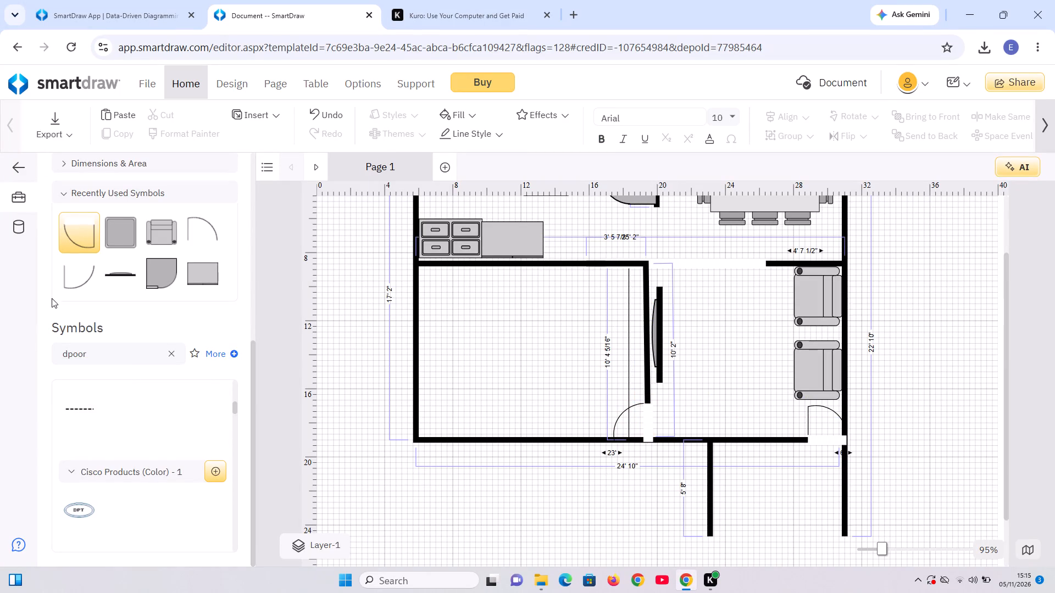
scroll(98, 233, "up", 6)
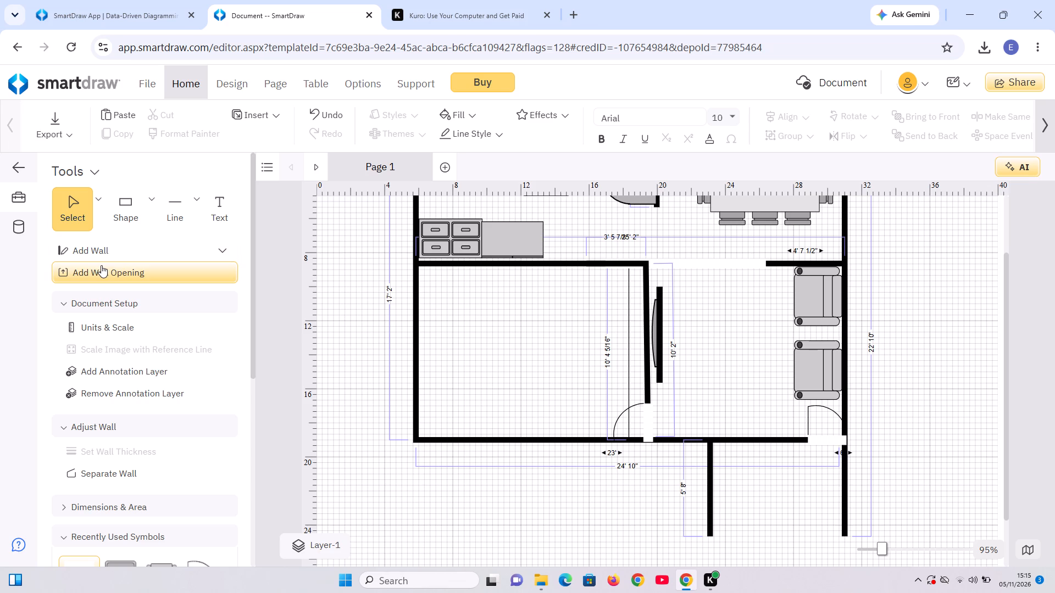
left_click(121, 251)
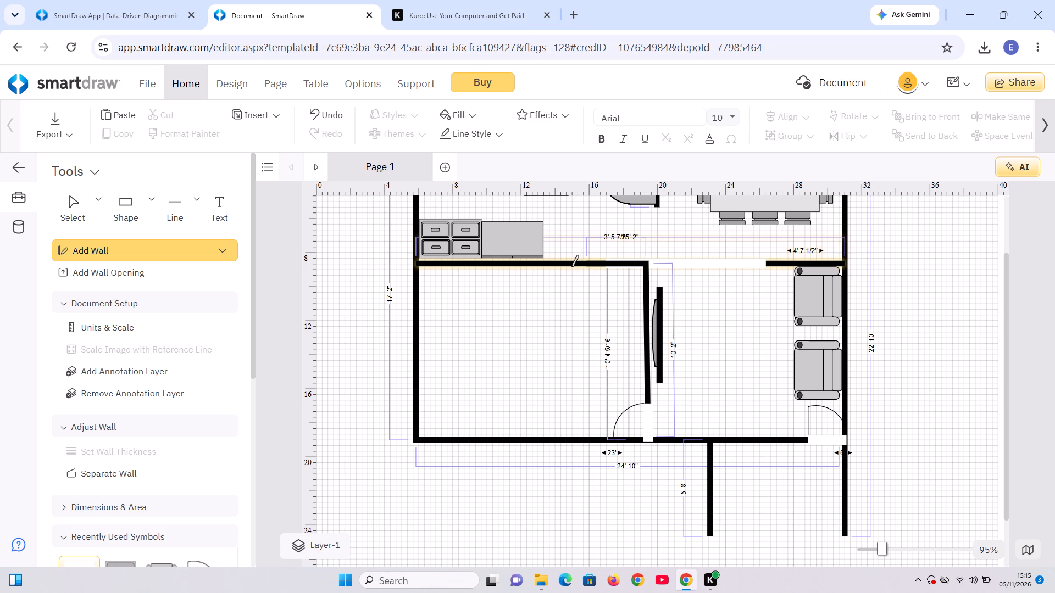
left_click(571, 266)
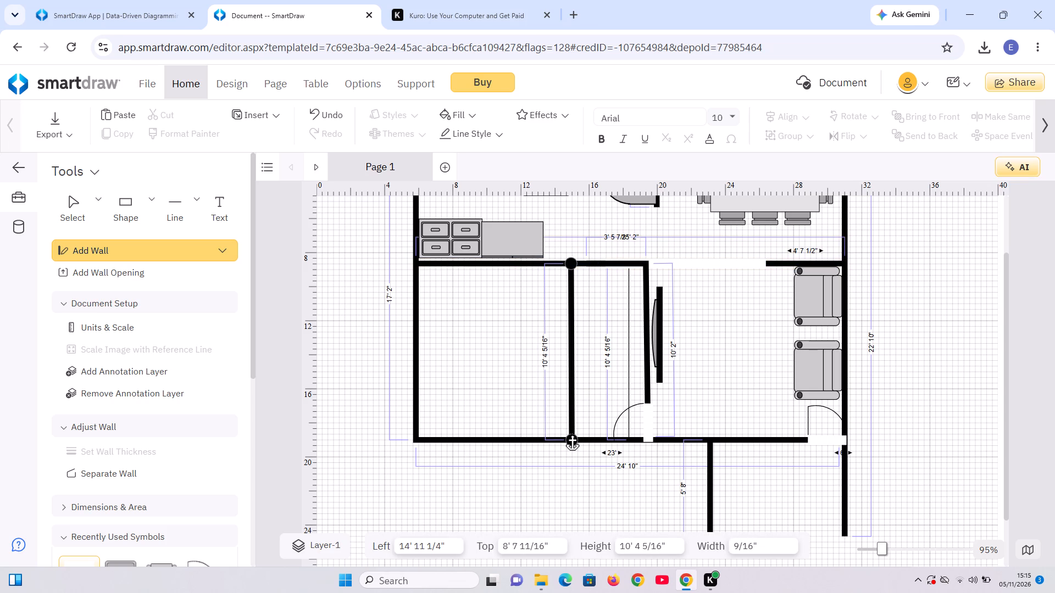
left_click(572, 433)
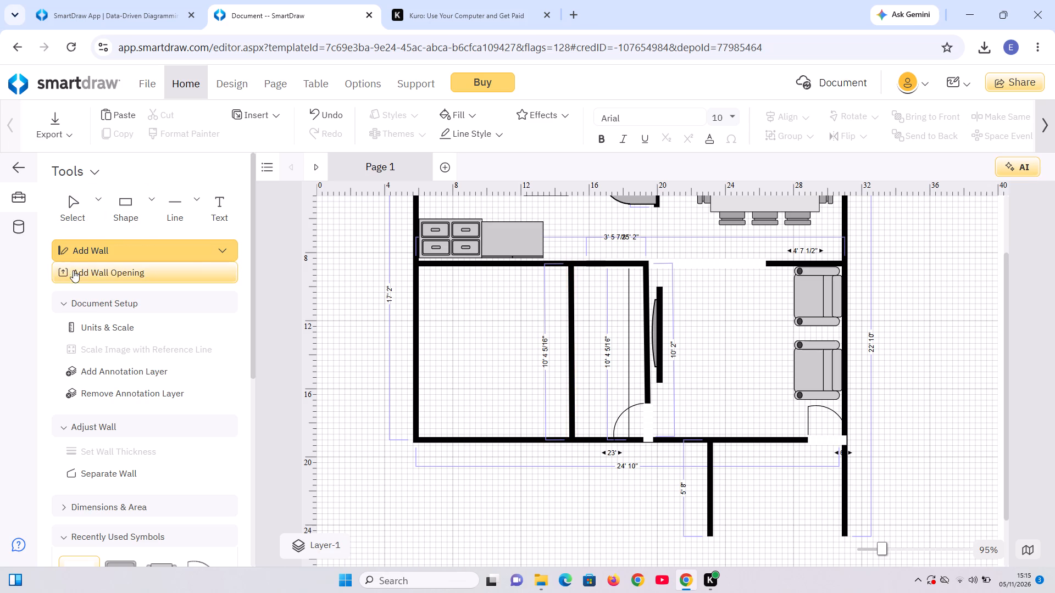
Draw a horizontal wall about 9' 2" long from the middle of the new vertical partition to the outer left wall.
left_click(568, 344)
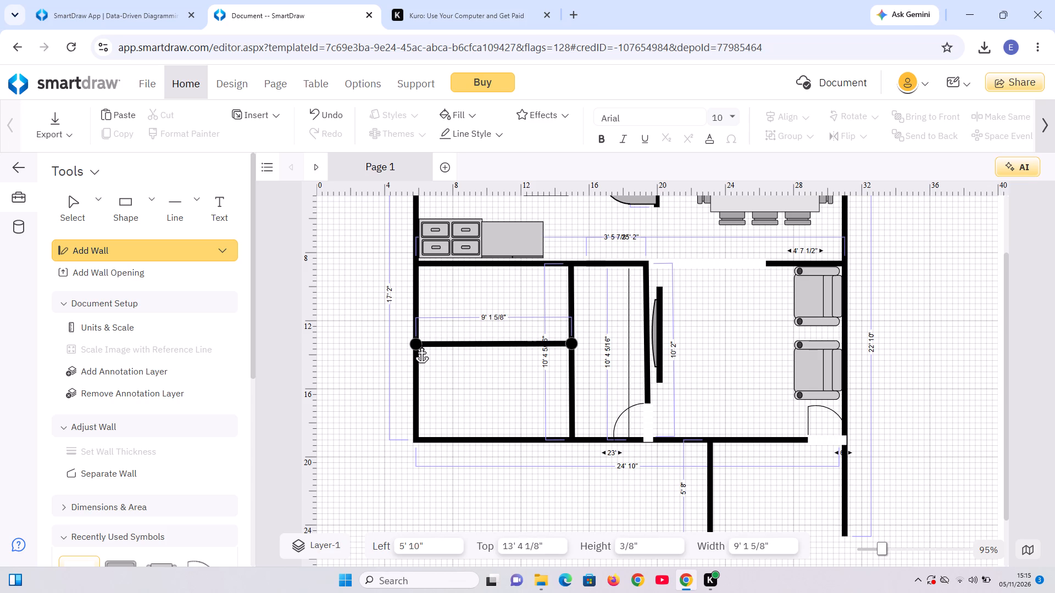
left_click(421, 345)
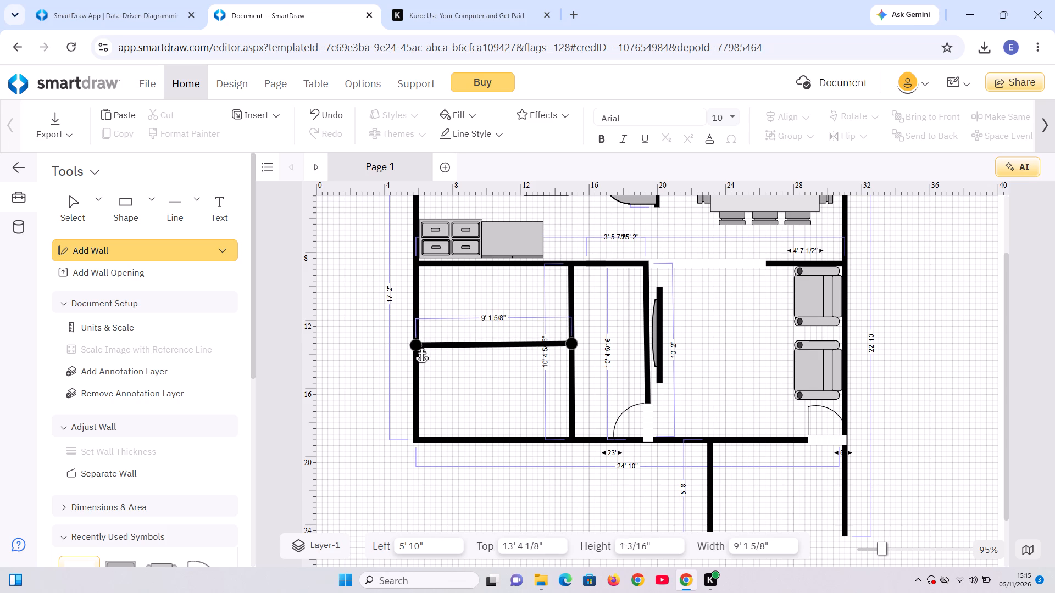
left_click(54, 198)
Add a 28" door, rotated to suit a vertical wall, at the bottom end of the new partition for the lower small room.
scroll(149, 282, "up", 3)
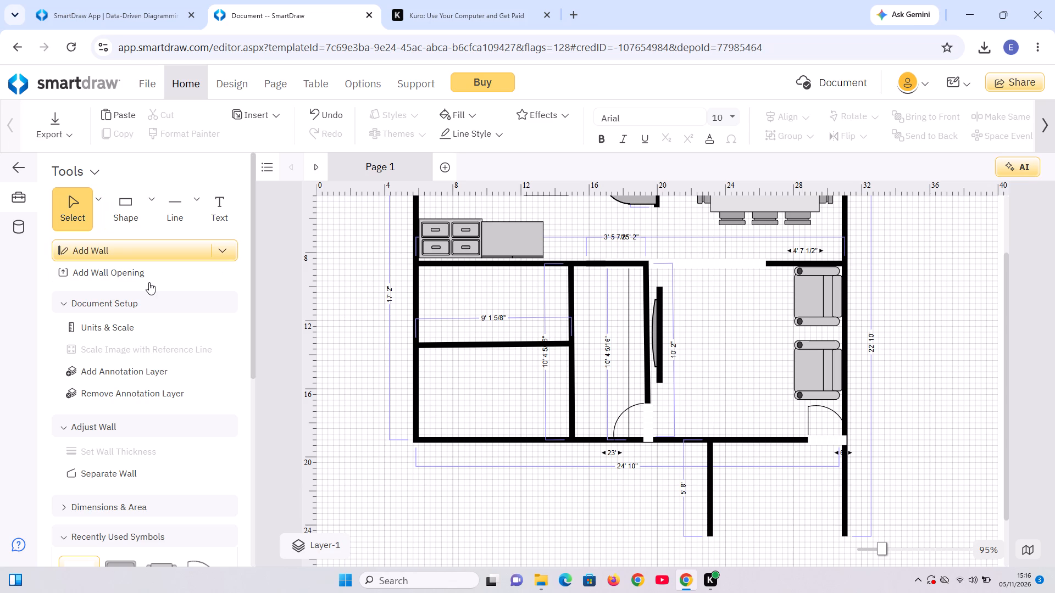
scroll(149, 282, "up", 2)
scroll(129, 402, "down", 6)
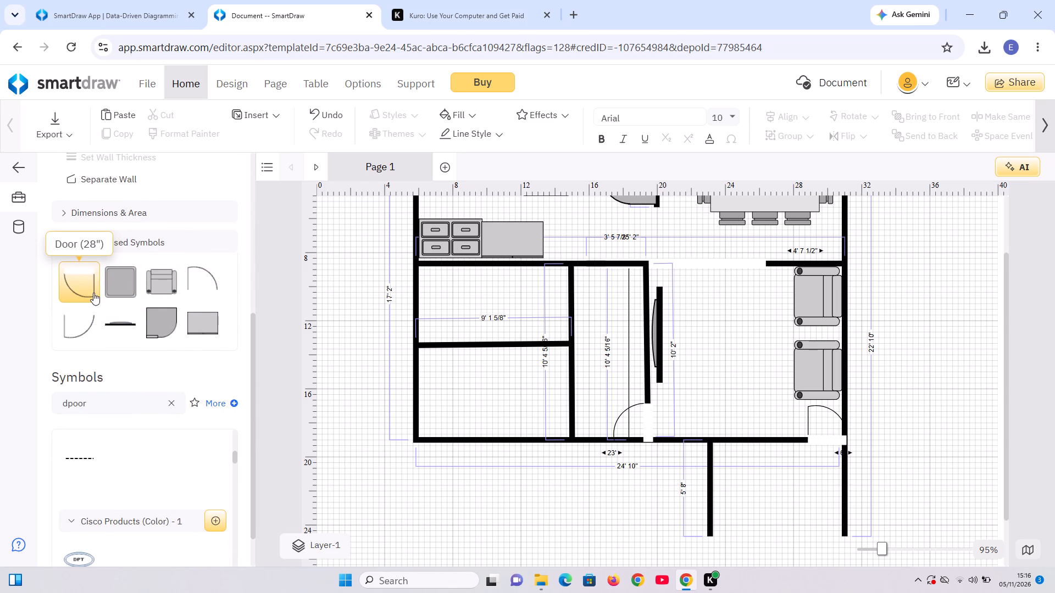
double_click(83, 329)
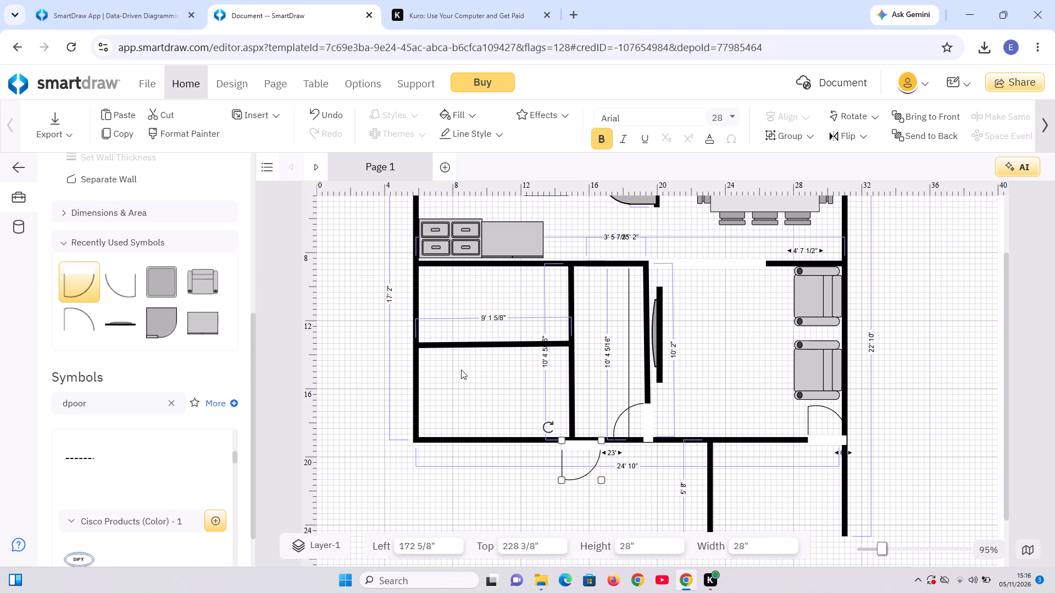
left_click_drag(578, 467, 559, 419)
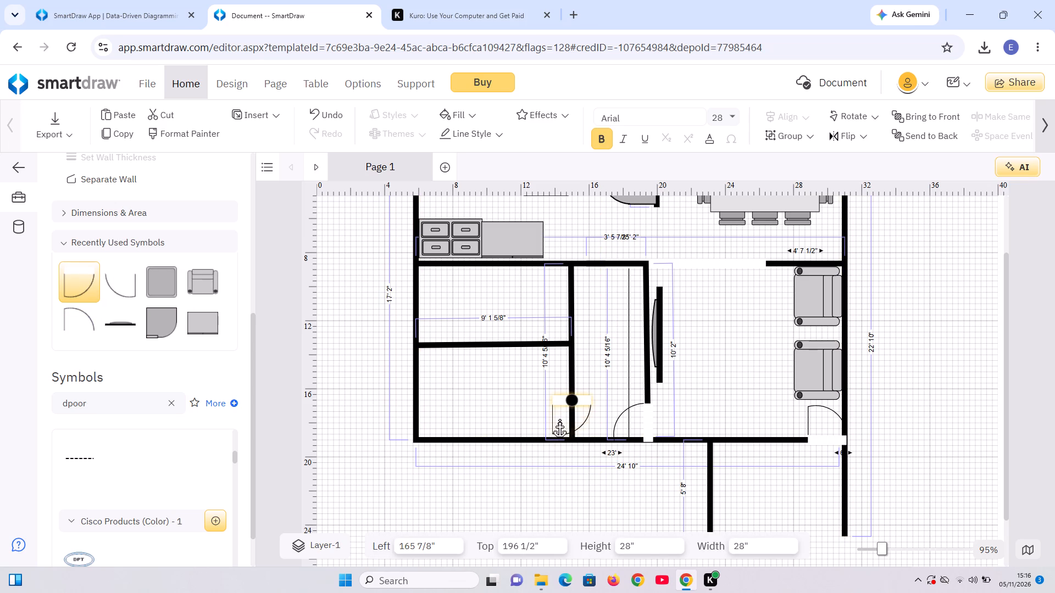
left_click_drag(559, 419, 545, 421)
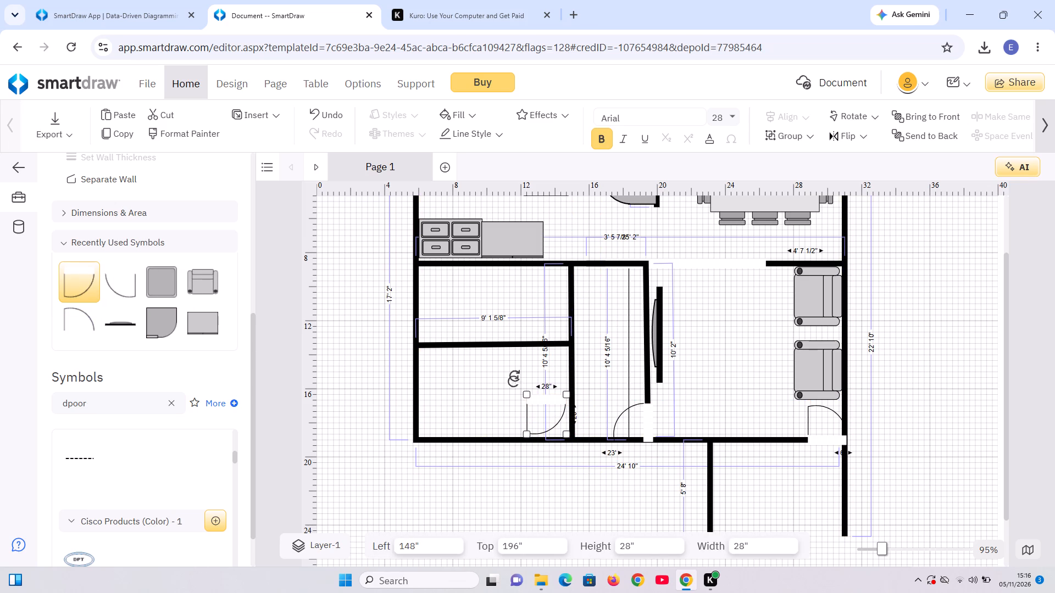
left_click_drag(513, 374, 574, 393)
left_click_drag(547, 407, 556, 411)
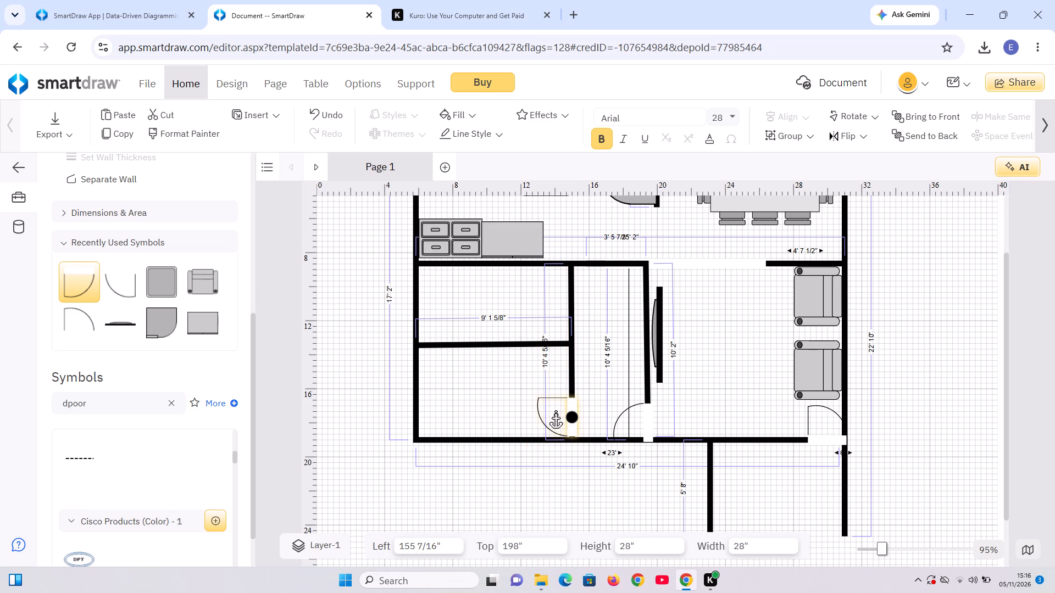
left_click_drag(556, 411, 554, 411)
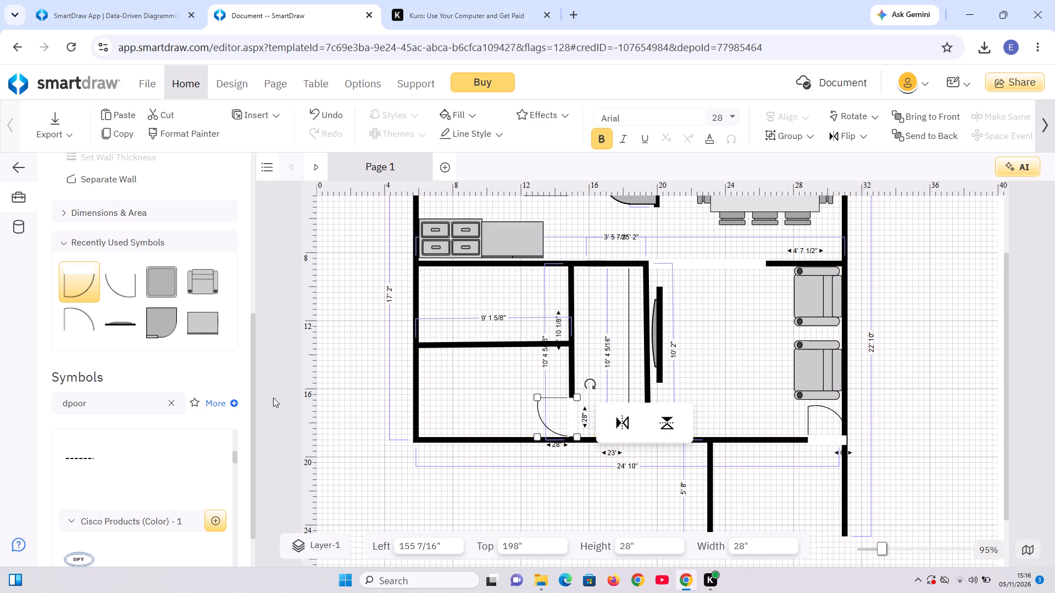
Add another 28" door, rotated the same way, in the vertical partition of the upper small room, just above the horizontal wall.
double_click(84, 281)
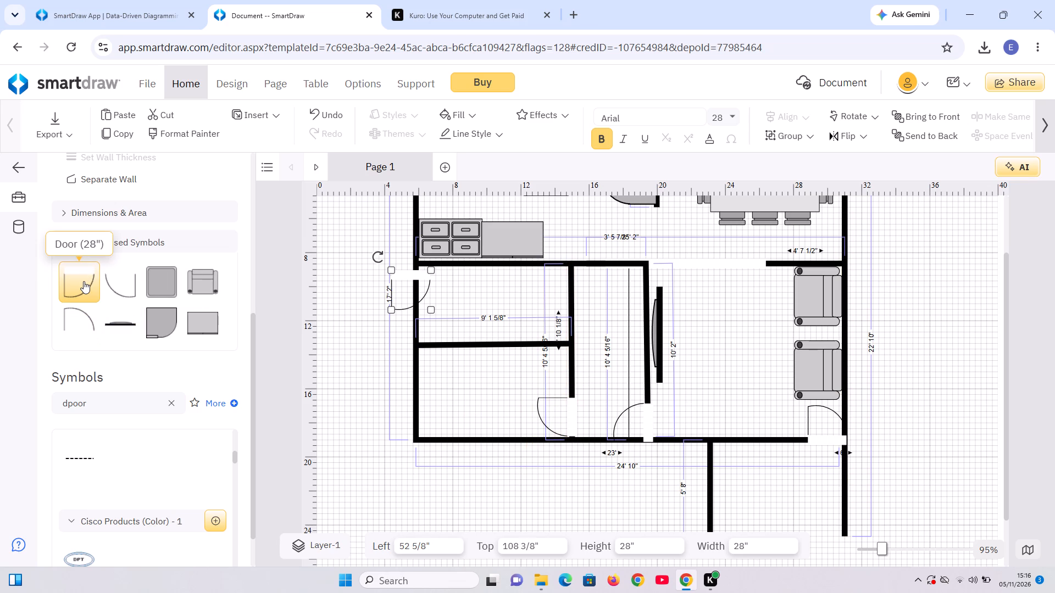
left_click(377, 255)
left_click(434, 273)
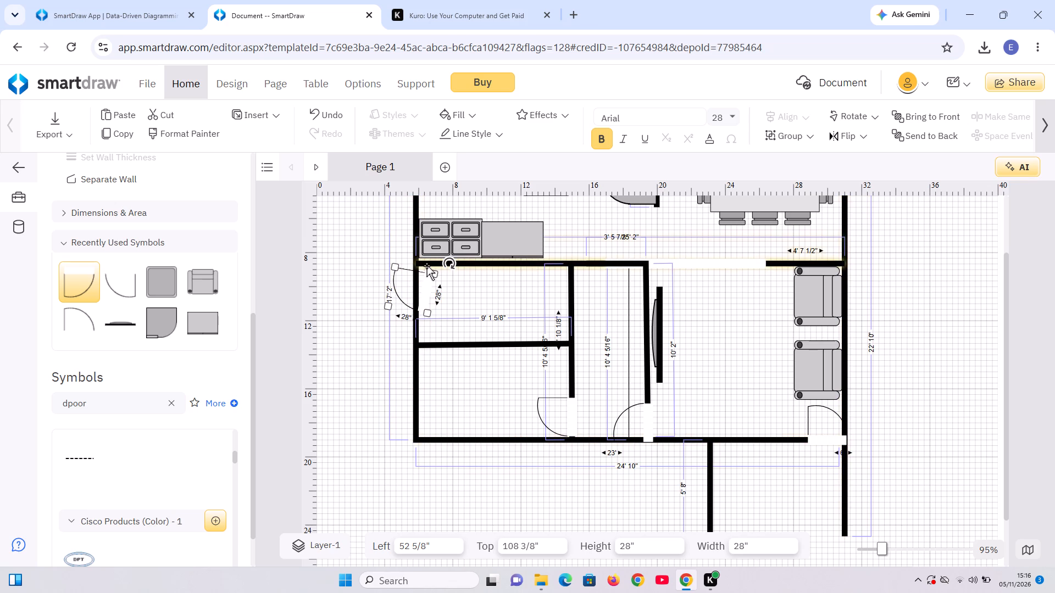
left_click_drag(449, 261, 441, 258)
left_click_drag(412, 284, 547, 316)
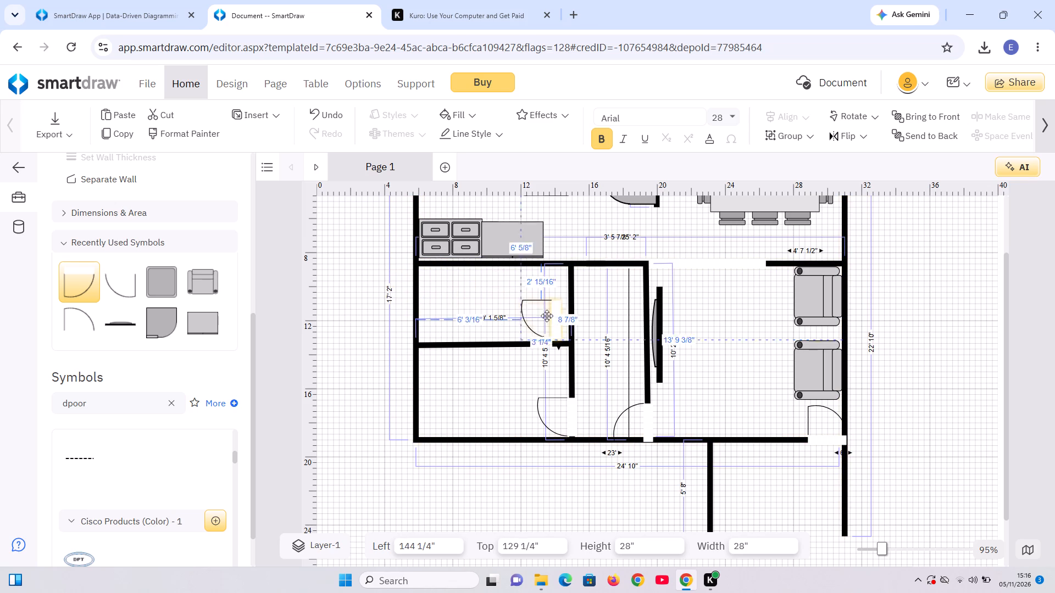
left_click_drag(547, 316, 550, 316)
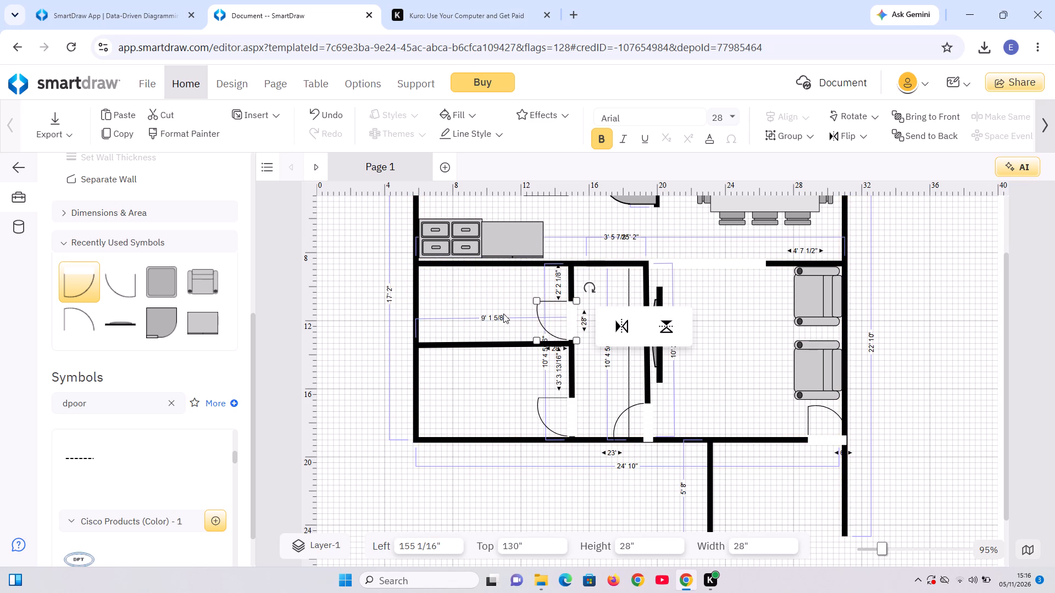
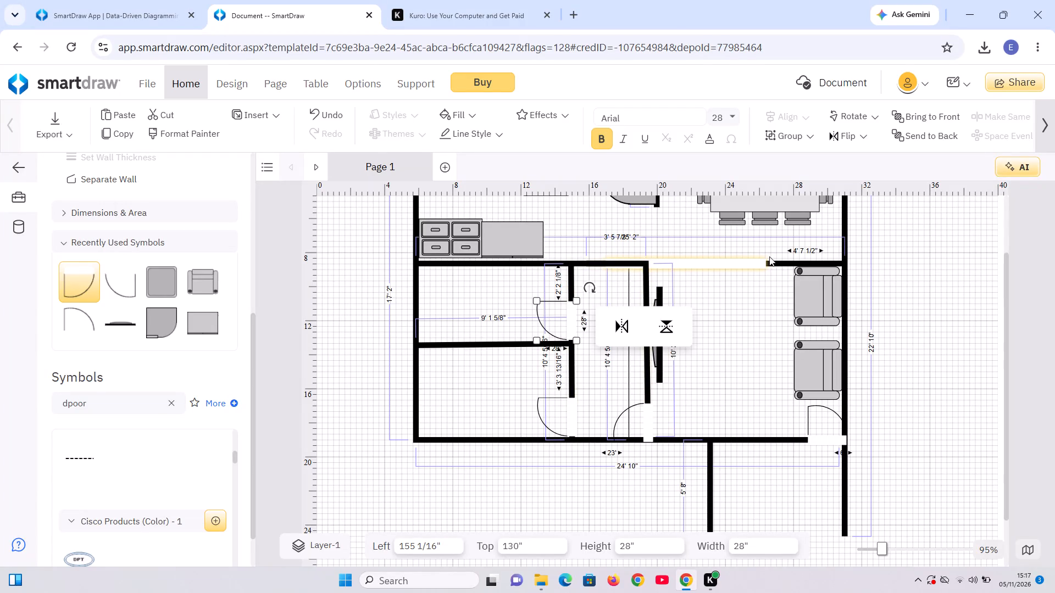
Draw three walls down from the house's bottom wall: about 7' 2" at its left corner, 6' 8" near the lower small room's middle, and 6' 6" beside the corridor door.
left_click(748, 342)
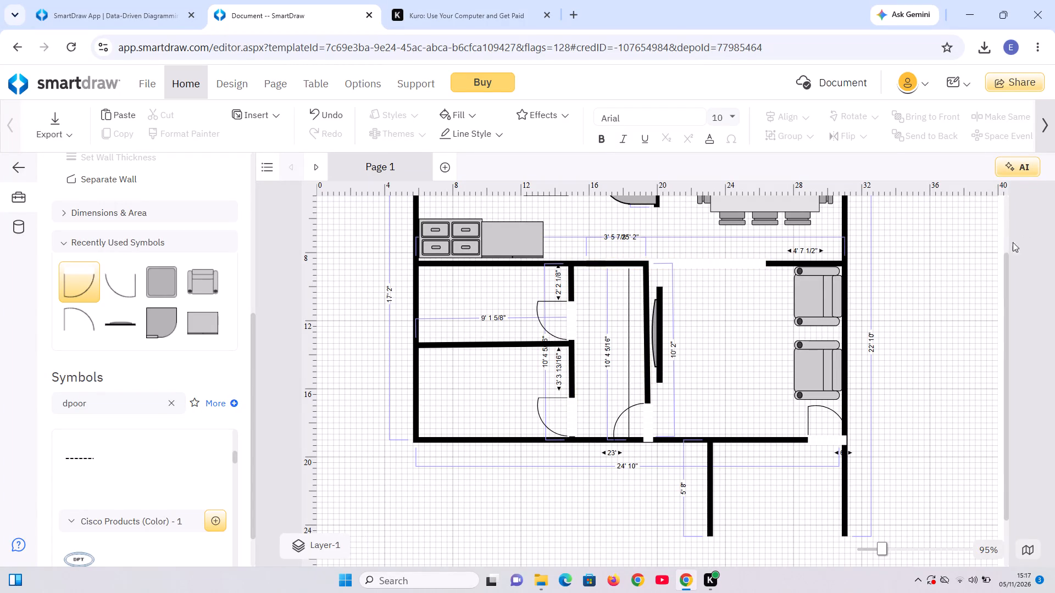
left_click_drag(1007, 294, 1017, 283)
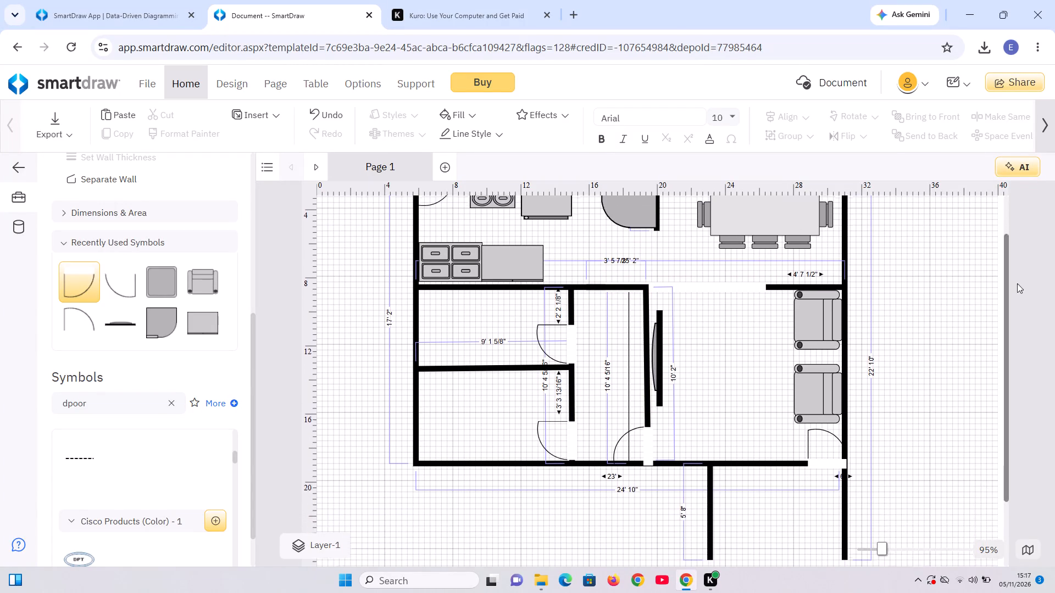
left_click_drag(1017, 283, 1019, 311)
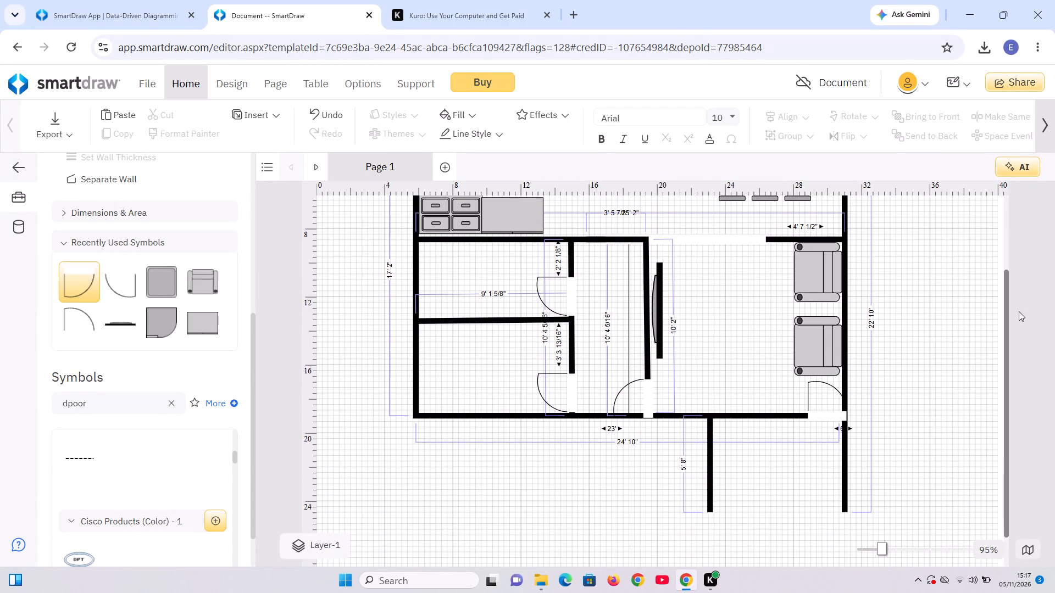
left_click_drag(1019, 311, 1018, 323)
left_click_drag(1018, 323, 1019, 334)
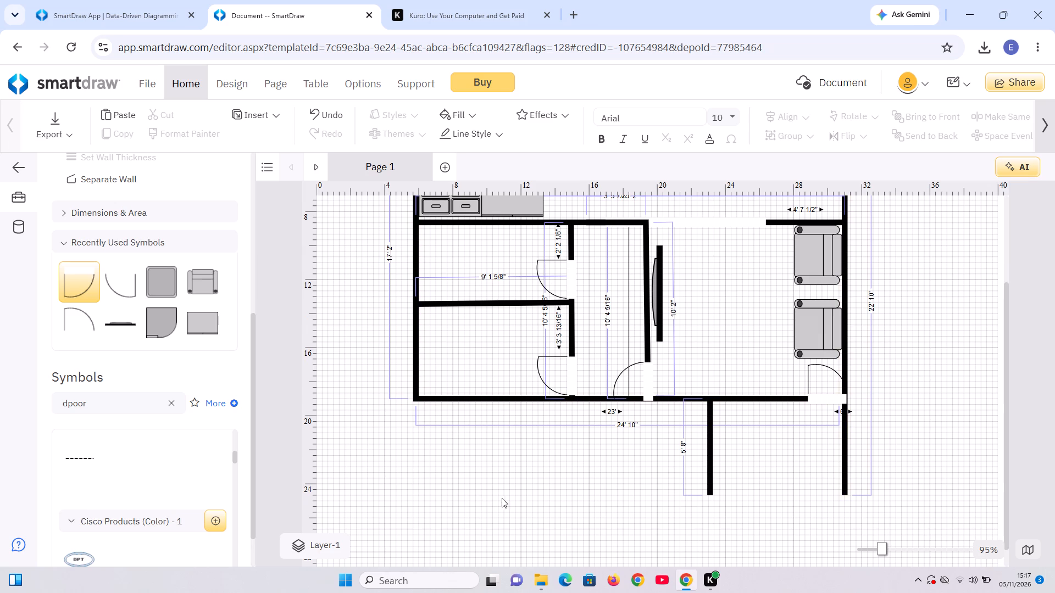
scroll(185, 354, "up", 10)
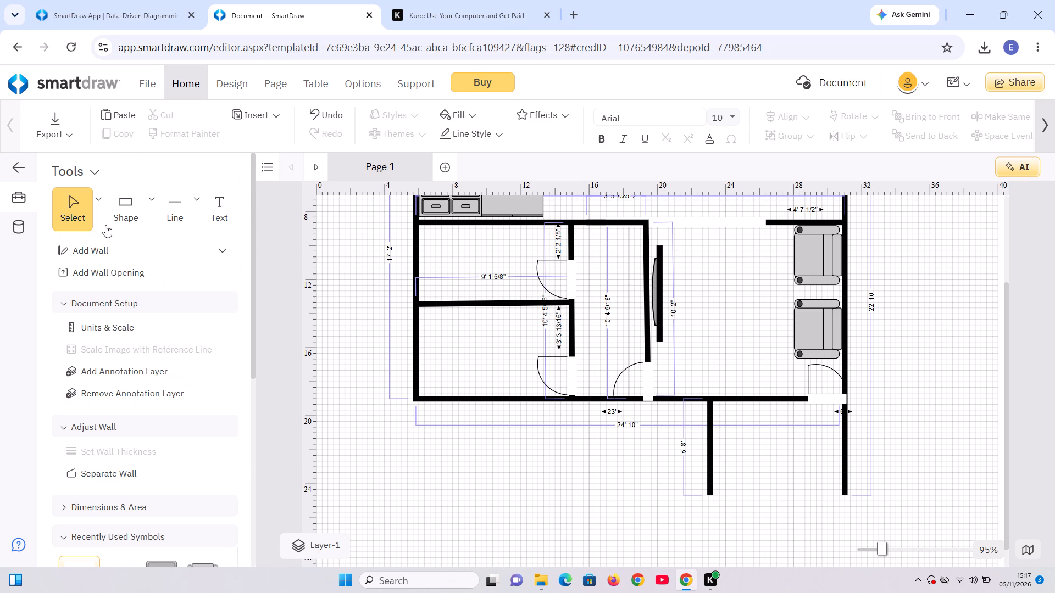
left_click(86, 248)
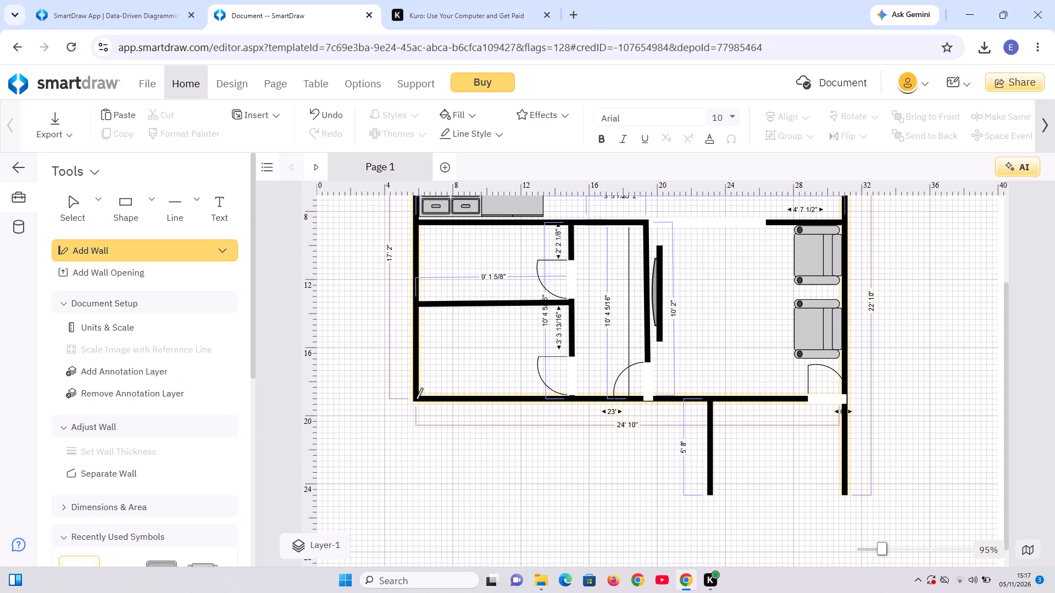
left_click(414, 396)
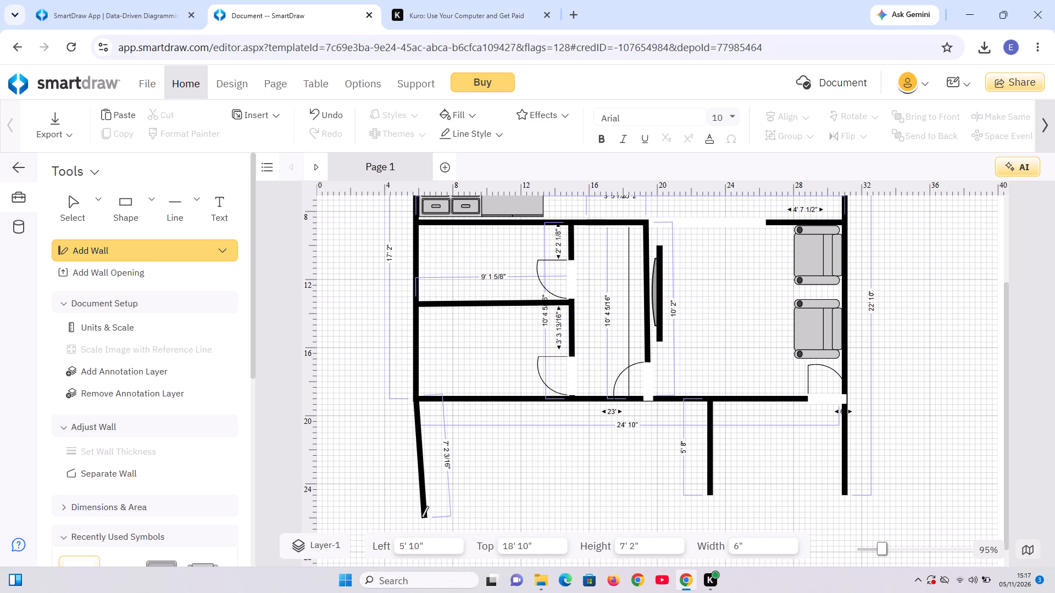
left_click(421, 517)
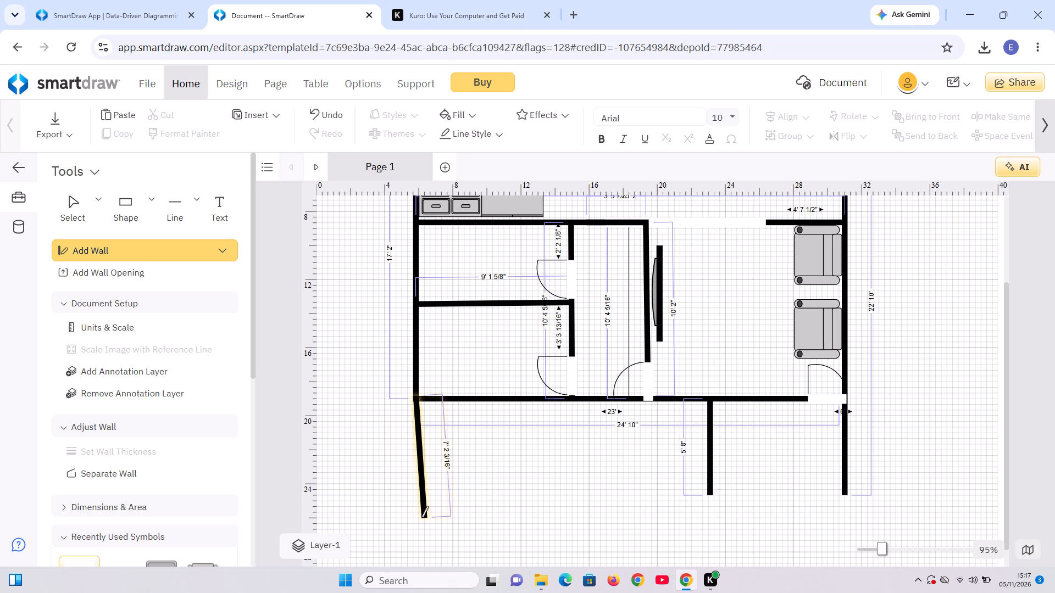
left_click(532, 398)
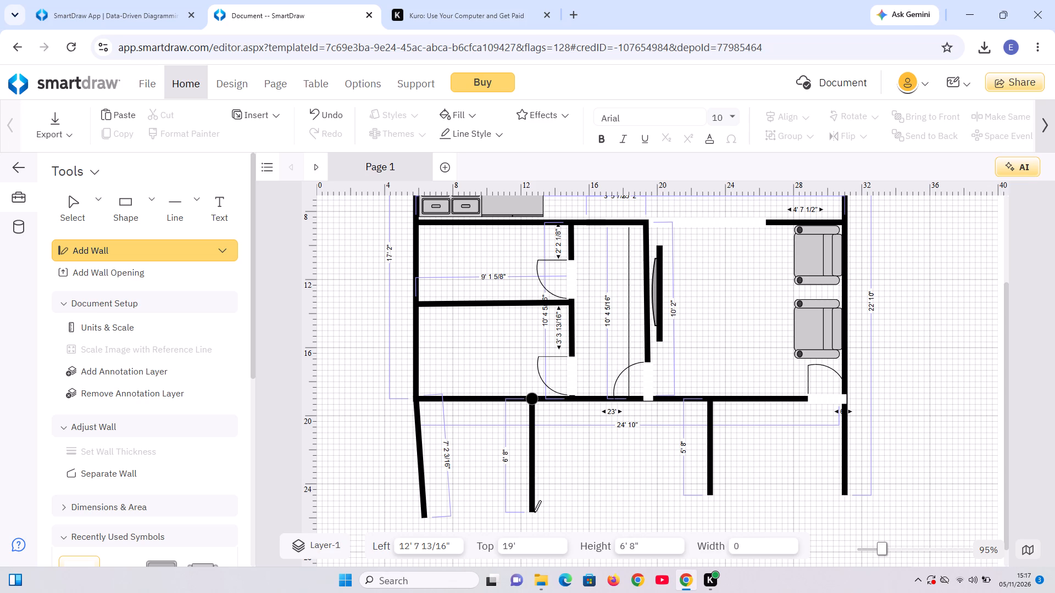
left_click(534, 512)
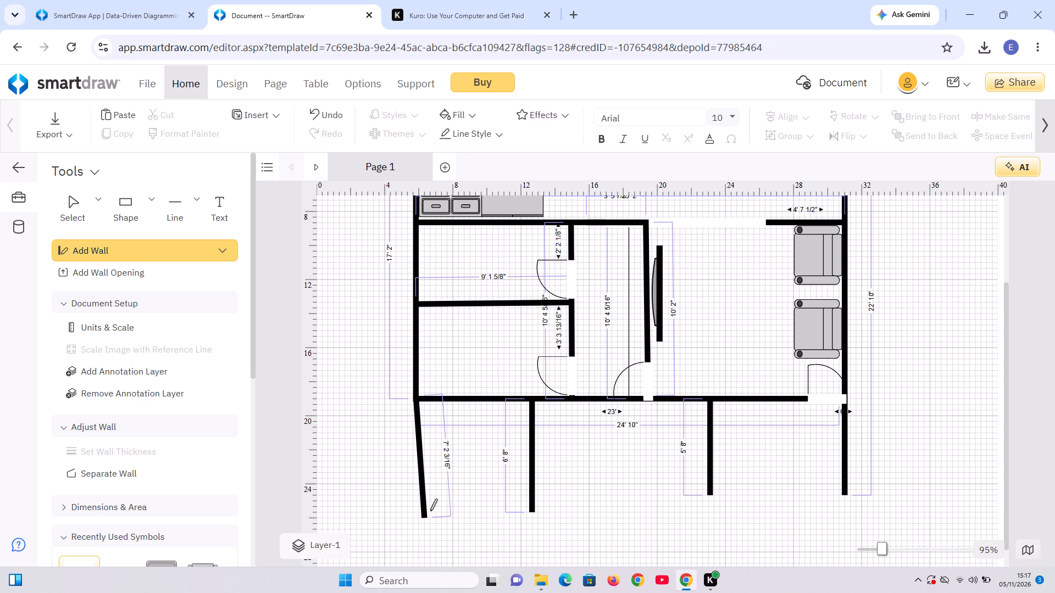
left_click(631, 399)
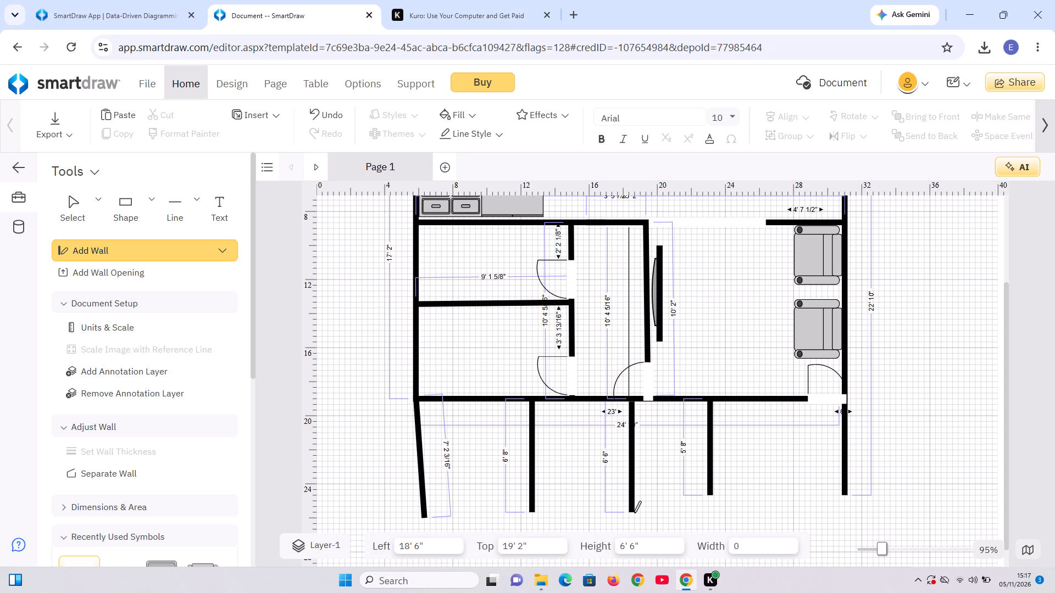
left_click(634, 512)
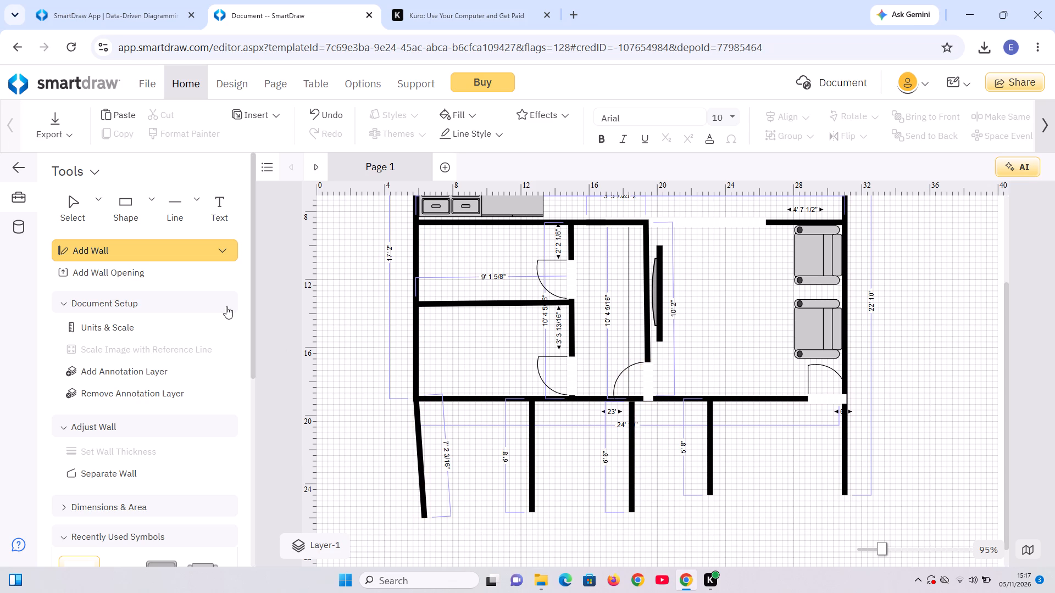
Rotate the slanted wall below the house's bottom-left corner to 270° so it stands vertical.
left_click(73, 209)
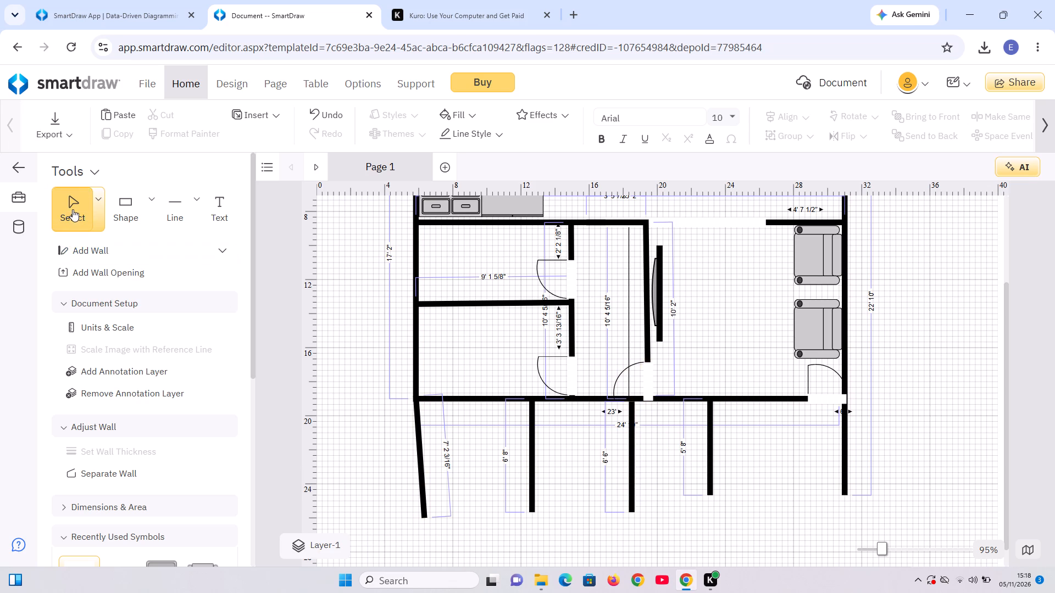
left_click(426, 513)
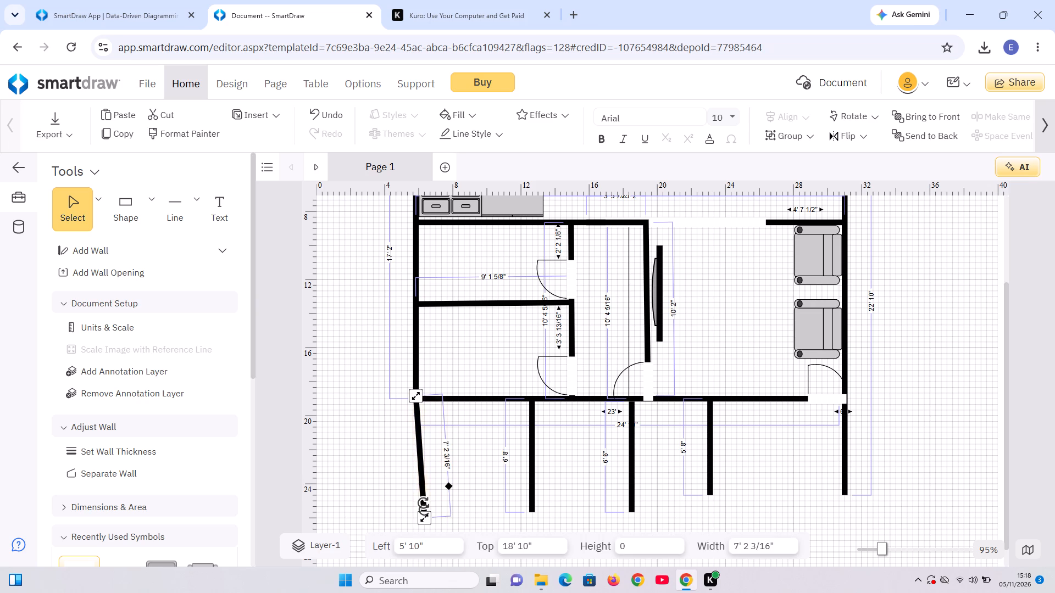
left_click(424, 505)
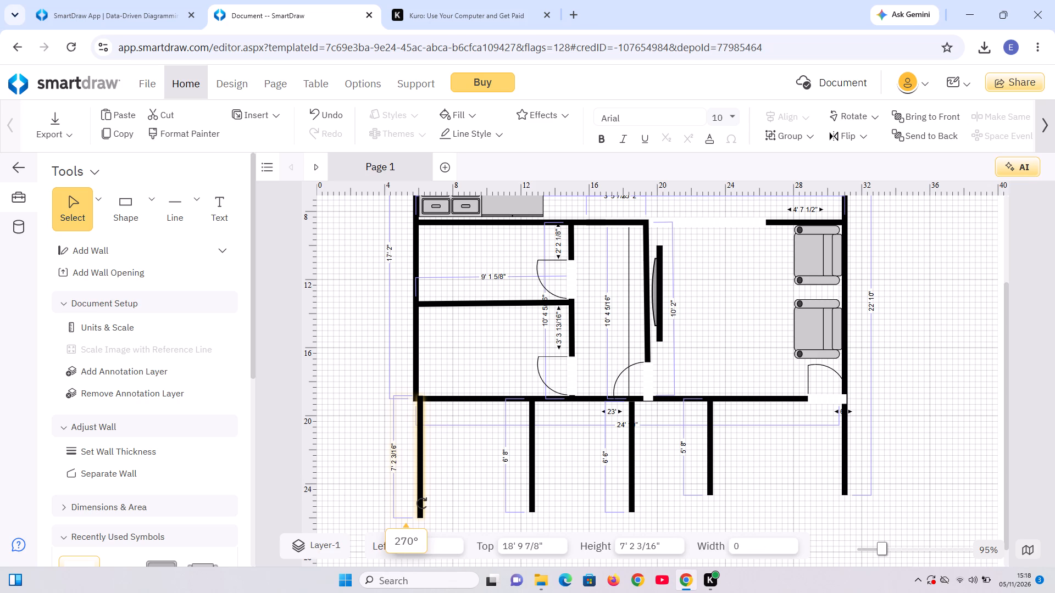
left_click(465, 512)
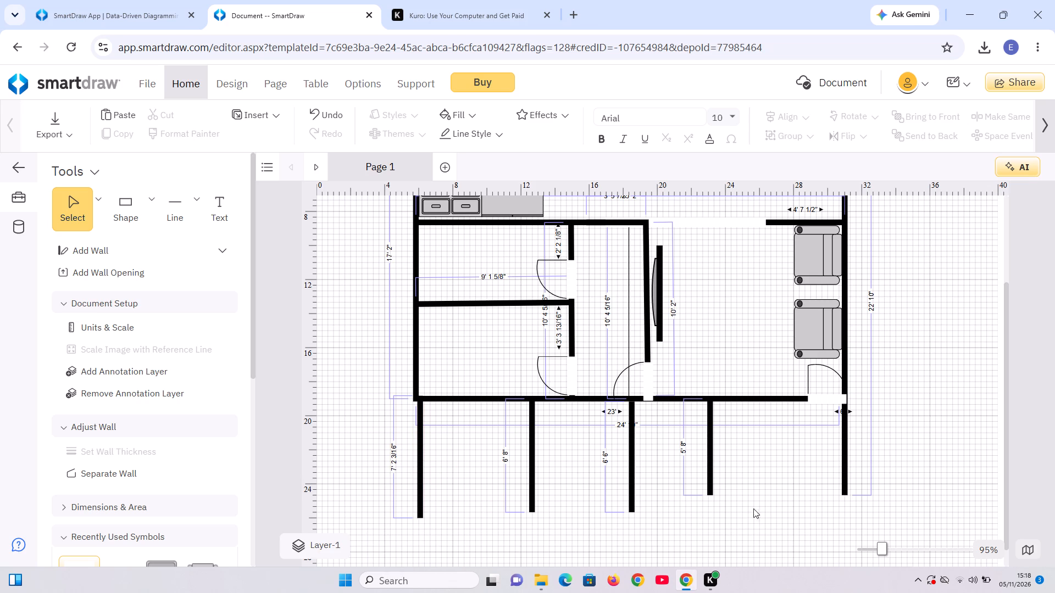
Move the 5' 8" wall below the living room along the bottom wall towards the outer right wall, to about 26' on the horizontal ruler.
left_click_drag(709, 488, 768, 465)
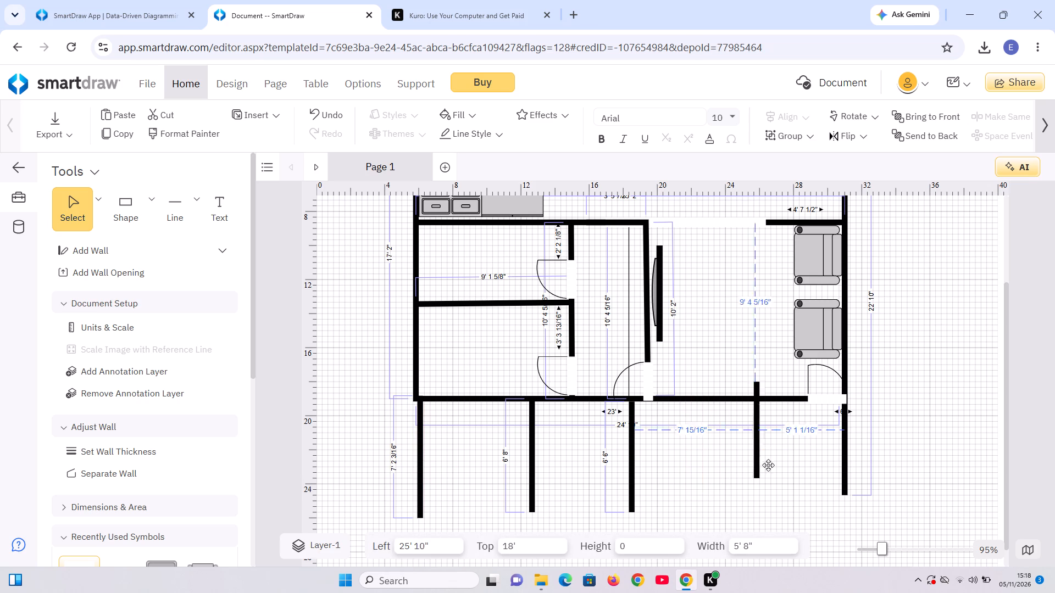
left_click_drag(768, 465, 758, 496)
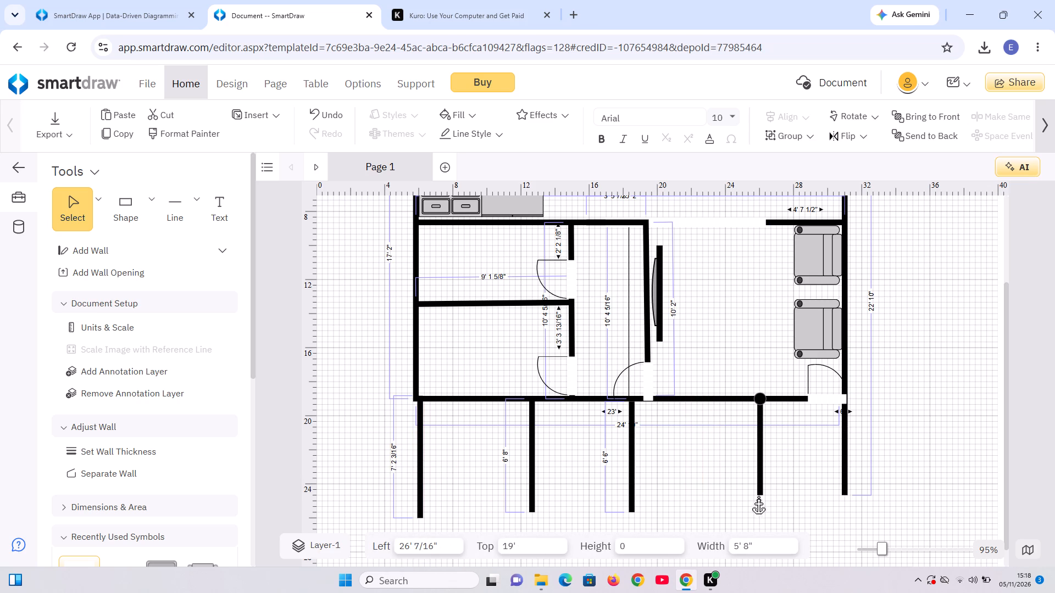
left_click_drag(758, 496, 670, 514)
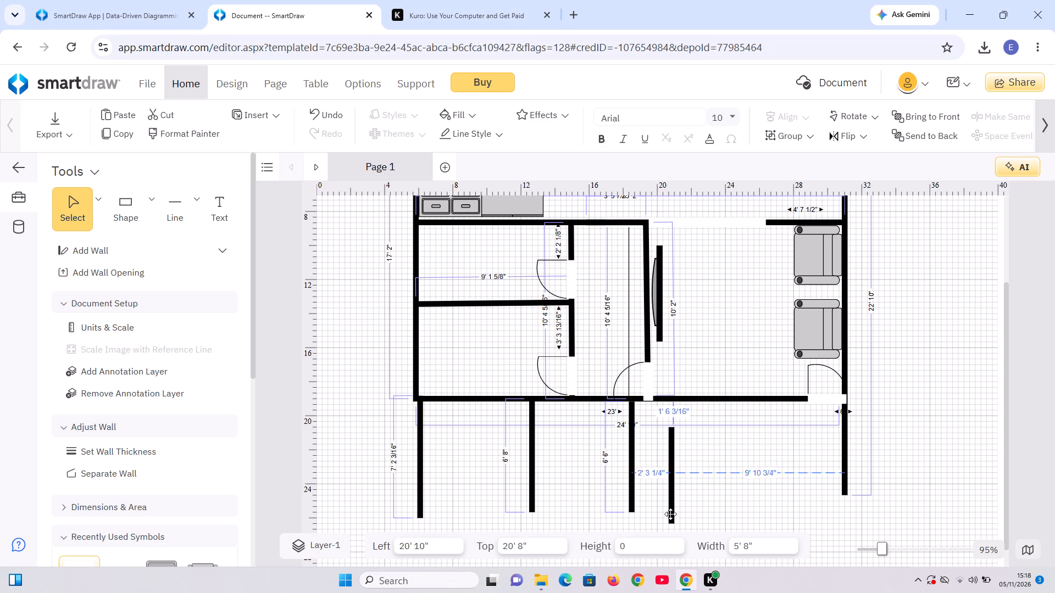
left_click_drag(670, 514, 759, 496)
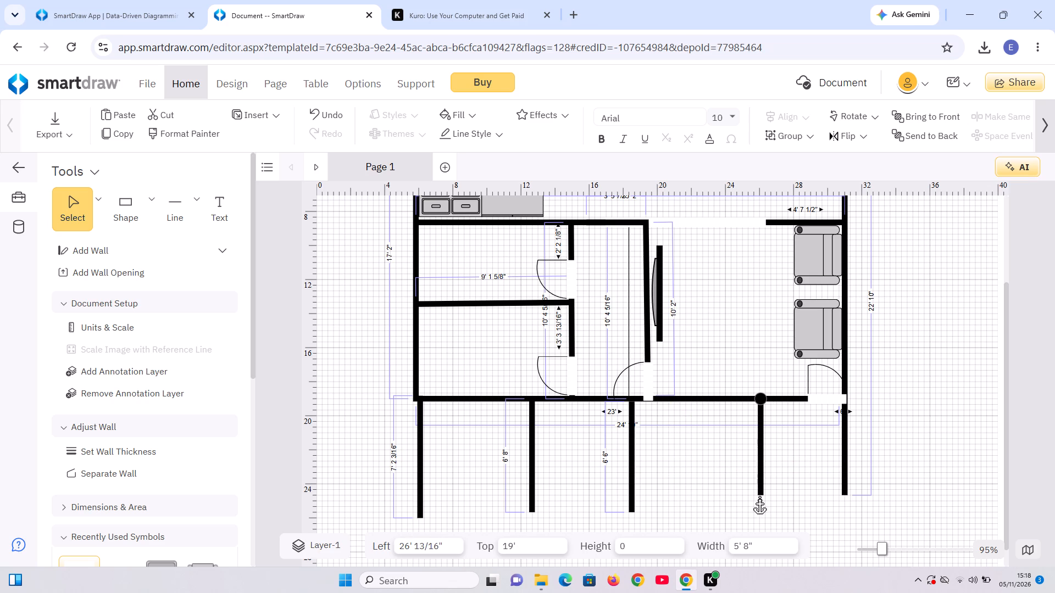
left_click_drag(759, 496, 759, 496)
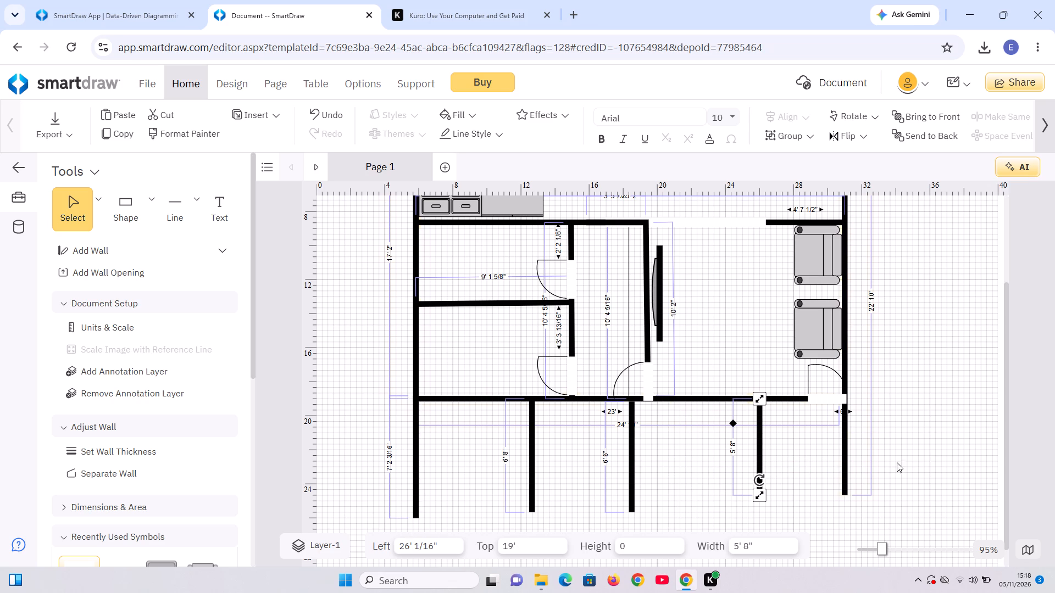
left_click_drag(907, 463, 909, 421)
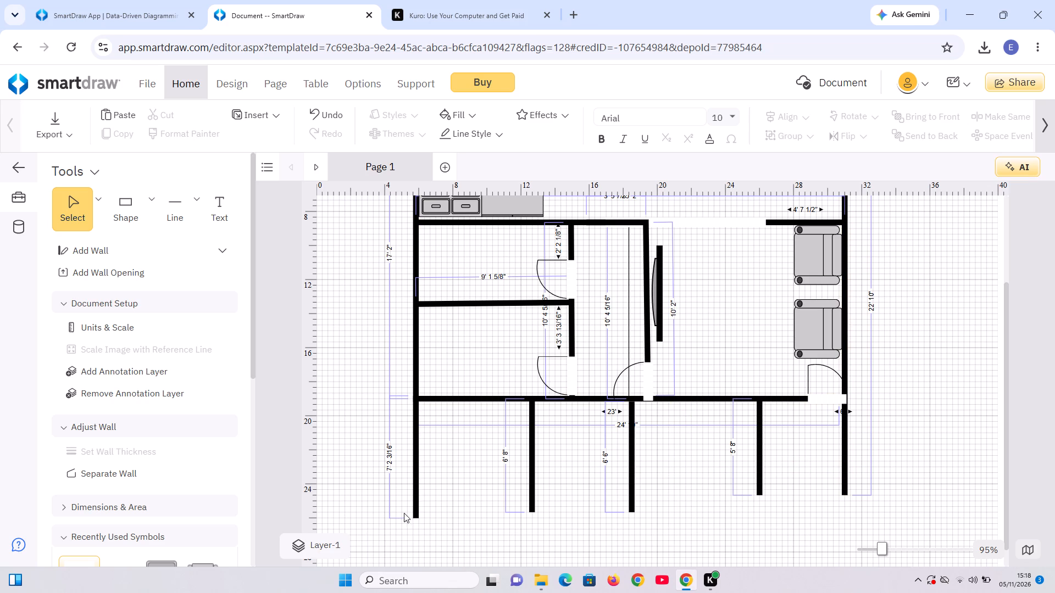
Shorten the leftmost wall below the house to 6' 10", ending level with the neighbouring wall.
left_click(415, 516)
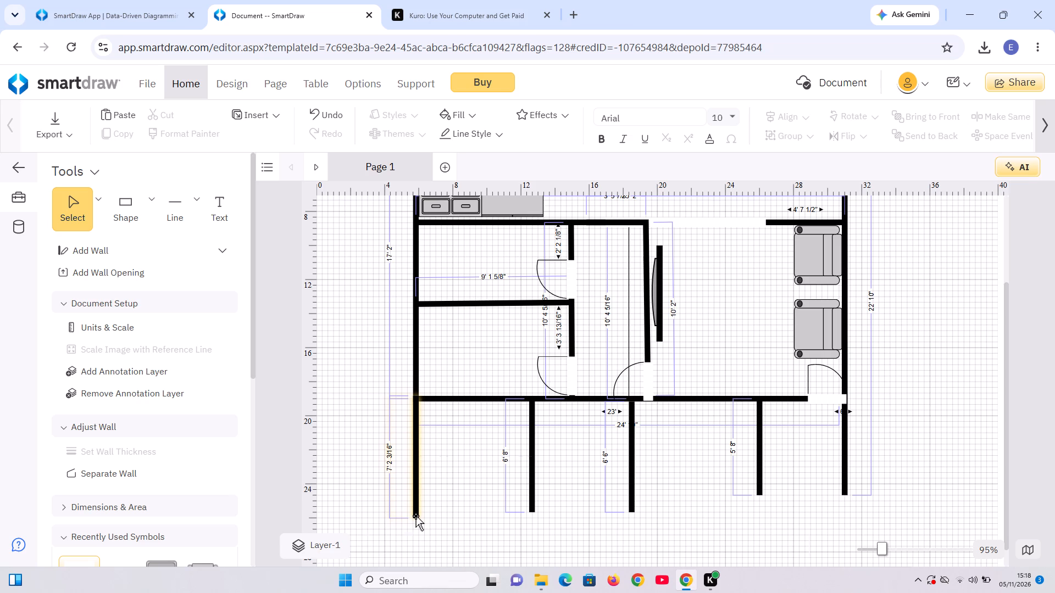
left_click(415, 517)
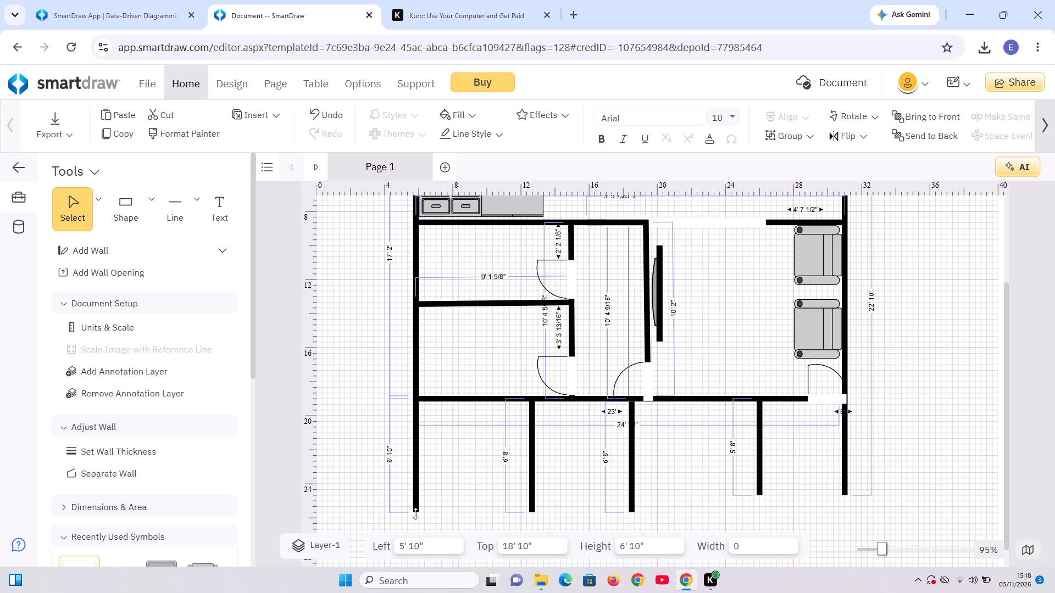
left_click(343, 354)
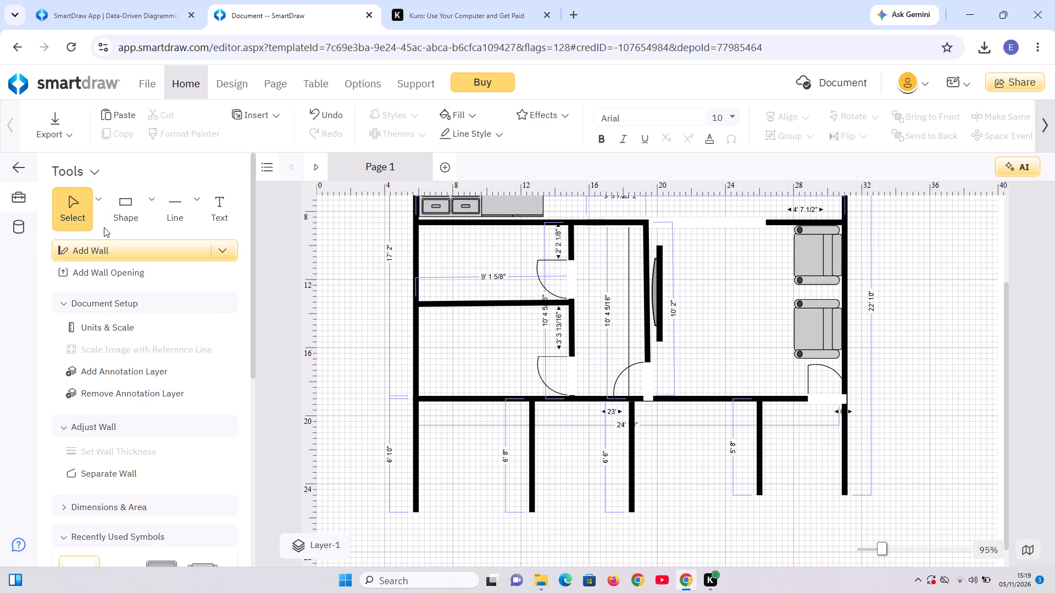
Replace the symbol search term with "car" and search the symbol library.
scroll(149, 396, "down", 4)
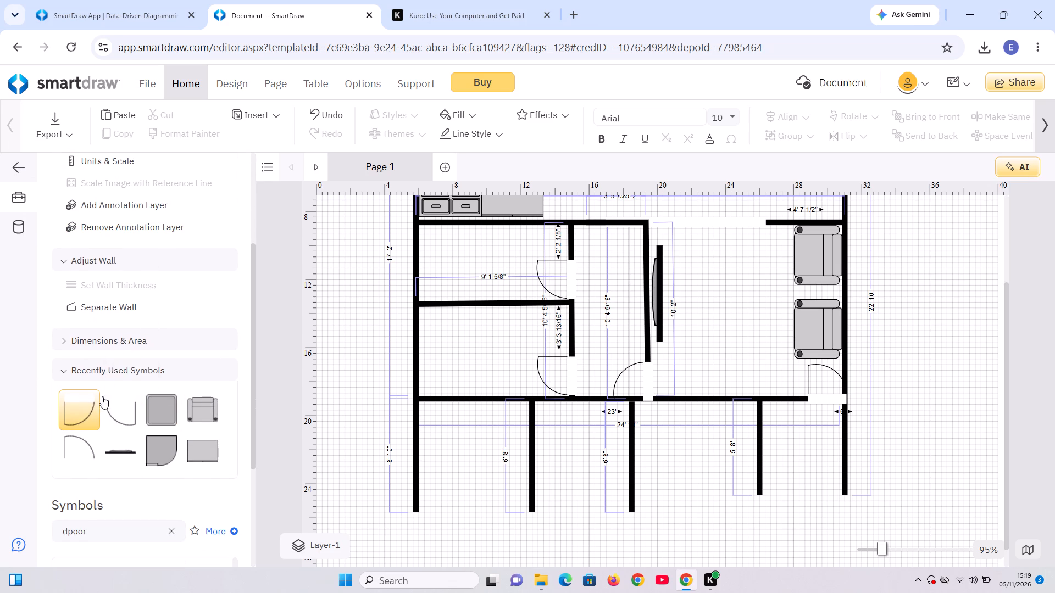
scroll(94, 429, "down", 2)
left_click(92, 444)
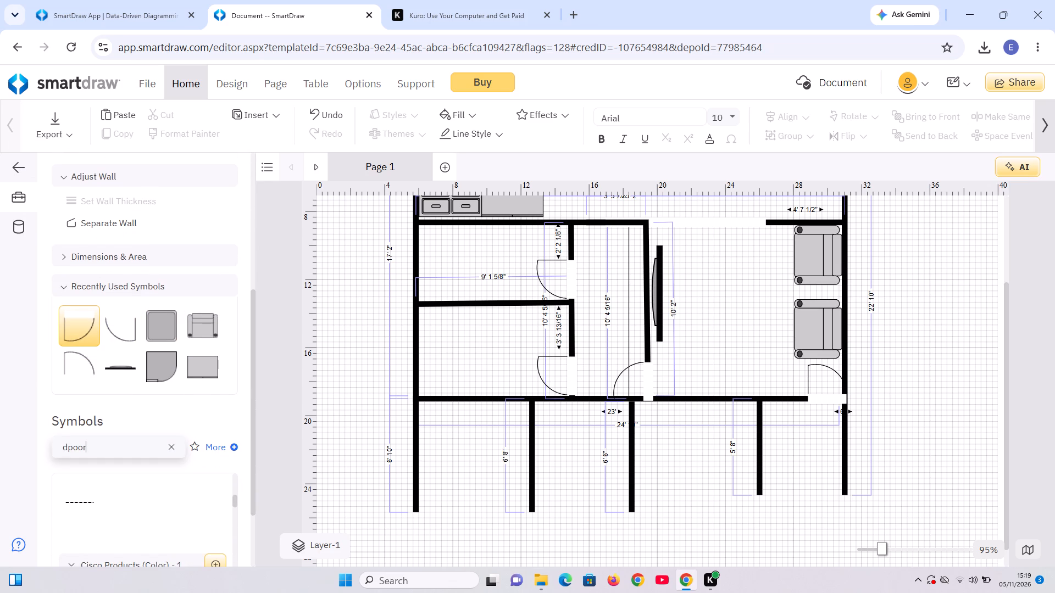
key("BackSpace")
key("BackSpace")
key("BackSpace")
key("BackSpace")
key("BackSpace")
key("BackSpace")
key("BackSpace")
key("BackSpace")
key("BackSpace")
key("BackSpace")
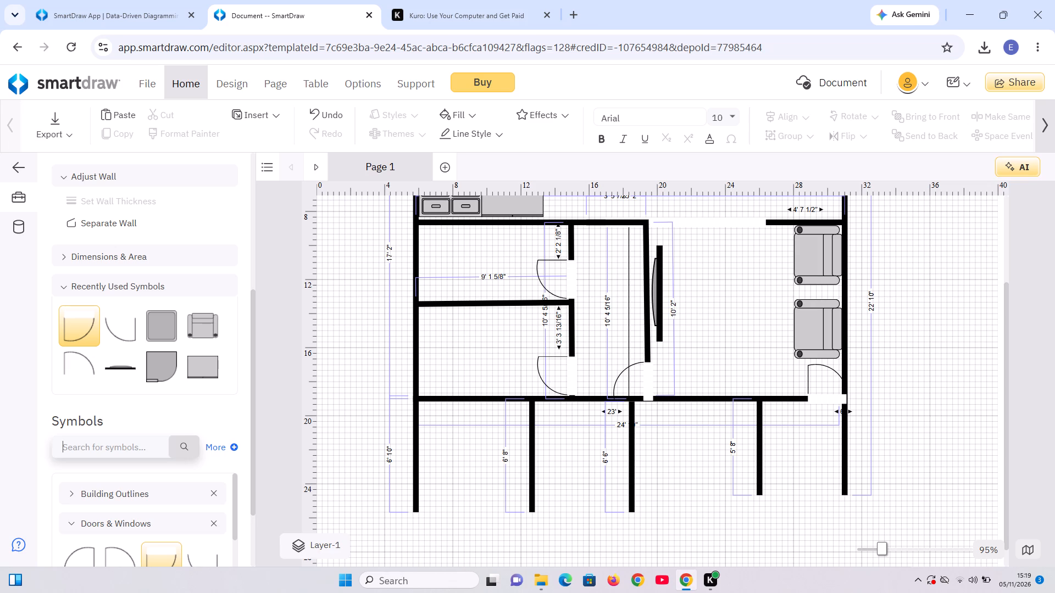
type("car")
left_click_drag(200, 454, 177, 441)
left_click(177, 441)
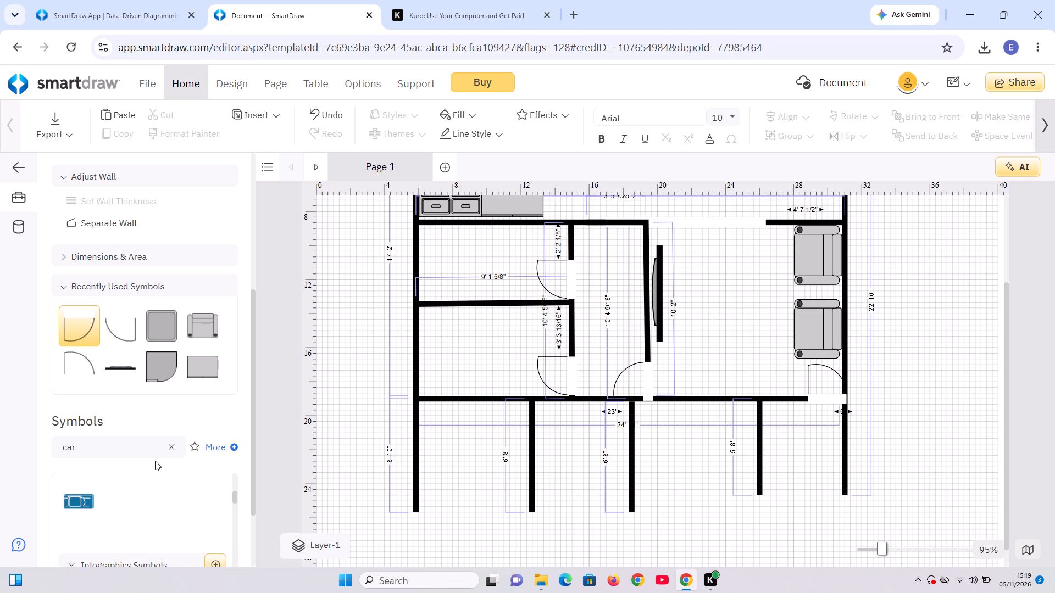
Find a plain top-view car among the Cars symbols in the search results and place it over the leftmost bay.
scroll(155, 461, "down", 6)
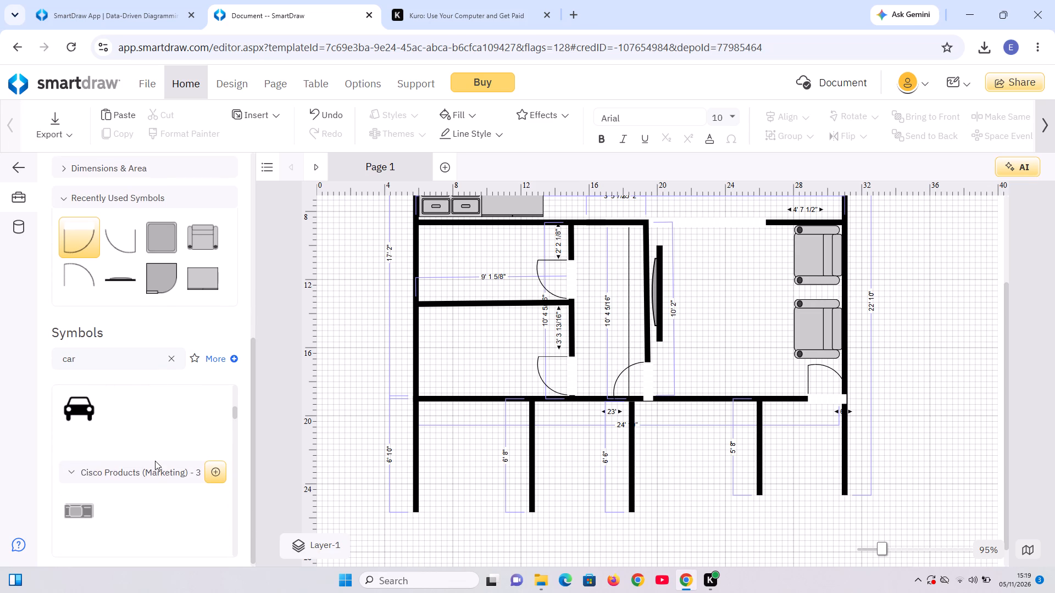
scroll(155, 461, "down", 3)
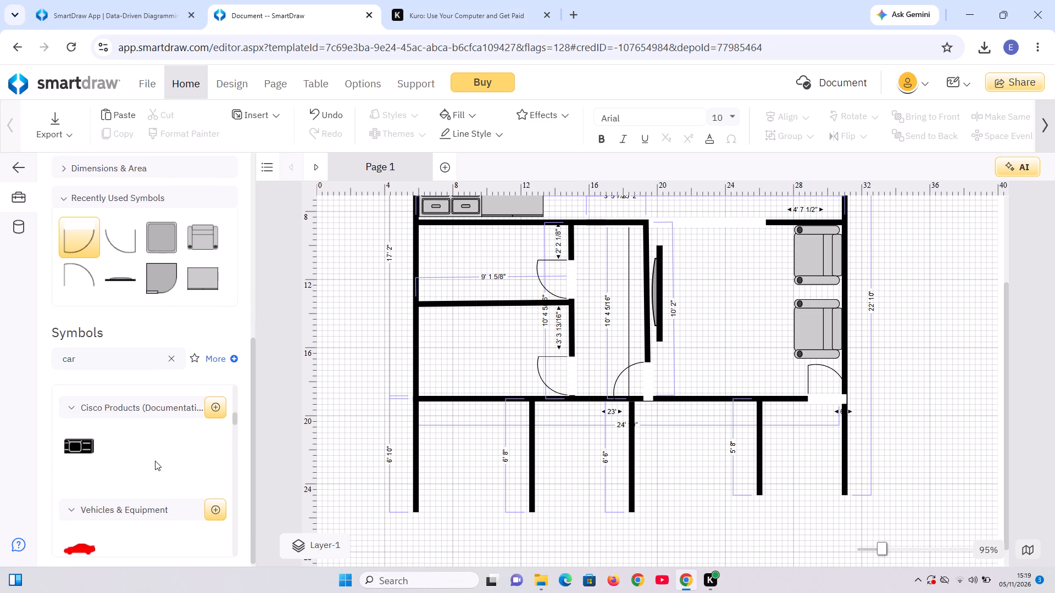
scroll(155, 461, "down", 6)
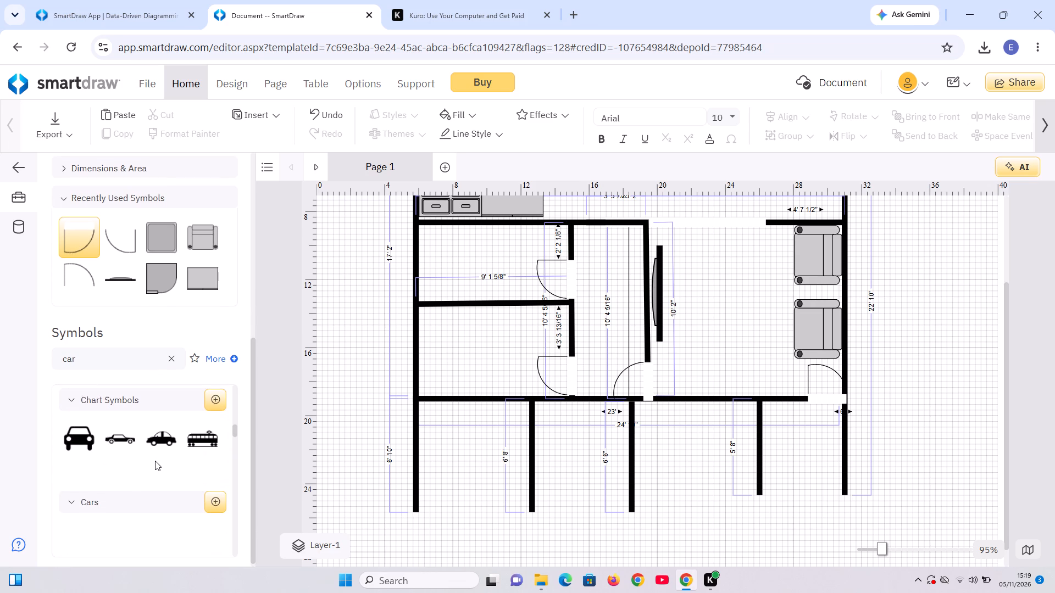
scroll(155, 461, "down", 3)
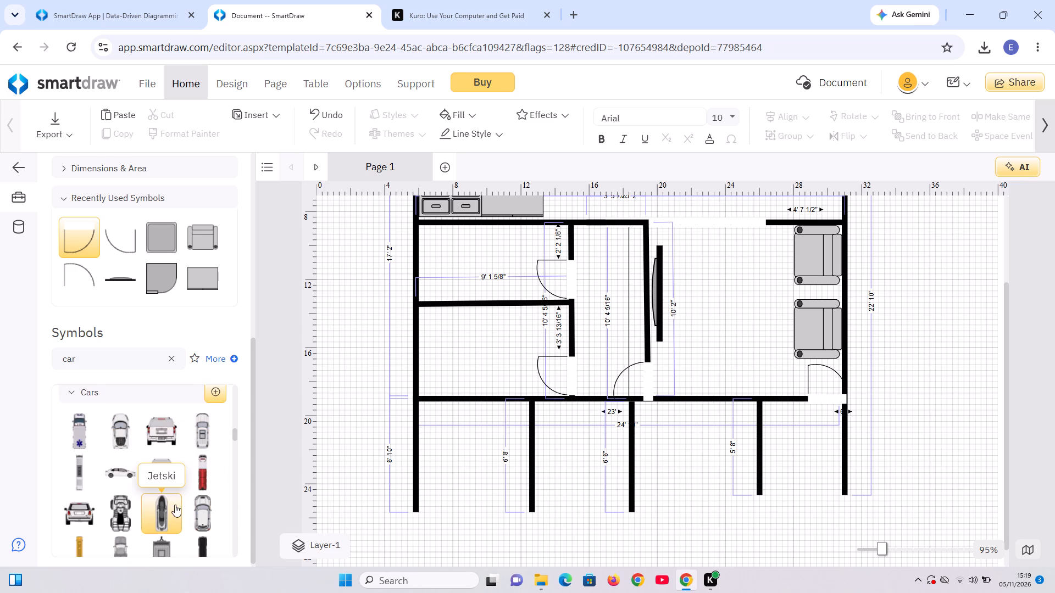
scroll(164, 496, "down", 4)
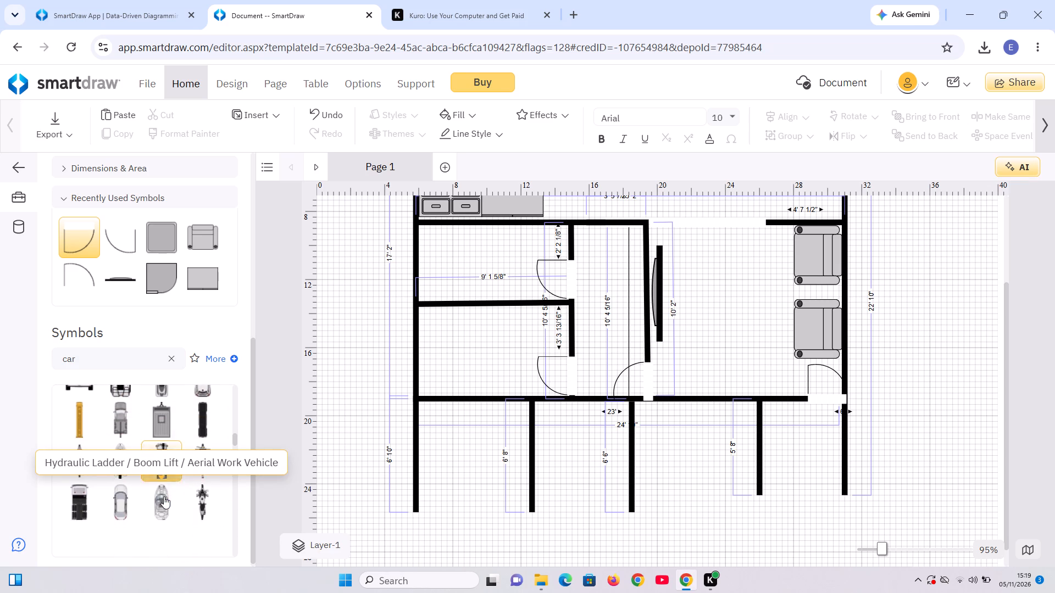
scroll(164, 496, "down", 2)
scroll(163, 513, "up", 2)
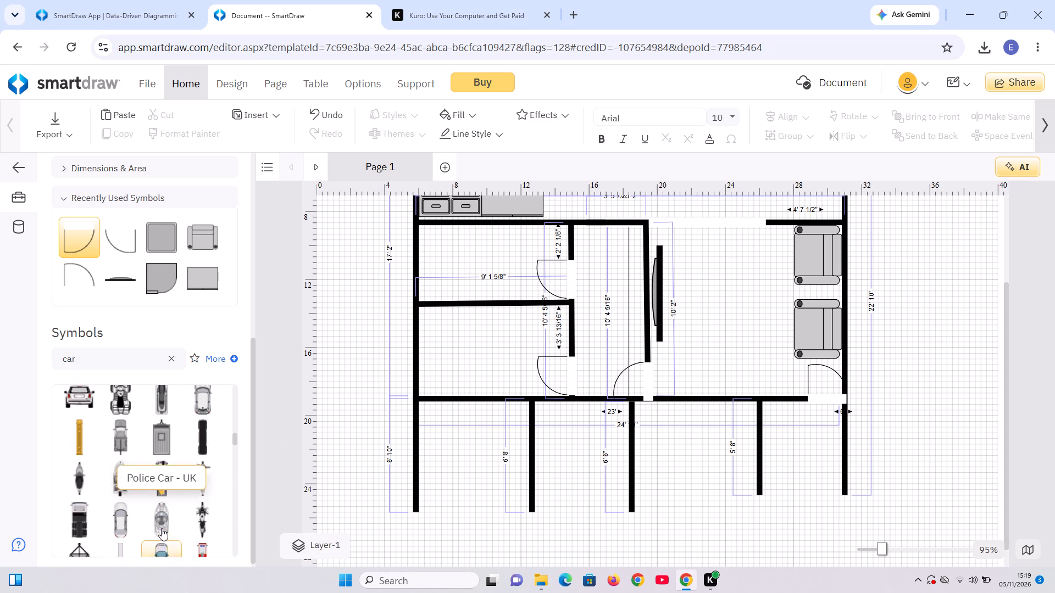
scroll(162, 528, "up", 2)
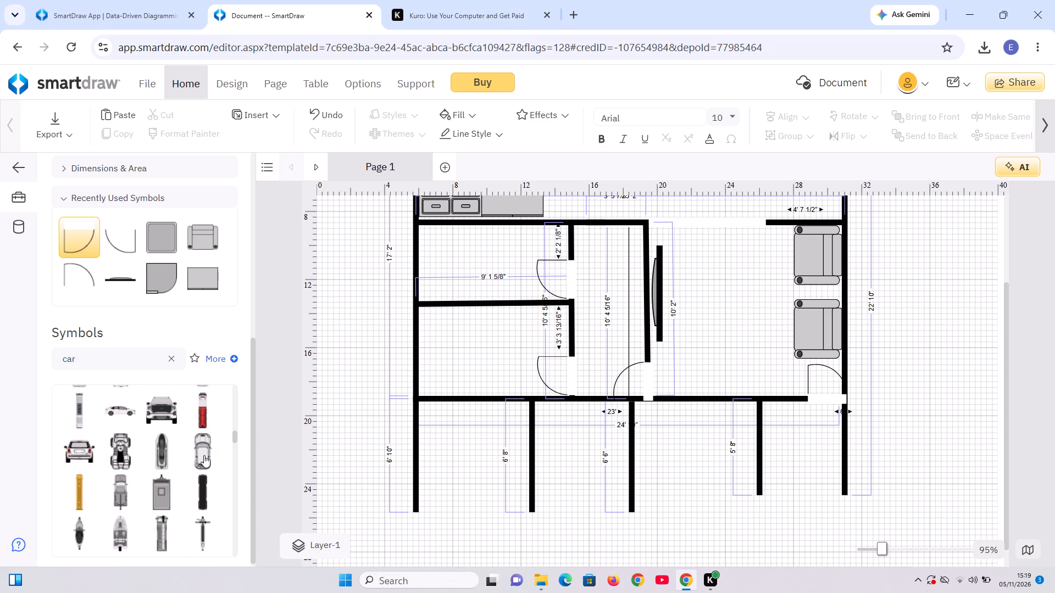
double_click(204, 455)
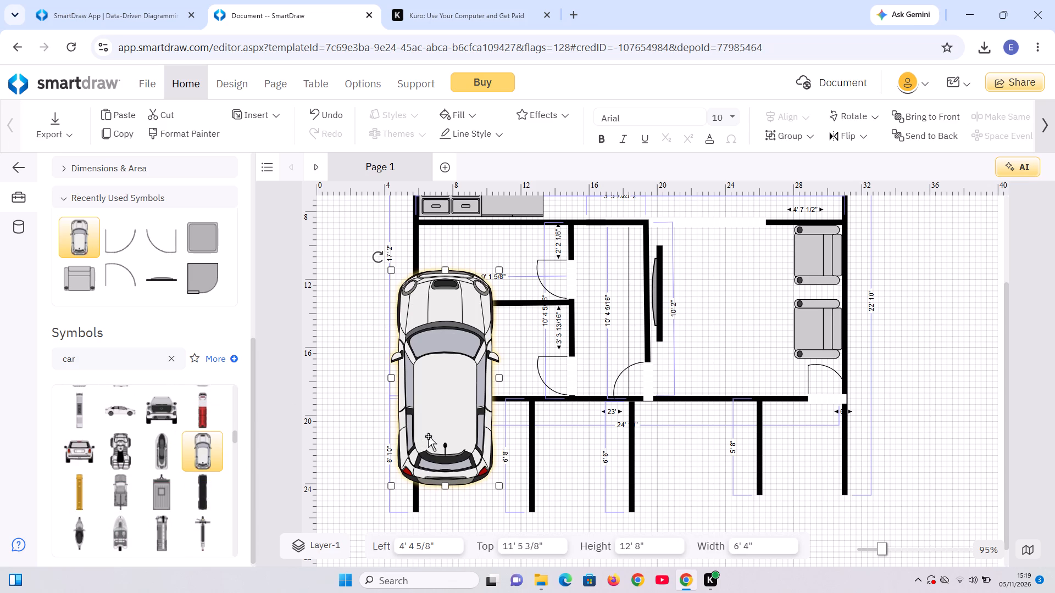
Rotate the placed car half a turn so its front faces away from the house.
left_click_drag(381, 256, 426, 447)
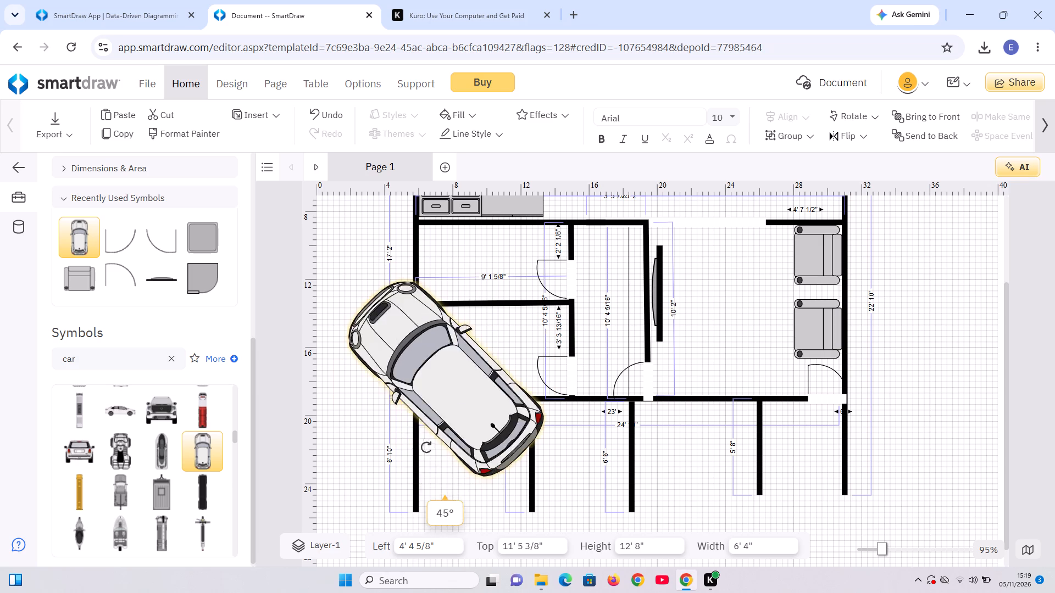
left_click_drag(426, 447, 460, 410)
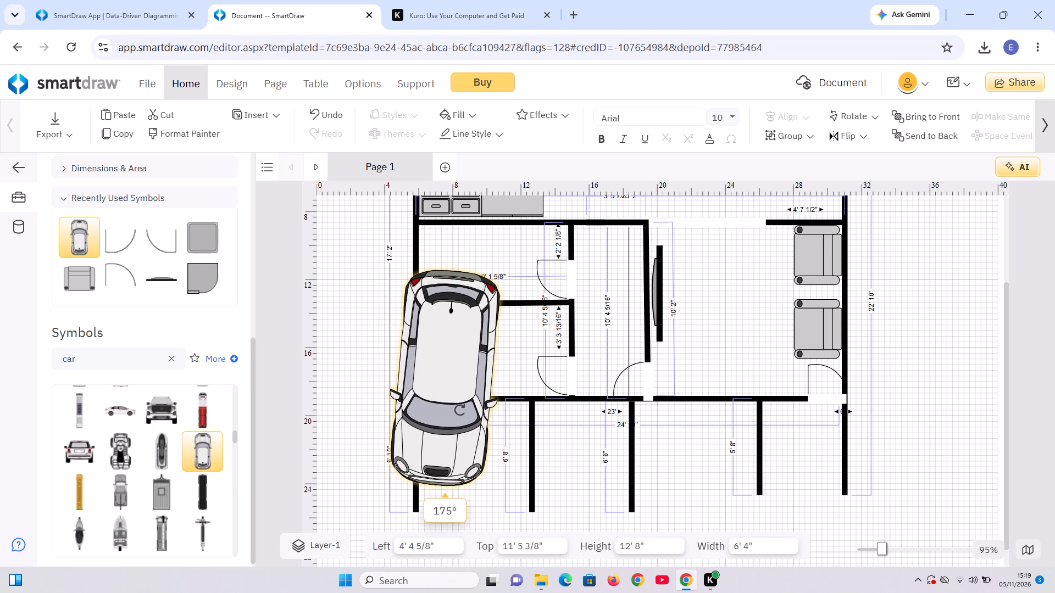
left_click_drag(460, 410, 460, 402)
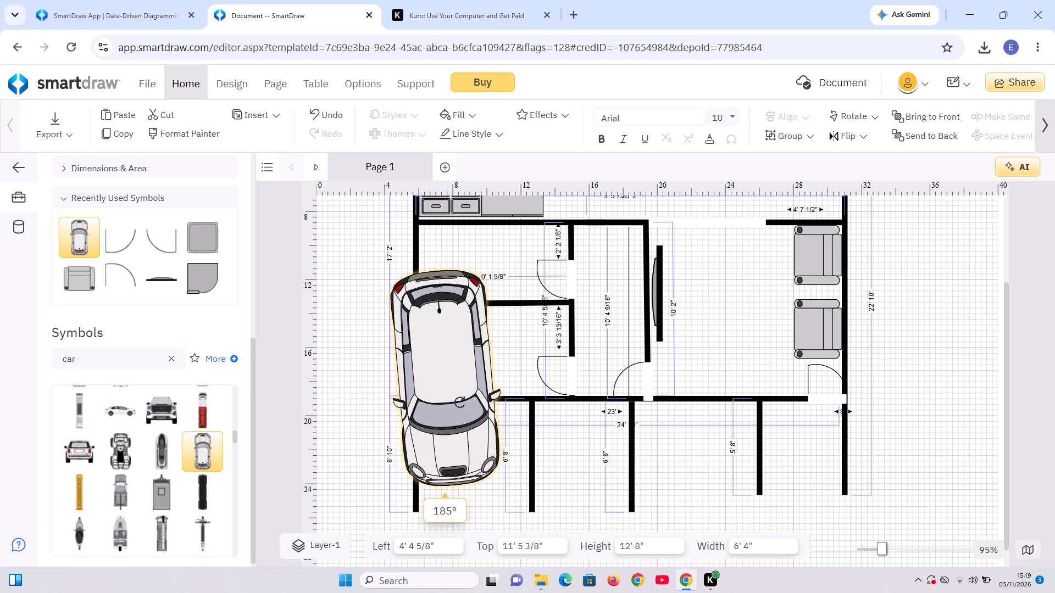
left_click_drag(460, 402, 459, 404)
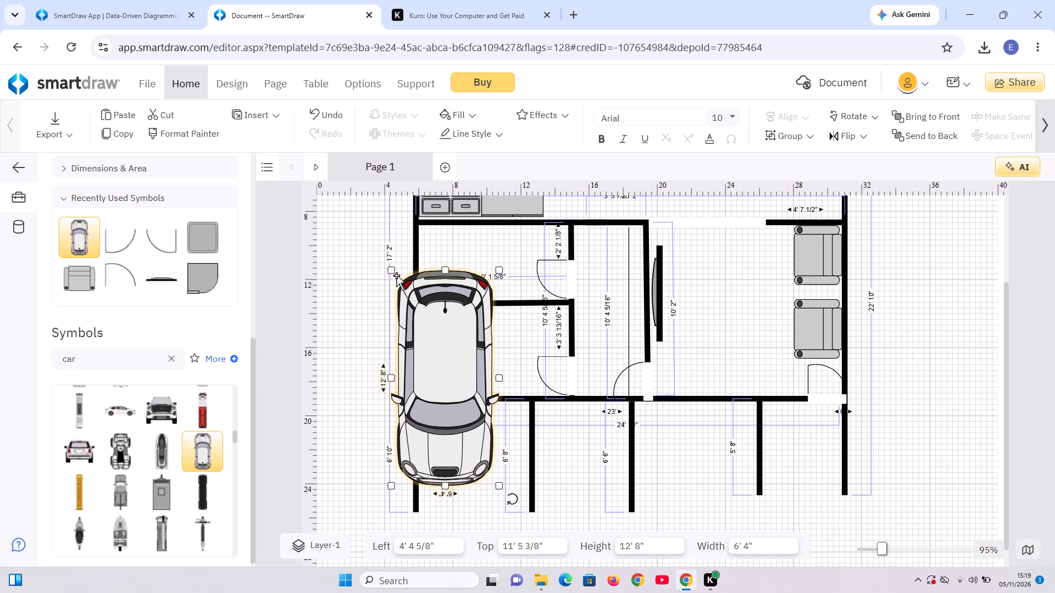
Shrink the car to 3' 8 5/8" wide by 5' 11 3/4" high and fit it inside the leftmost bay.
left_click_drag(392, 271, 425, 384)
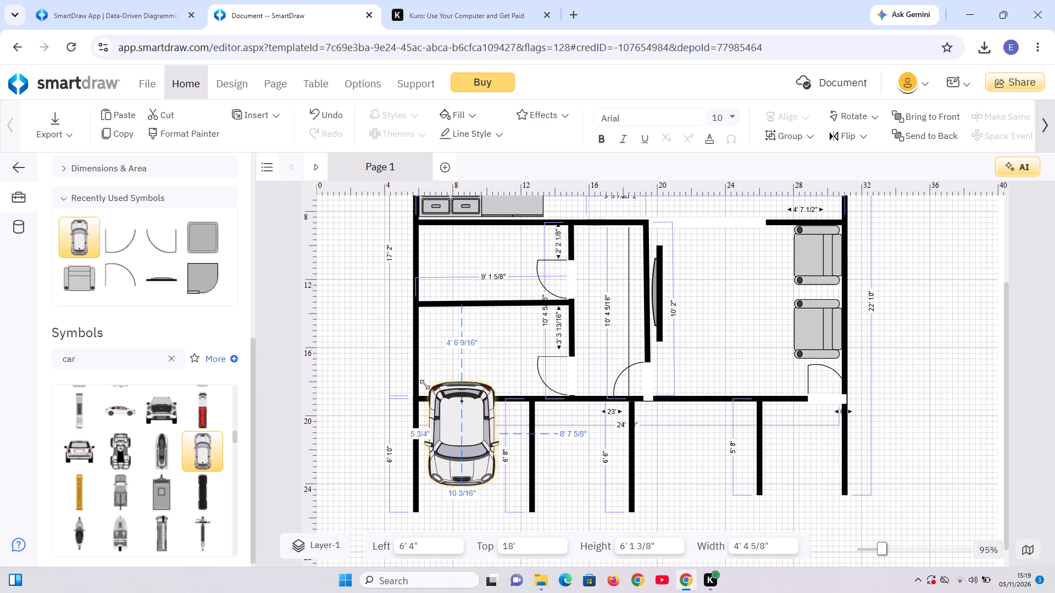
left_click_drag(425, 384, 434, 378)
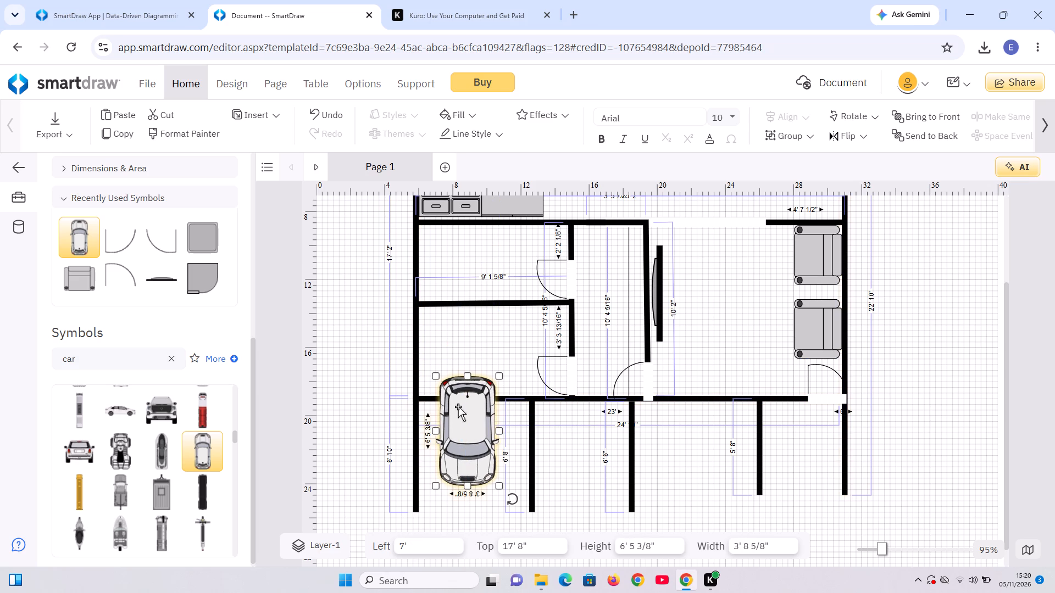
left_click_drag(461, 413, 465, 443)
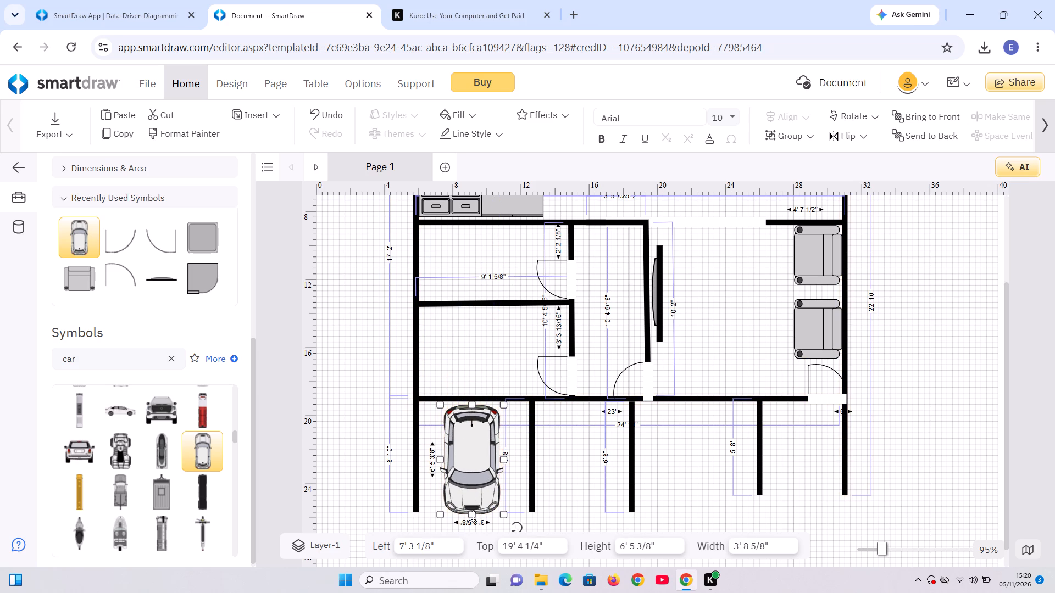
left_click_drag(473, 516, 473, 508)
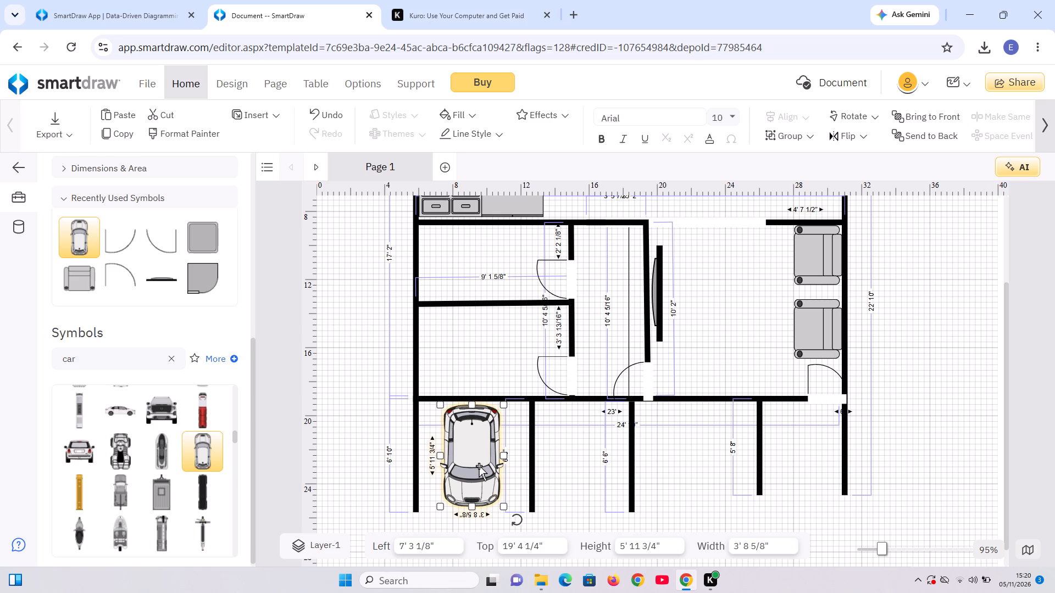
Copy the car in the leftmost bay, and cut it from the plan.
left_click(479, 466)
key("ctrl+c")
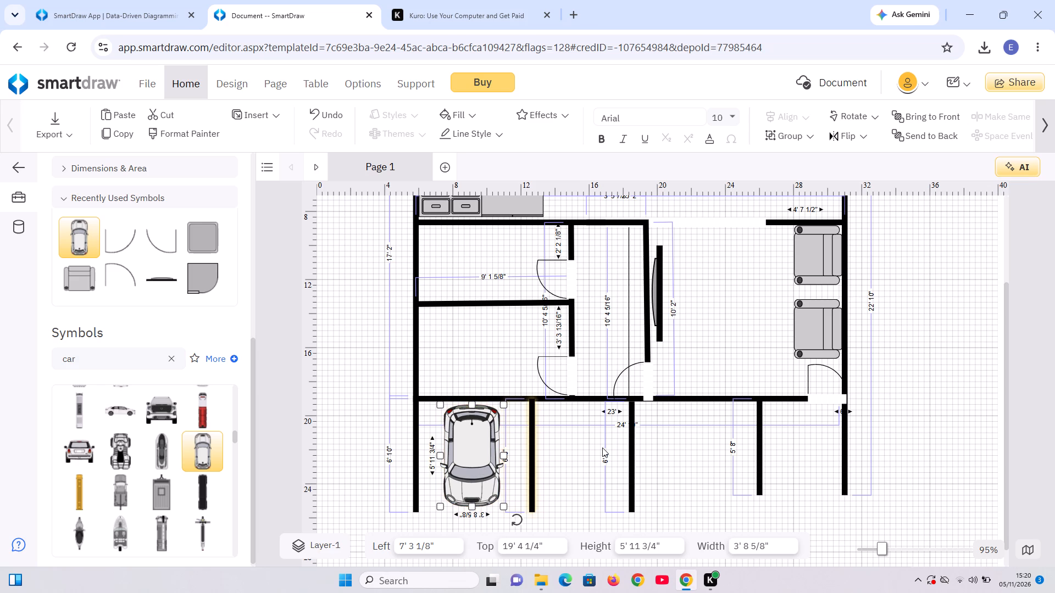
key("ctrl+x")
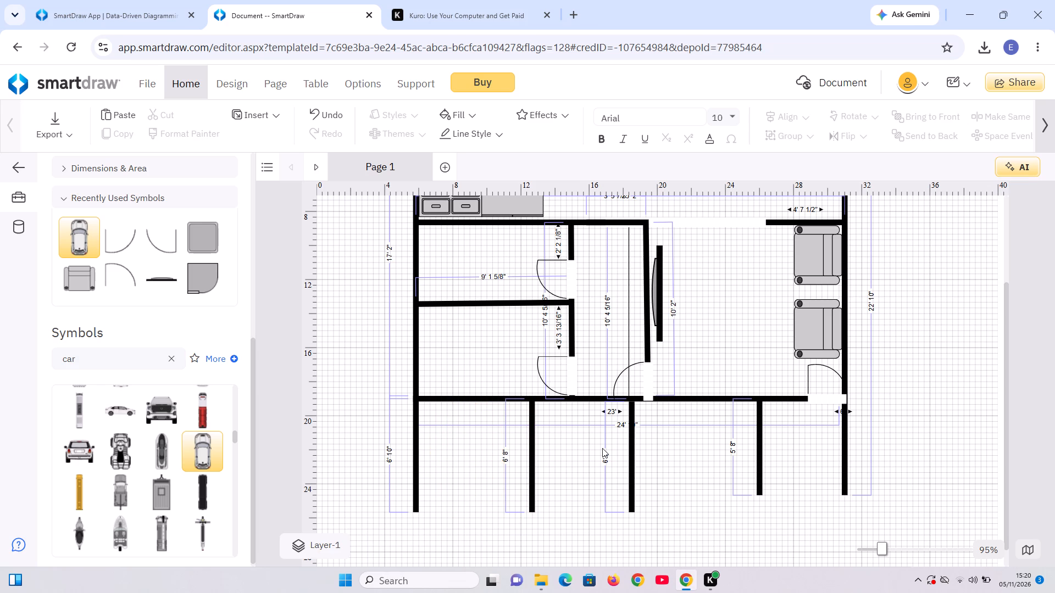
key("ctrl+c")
Place the recently used car again, resize it to 4' wide by 6' 1 3/8" high and move it into the leftmost bay.
double_click(74, 241)
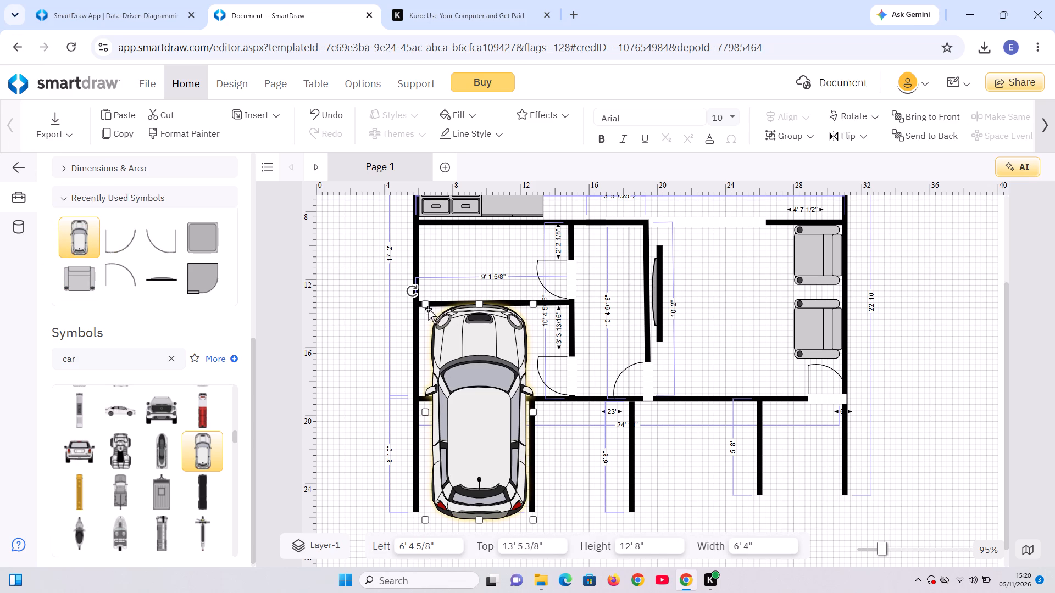
left_click_drag(425, 305, 460, 431)
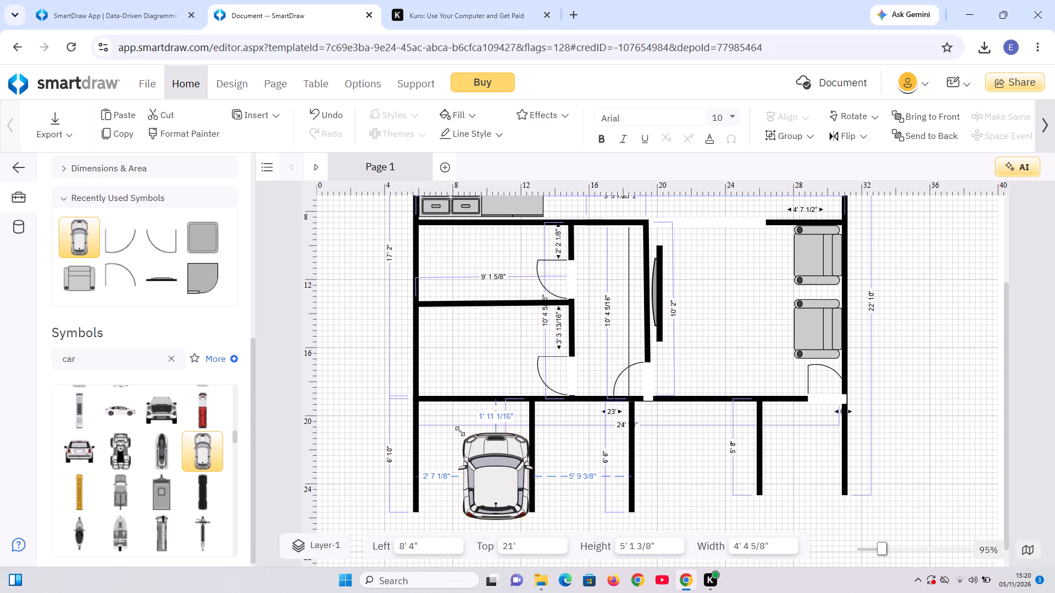
left_click_drag(460, 431, 455, 417)
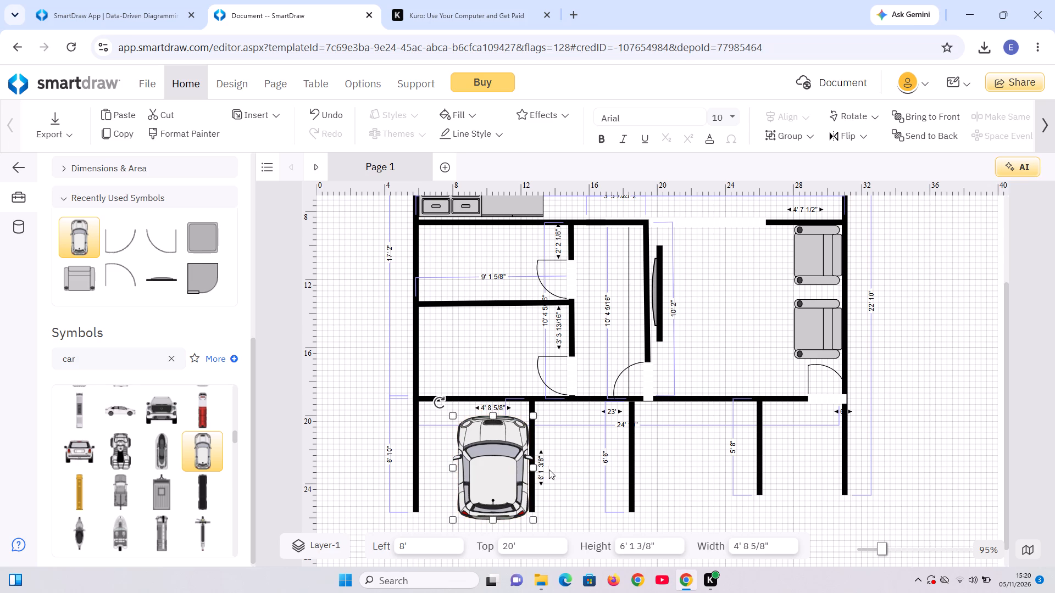
left_click_drag(535, 466, 520, 466)
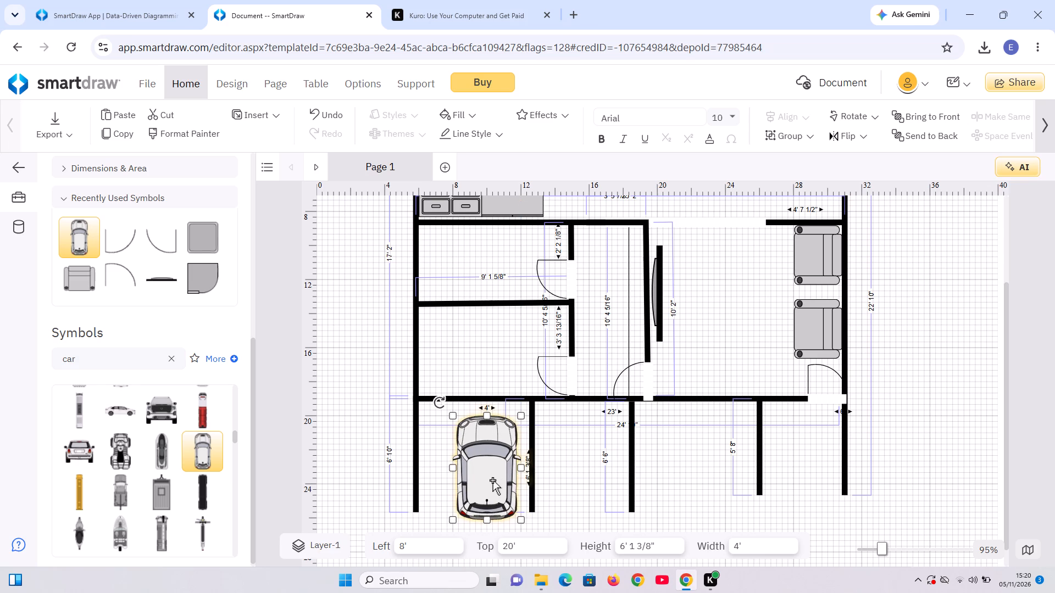
left_click_drag(487, 480, 473, 471)
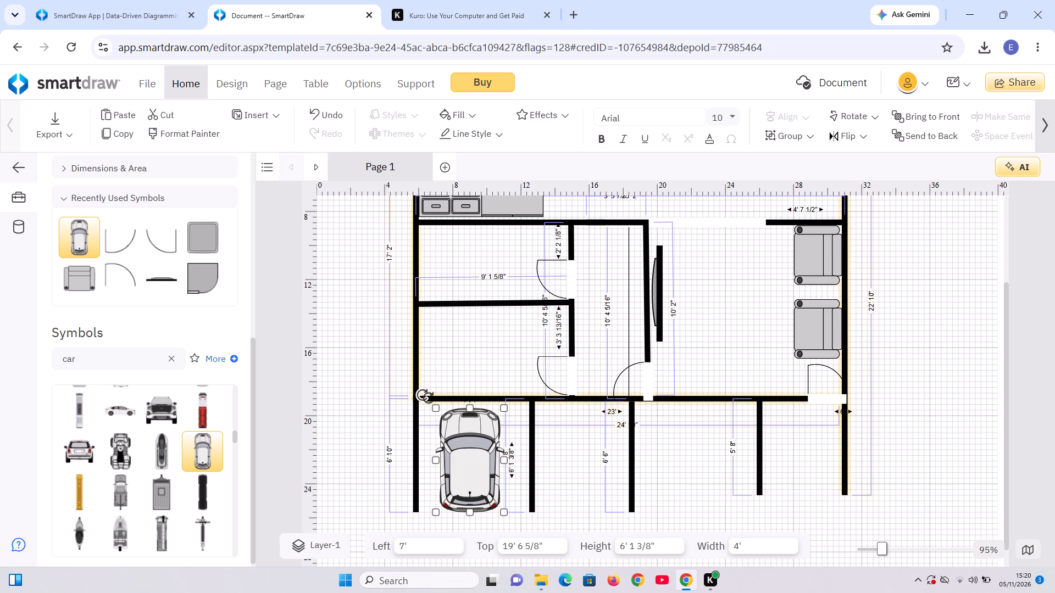
Rotate the car in the leftmost bay half a turn so its front faces away from the house.
left_click_drag(423, 395, 506, 475)
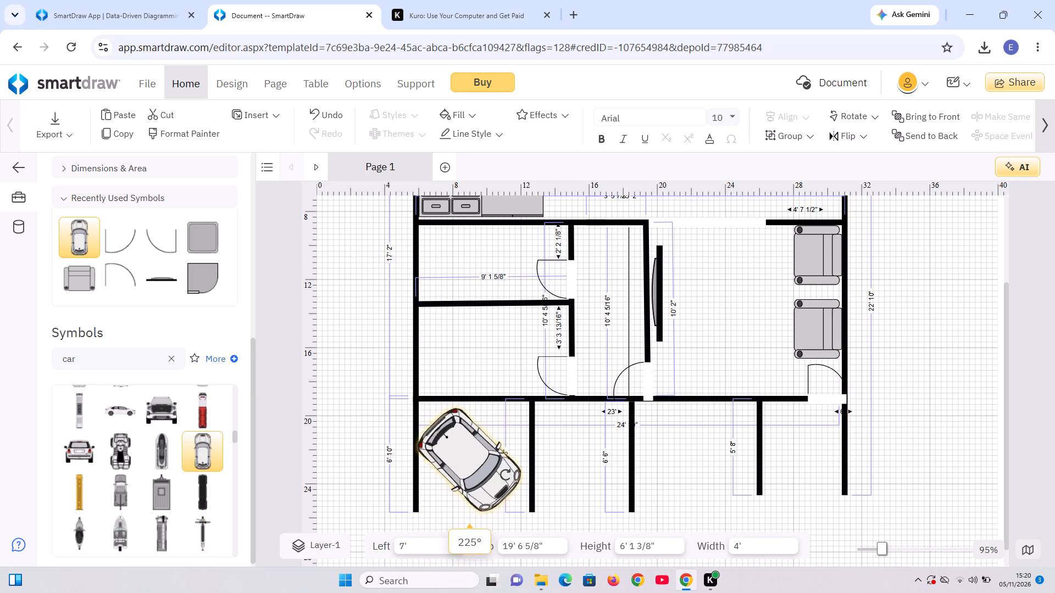
left_click_drag(506, 475, 494, 489)
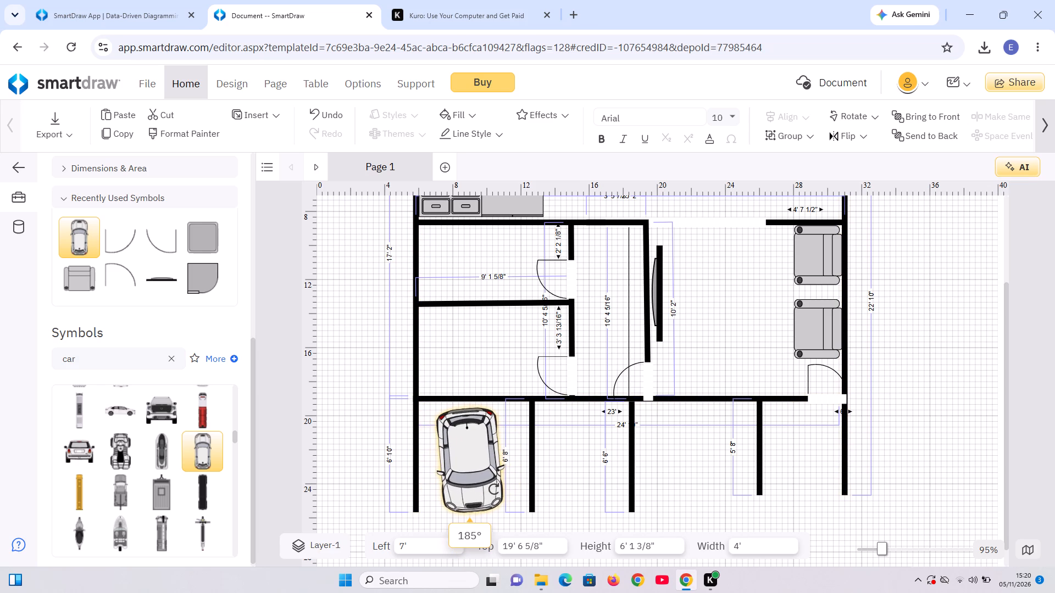
left_click_drag(494, 489, 493, 490)
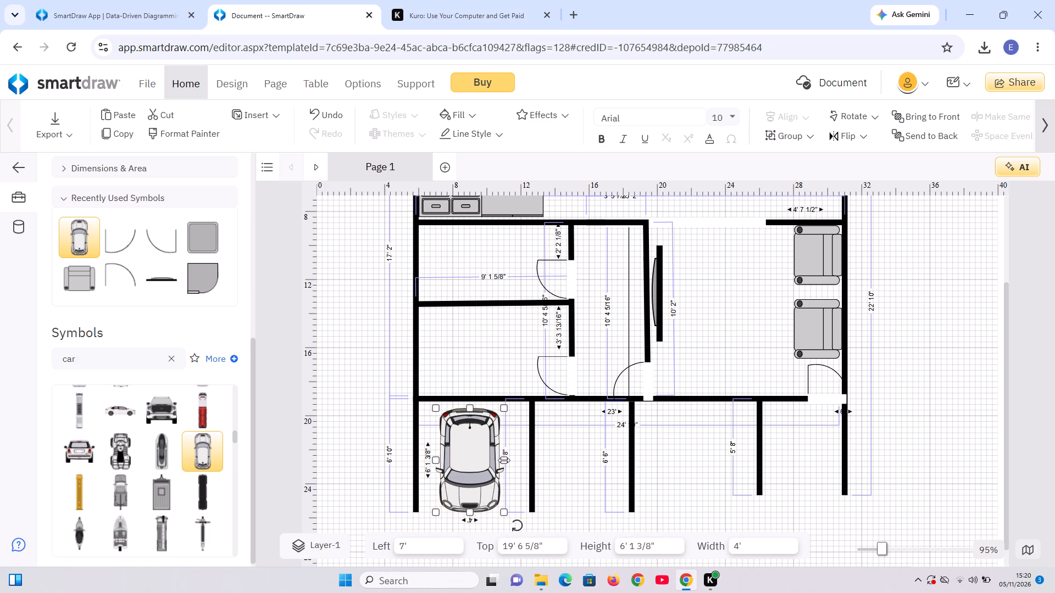
Reduce the car to 3' wide by 5' 5 3/8" high and centre it within the leftmost bay.
left_click_drag(504, 460, 487, 461)
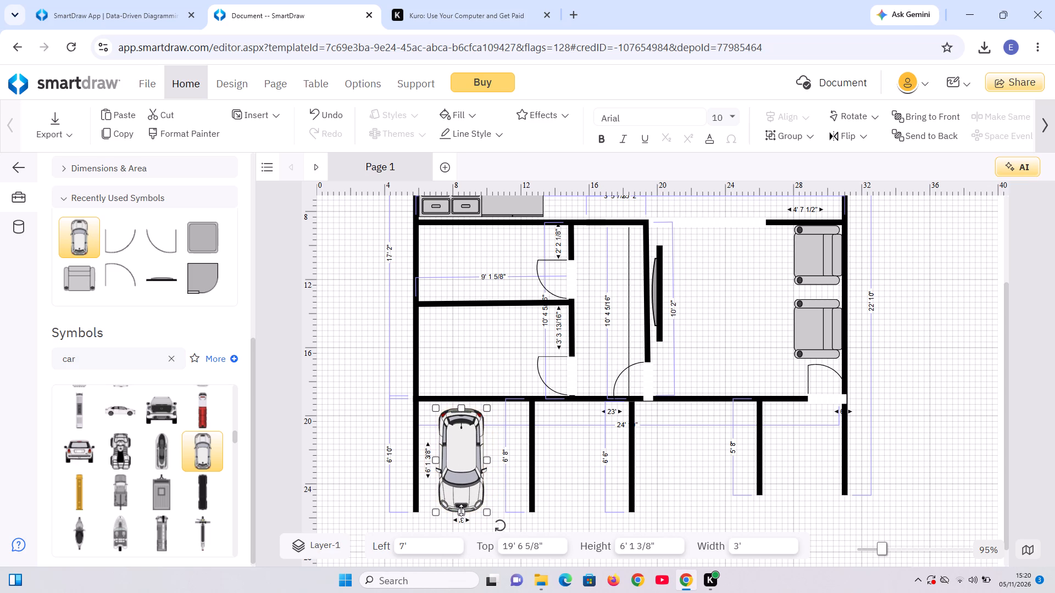
left_click_drag(461, 510, 462, 500)
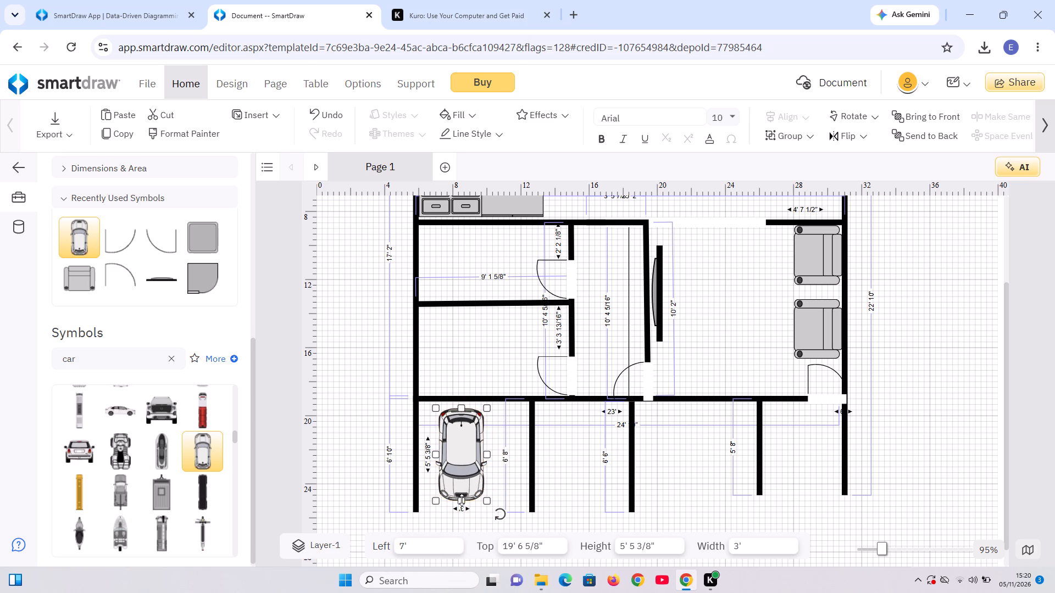
left_click_drag(461, 447, 474, 451)
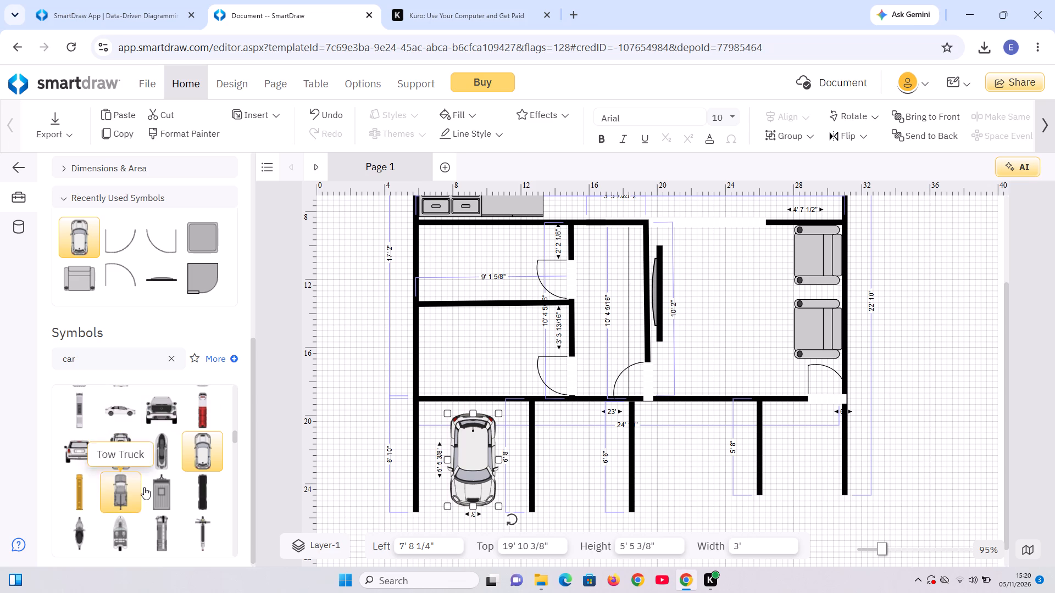
Place the top-view sports car from the Cars symbols and move it to 9' from the left and 11' 7" from the top.
scroll(144, 487, "up", 2)
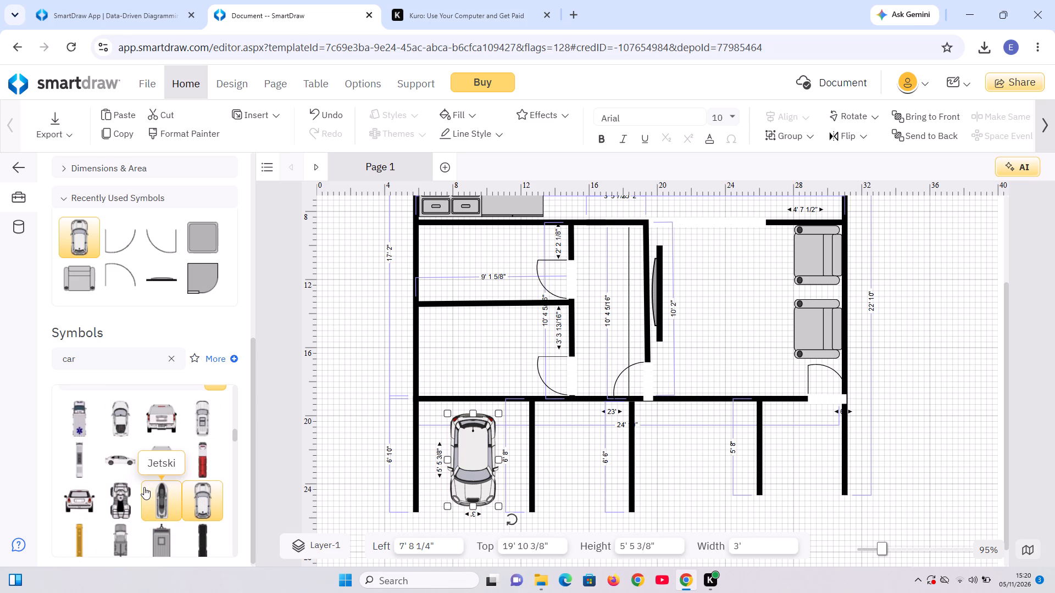
scroll(144, 487, "up", 1)
double_click(121, 439)
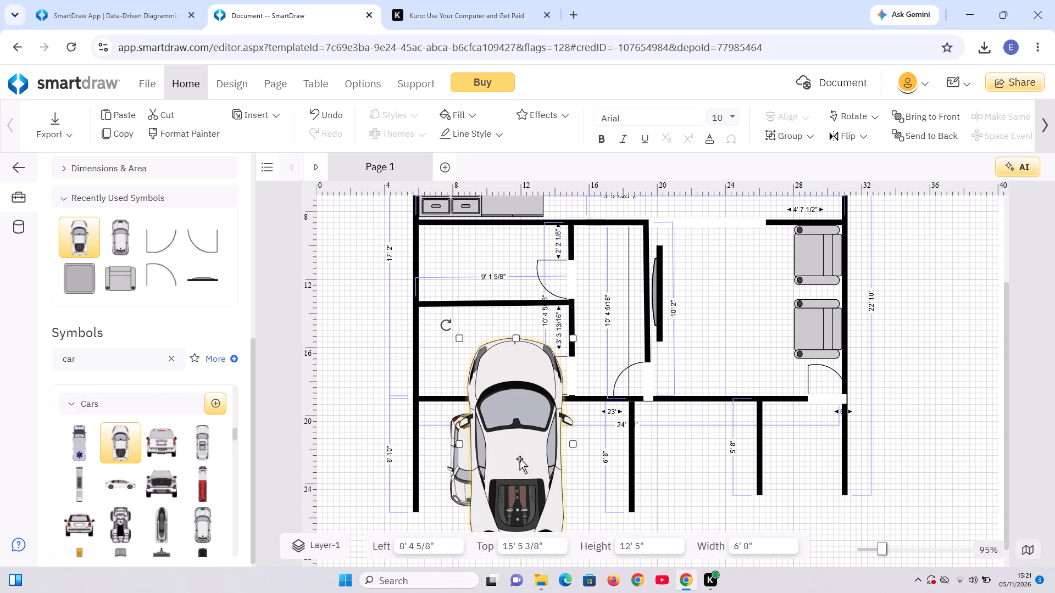
left_click_drag(515, 451, 528, 386)
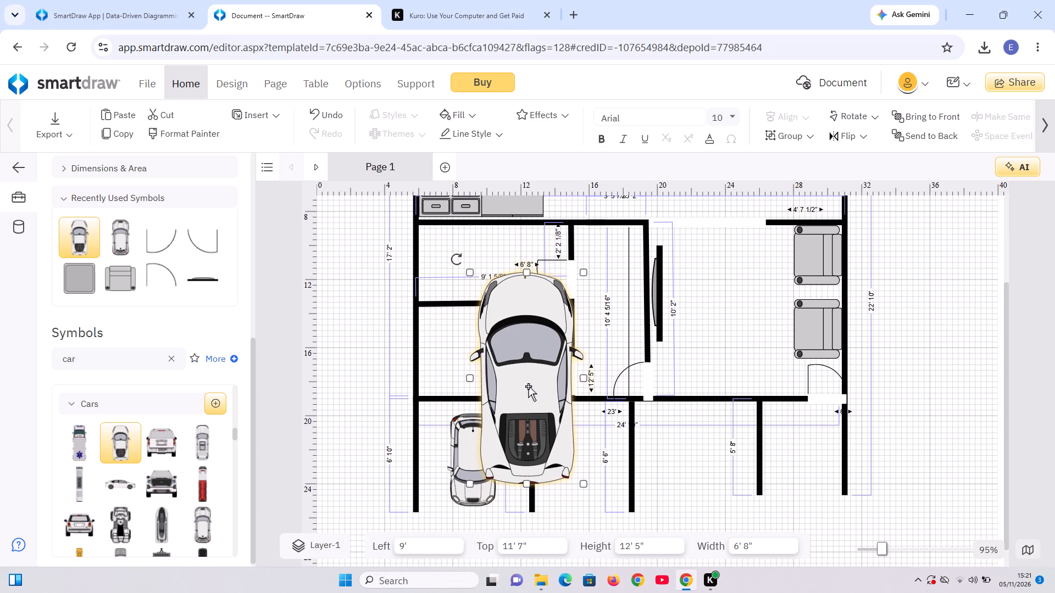
Rotate the sports car half a turn so its front faces away from the house.
left_click_drag(455, 258, 453, 350)
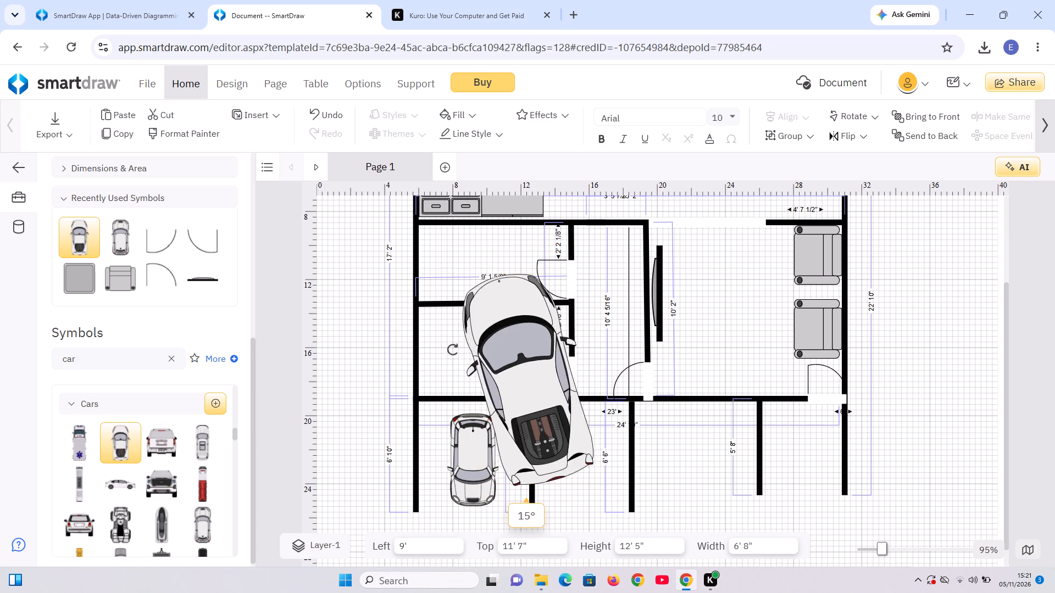
left_click_drag(453, 350, 574, 450)
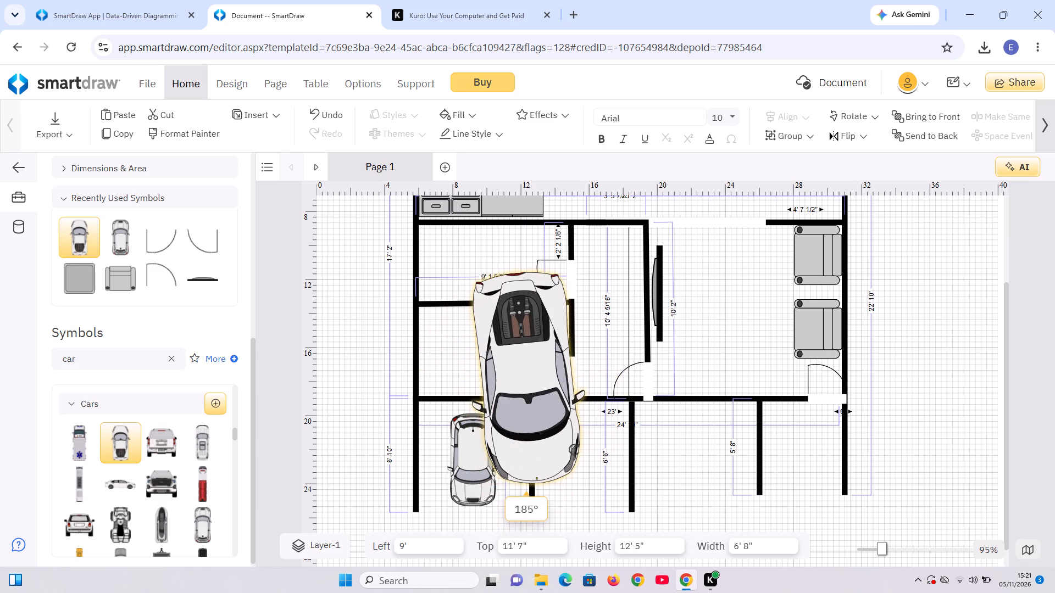
left_click_drag(574, 450, 572, 454)
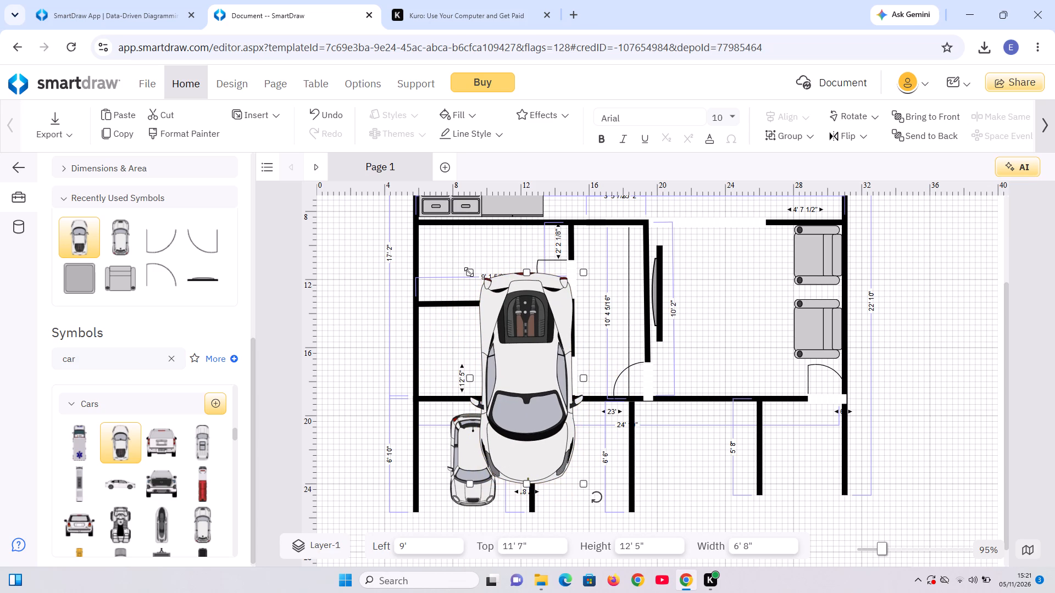
Reduce the sports car to 3' 8" wide by 6' 8" high and move it into the second parking bay.
left_click_drag(469, 272, 523, 370)
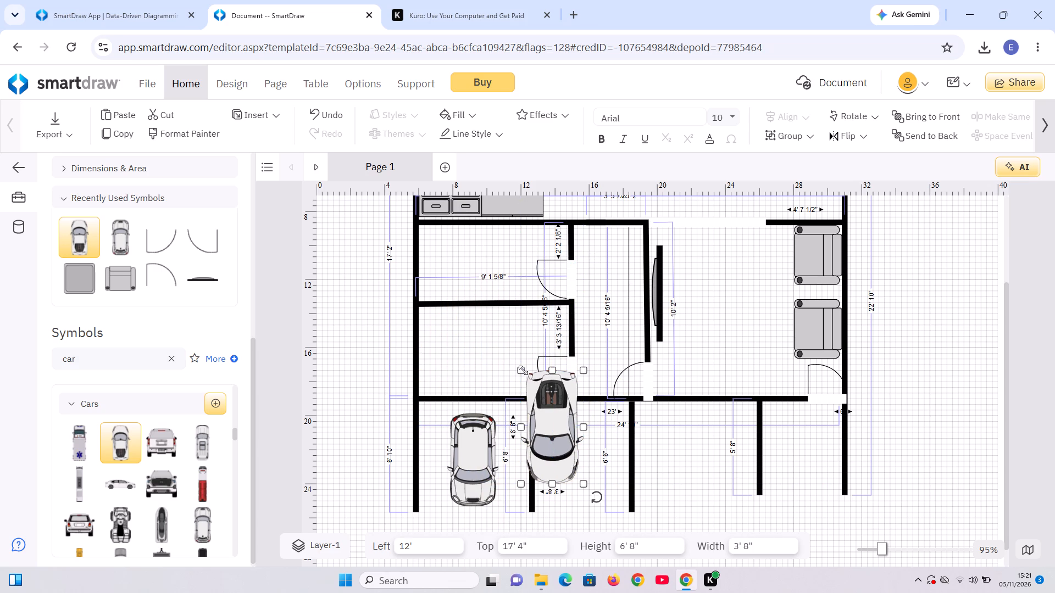
left_click_drag(549, 426, 574, 463)
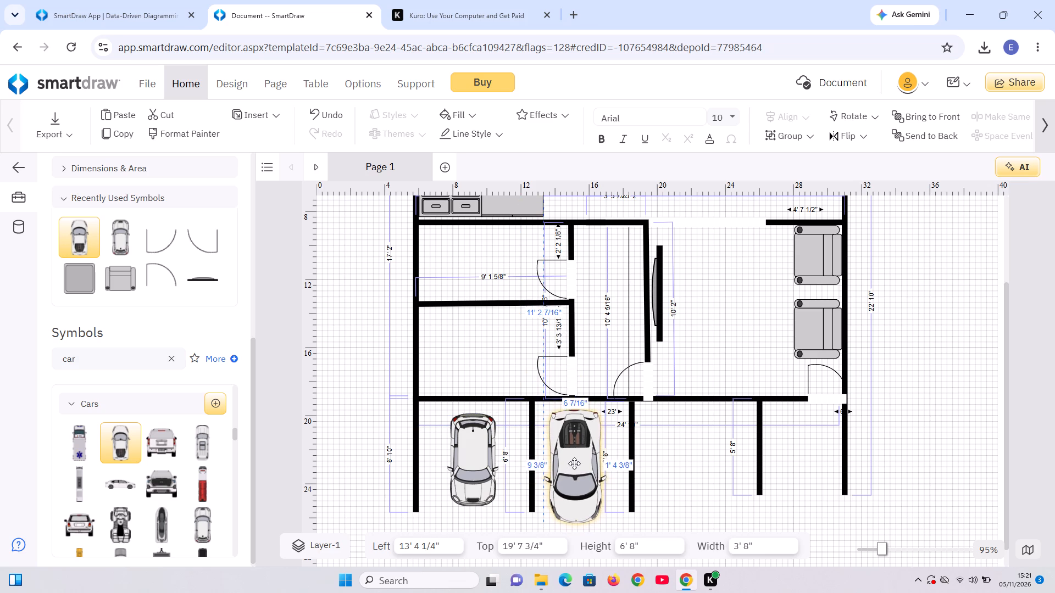
left_click_drag(574, 463, 578, 461)
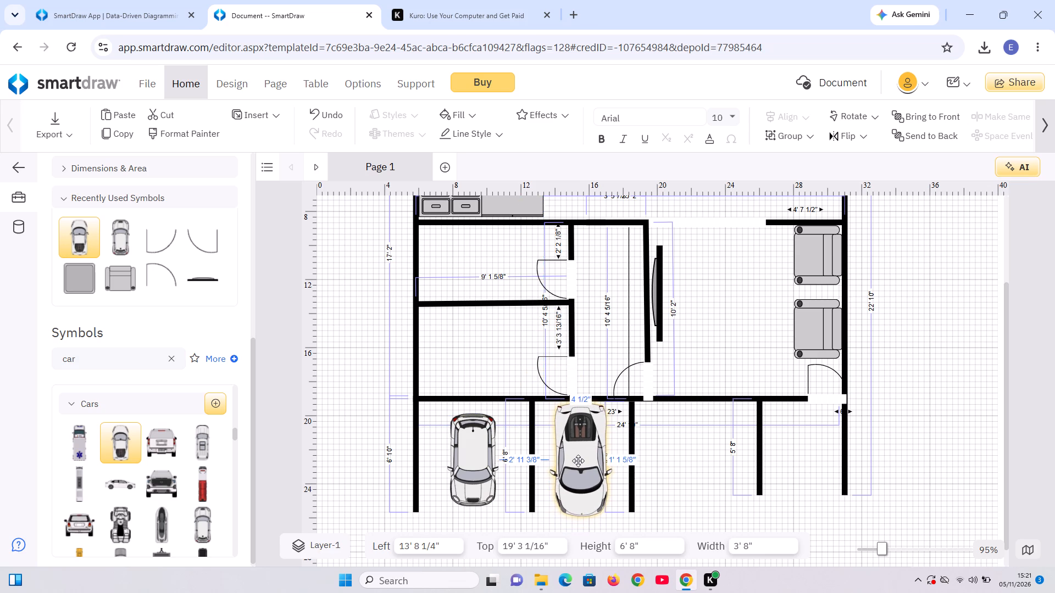
left_click_drag(578, 461, 578, 461)
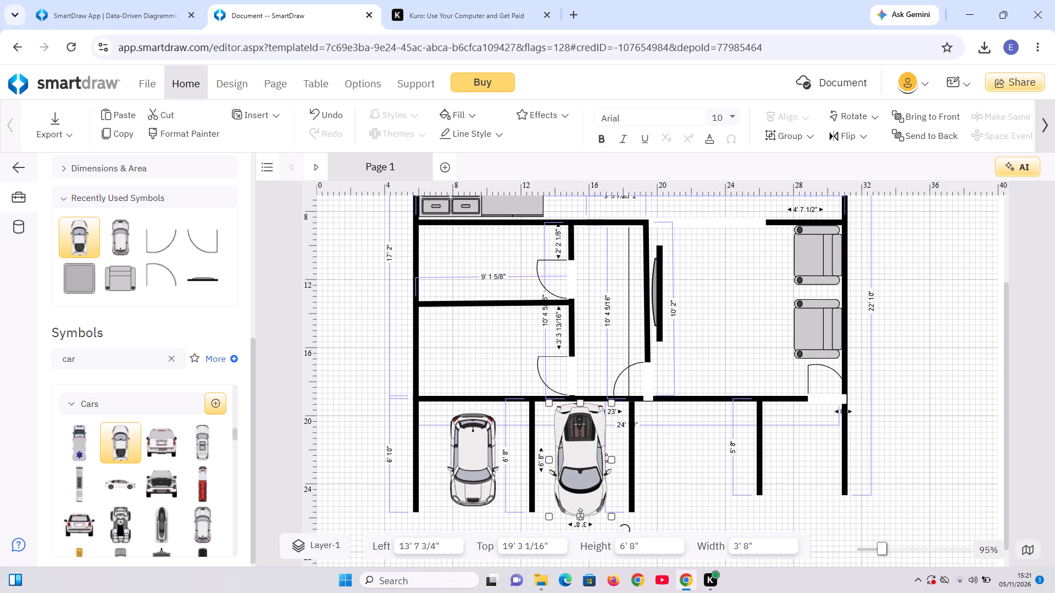
Reduce the sports car to 3' 3 3/4" wide by 5' 1 3/16" high, set slightly below the house wall in the second bay.
left_click_drag(580, 514, 583, 504)
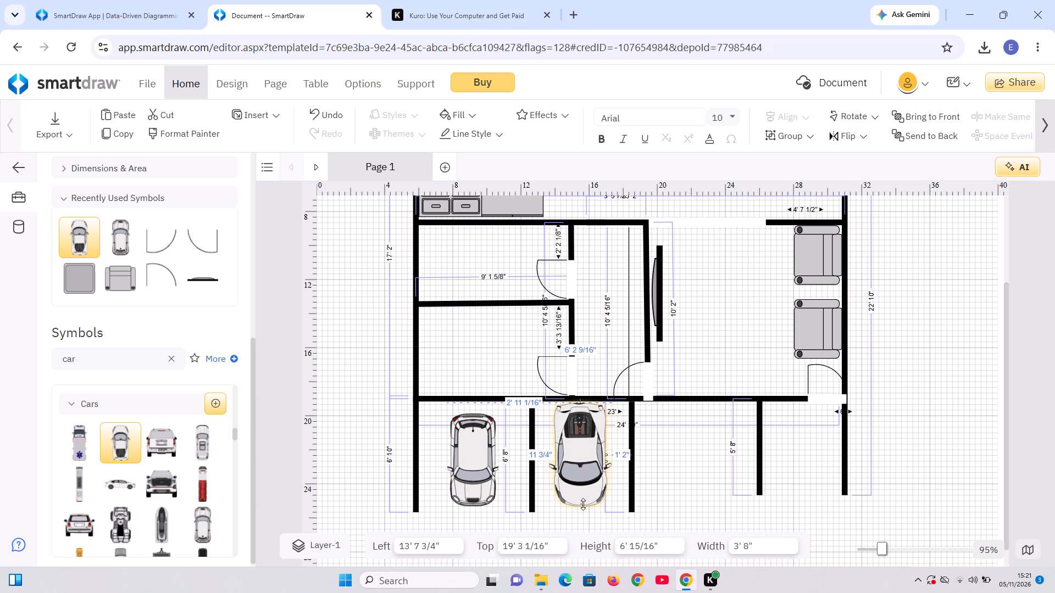
left_click_drag(583, 504, 584, 501)
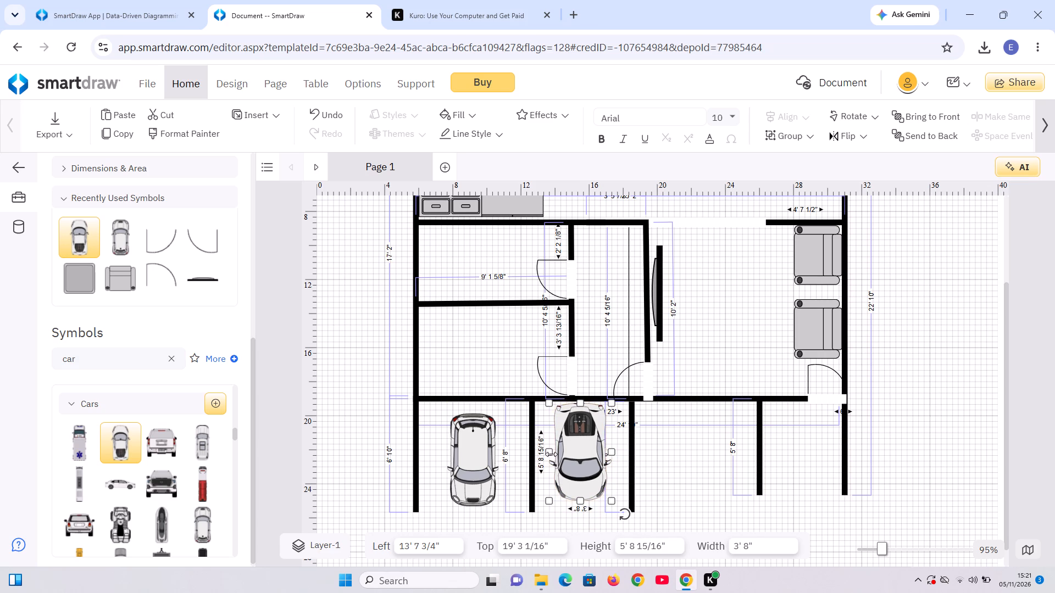
left_click_drag(551, 454, 558, 454)
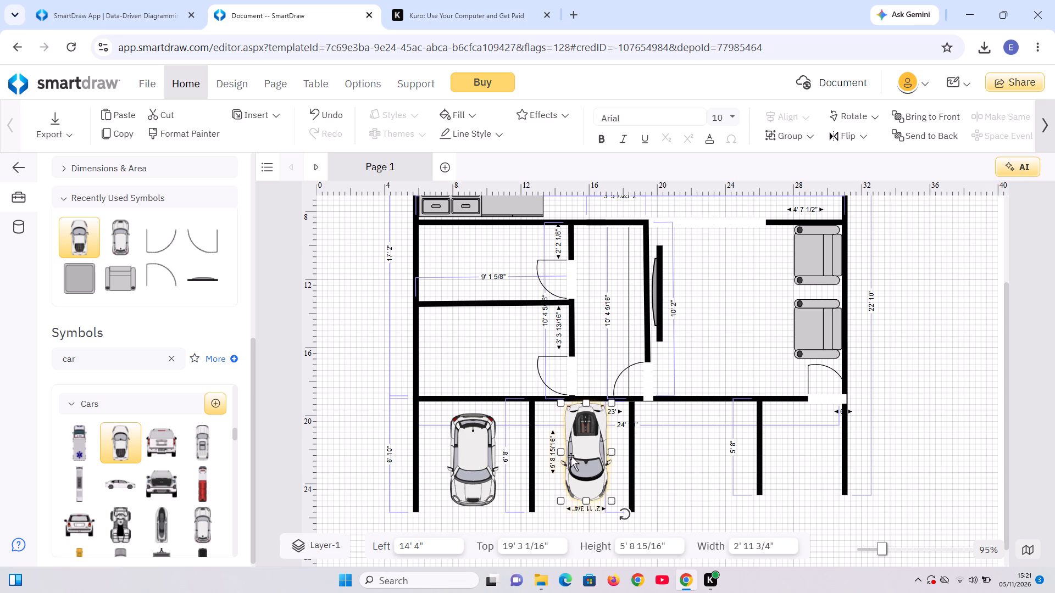
left_click_drag(563, 452, 555, 453)
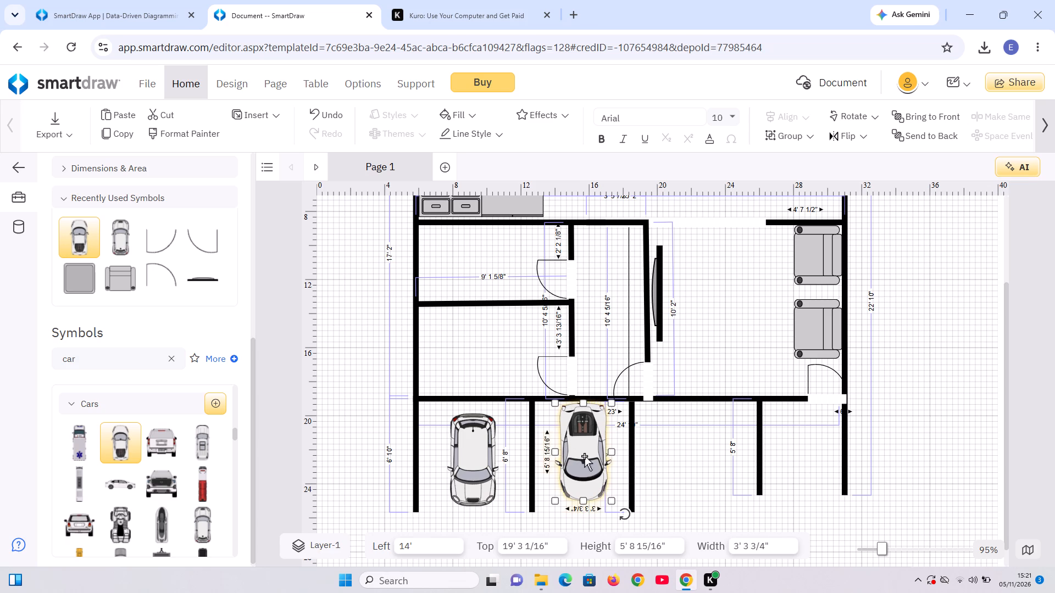
left_click(582, 452)
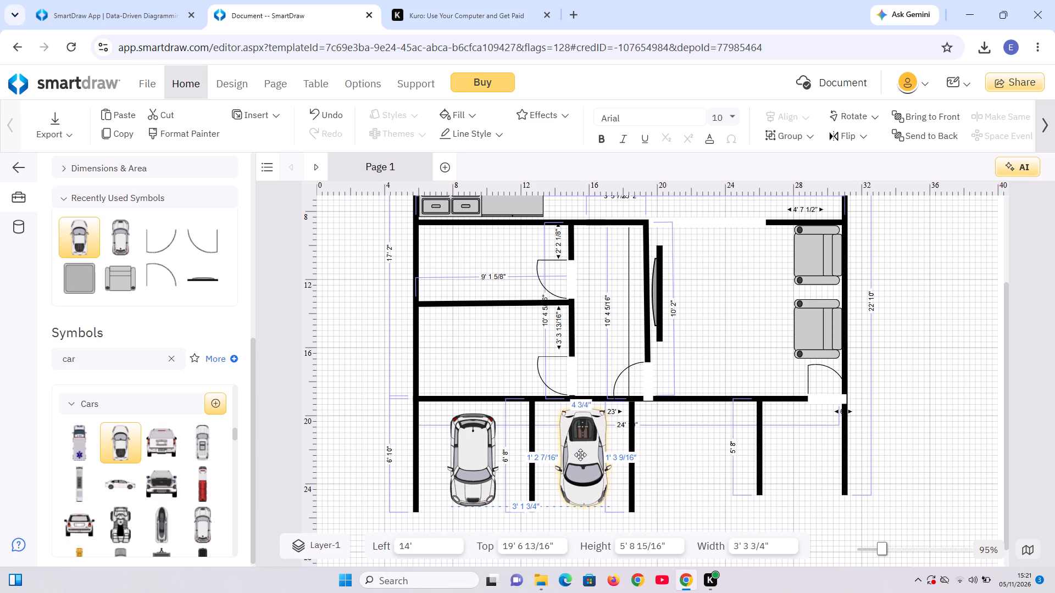
left_click_drag(585, 506, 585, 496)
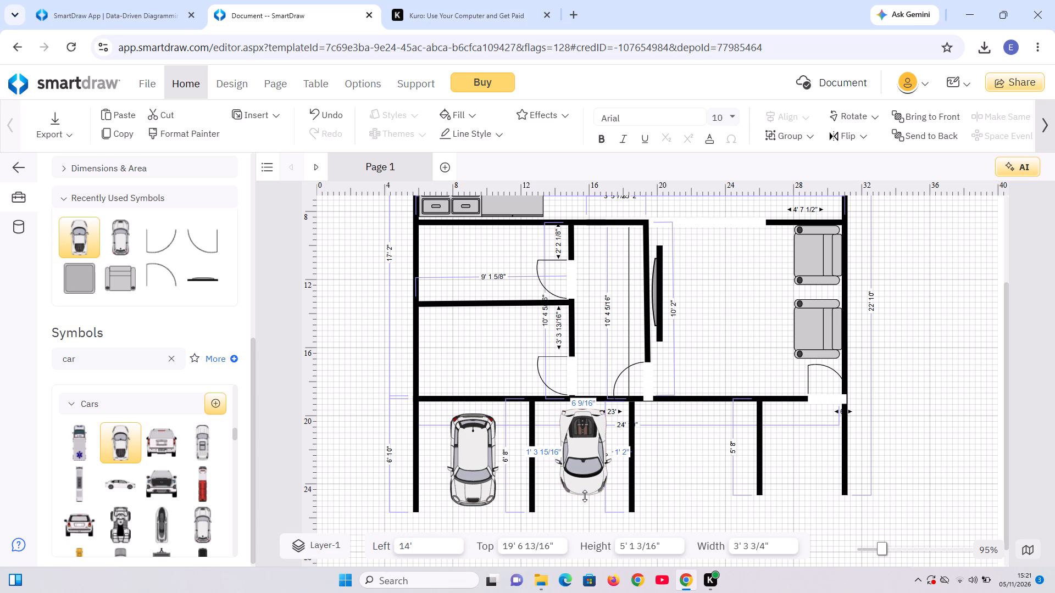
left_click_drag(585, 496, 585, 497)
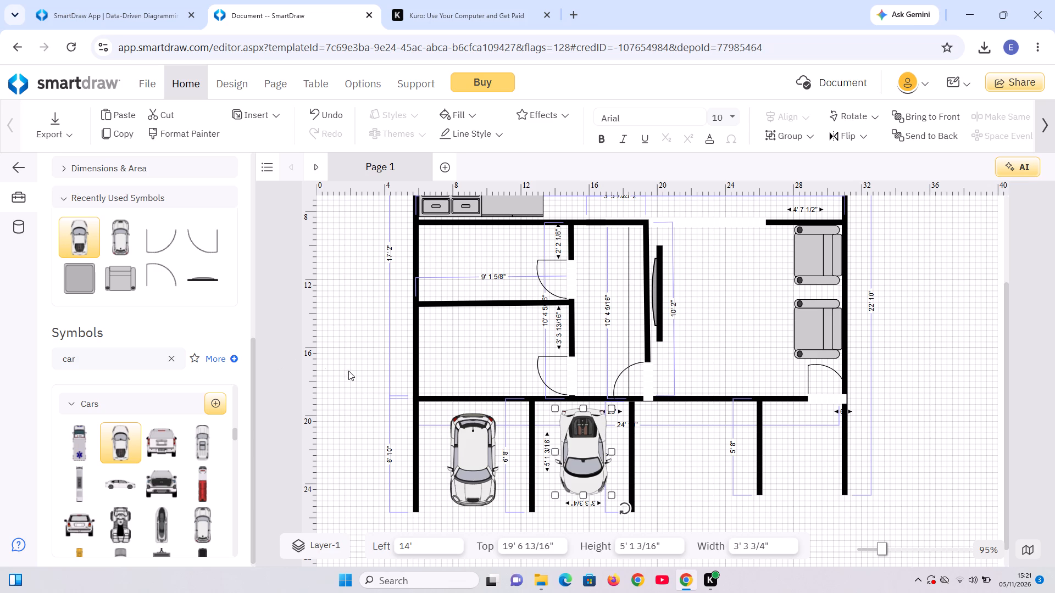
left_click(656, 469)
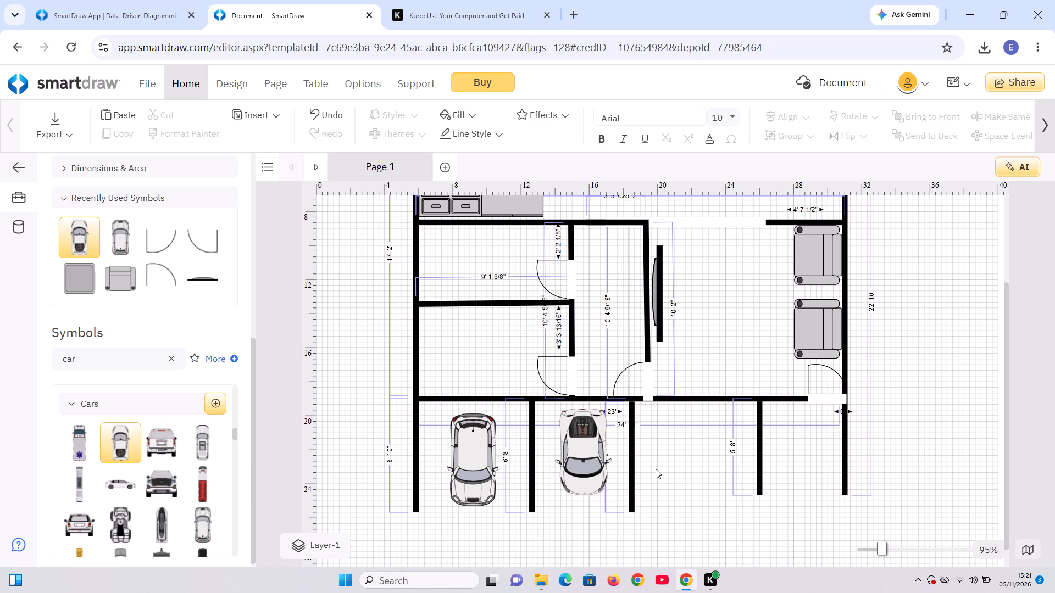
Lengthen the sports car to about 5' 9" so its front end lines up with the car in the leftmost bay.
left_click(582, 481)
left_click_drag(581, 493, 580, 501)
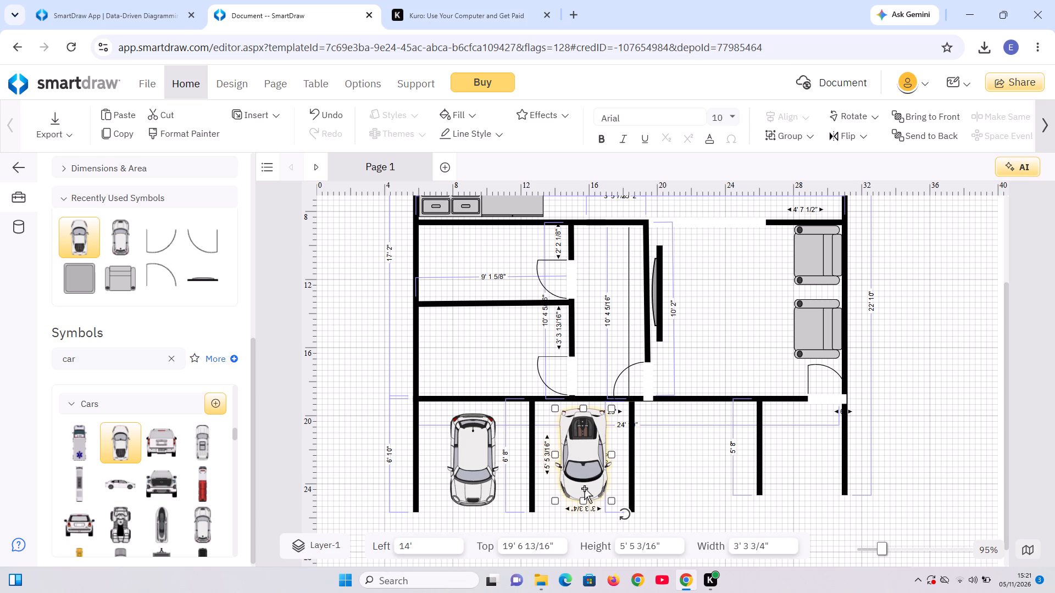
left_click_drag(582, 500, 582, 506)
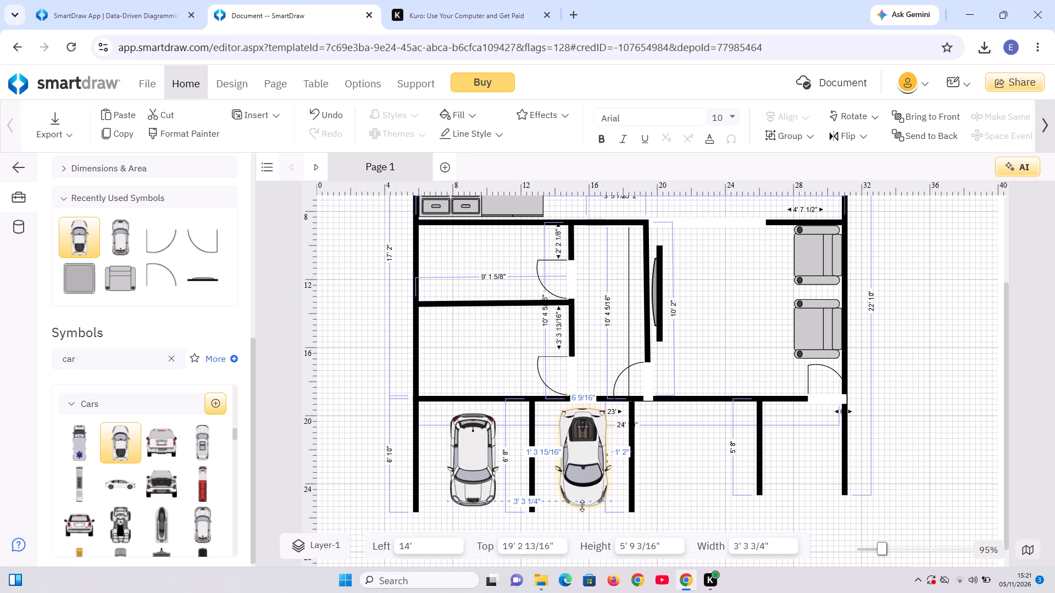
left_click_drag(582, 506, 582, 507)
left_click(717, 495)
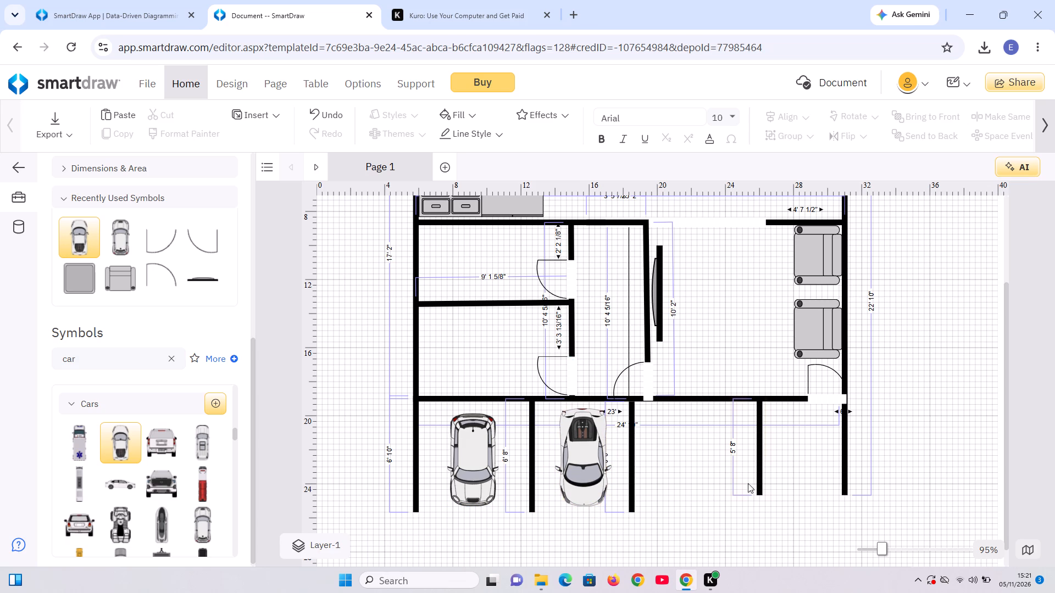
Detach the 5' 8" partition from the house's bottom wall and move it to 25' 6" from the left and 20' 4" from the top.
left_click(757, 456)
left_click_drag(757, 452, 720, 466)
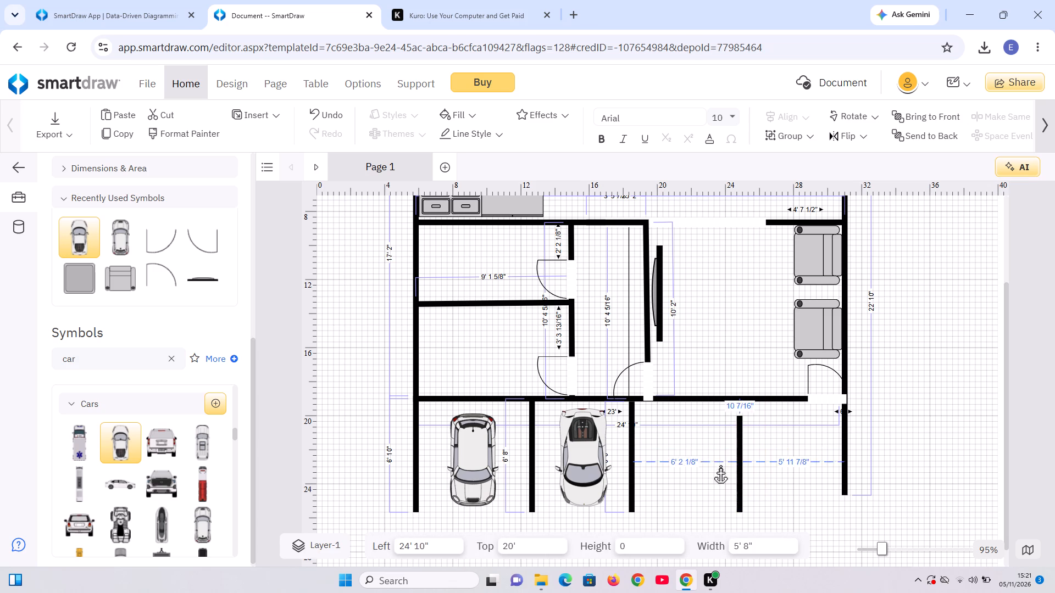
left_click_drag(720, 466, 717, 464)
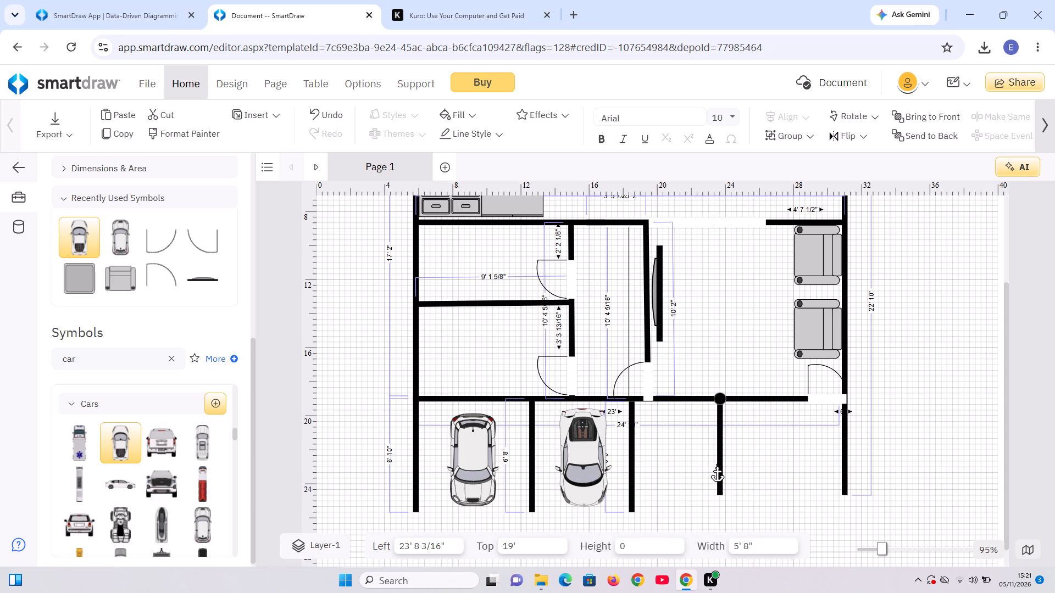
left_click_drag(717, 464, 710, 472)
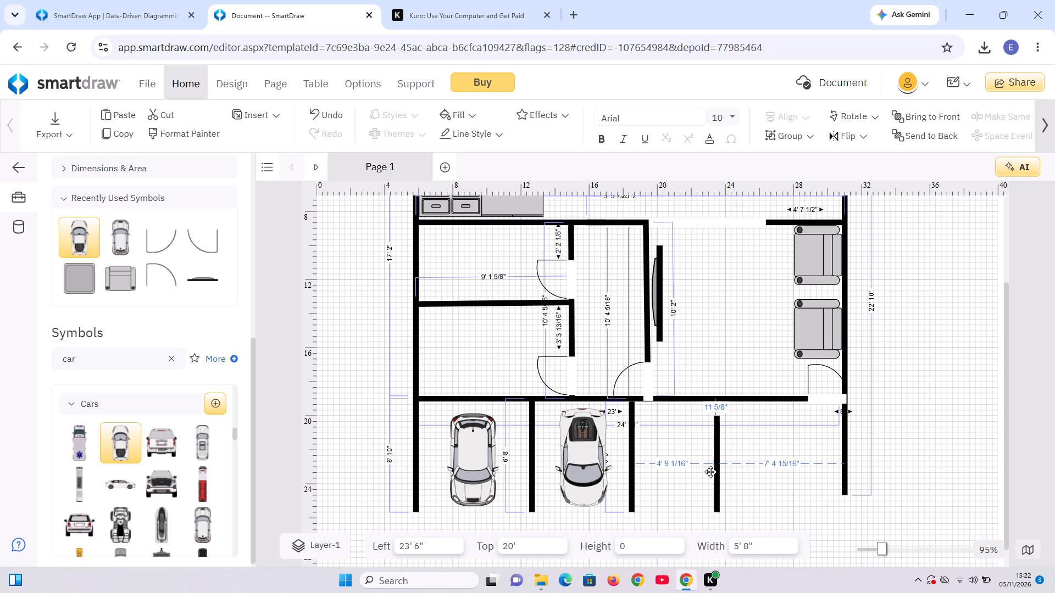
left_click_drag(710, 472, 730, 461)
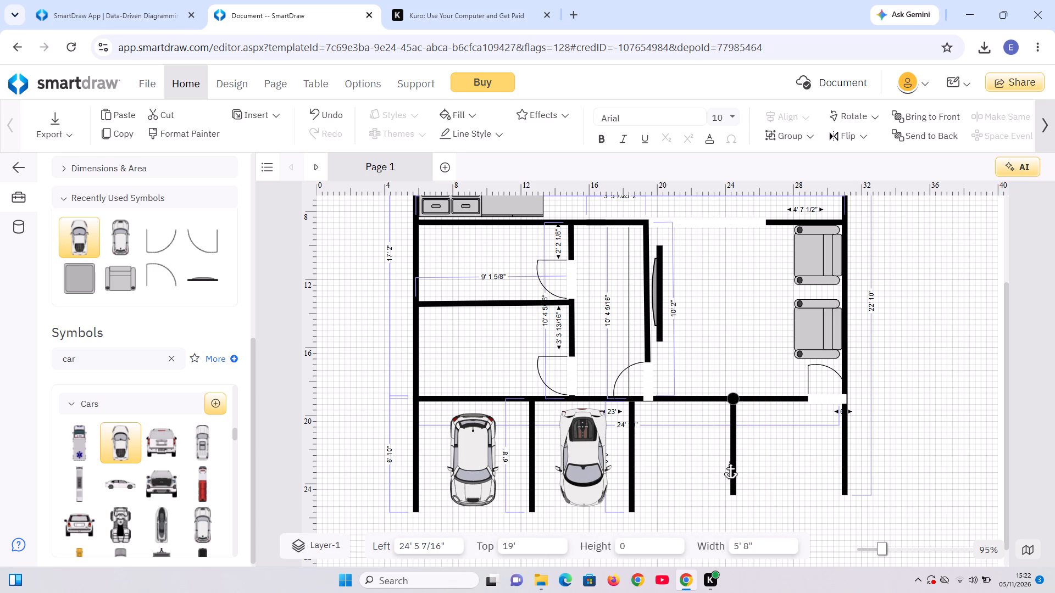
left_click_drag(730, 461, 721, 460)
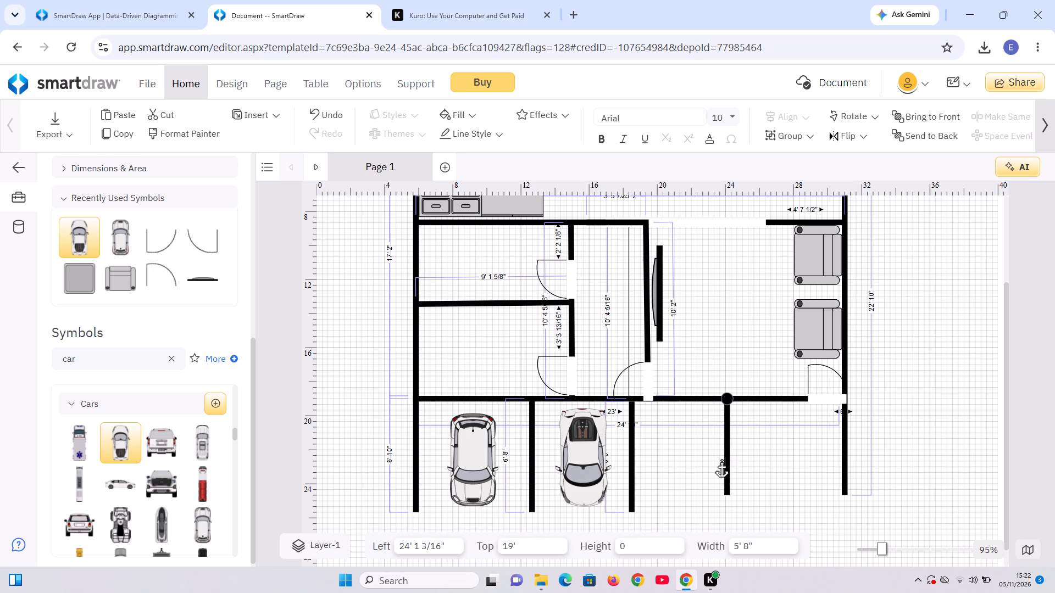
left_click_drag(721, 460, 721, 465)
left_click_drag(721, 465, 720, 465)
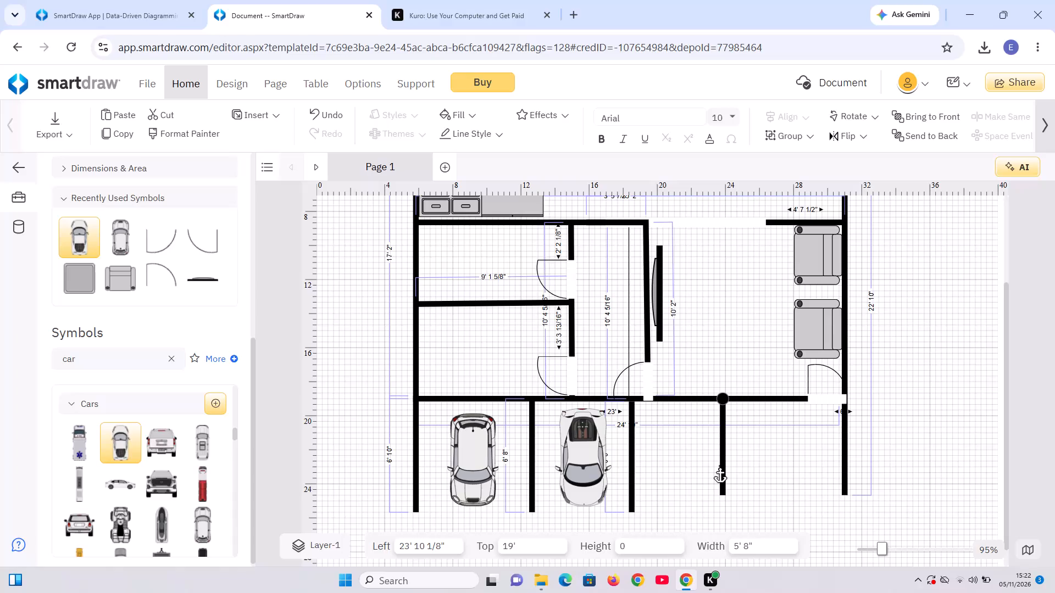
left_click_drag(720, 465, 741, 468)
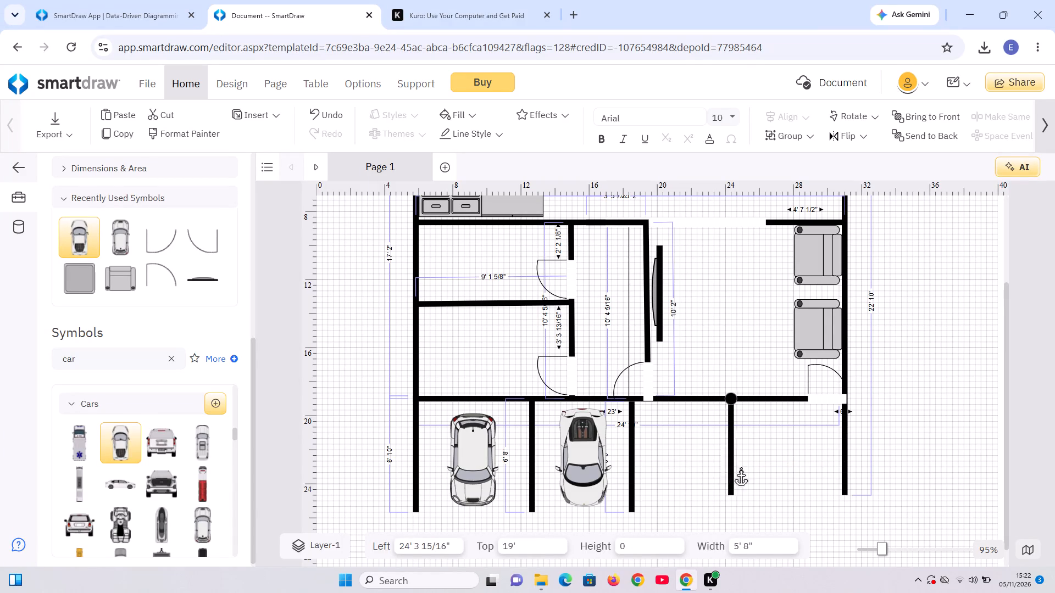
left_click_drag(741, 468, 808, 502)
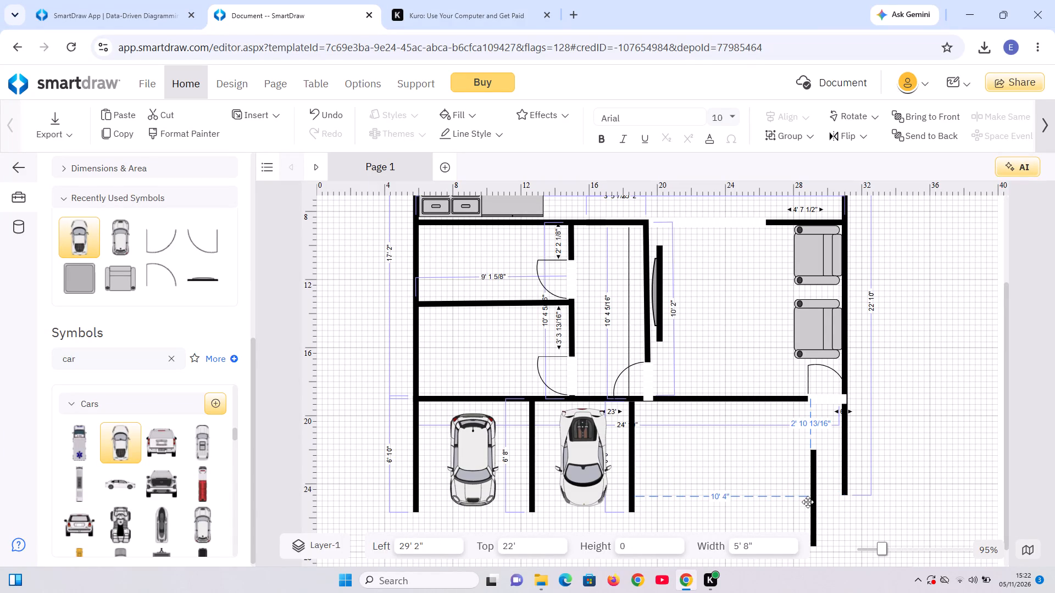
left_click_drag(808, 502, 746, 474)
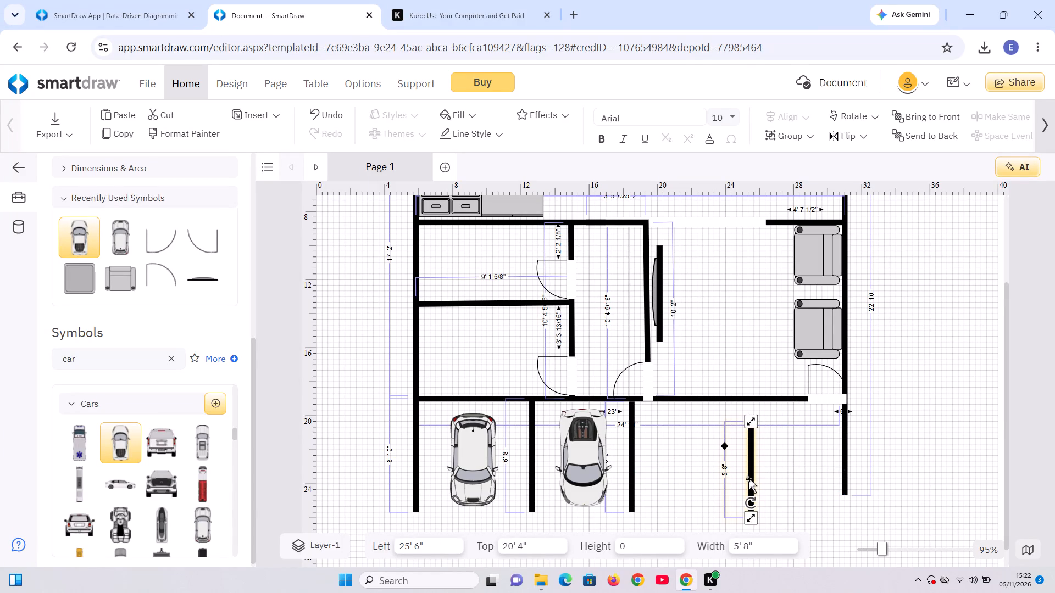
Rotate the detached partition to horizontal at 180° and join its right end to the lower end of the right outer wall.
left_click_drag(750, 502, 698, 502)
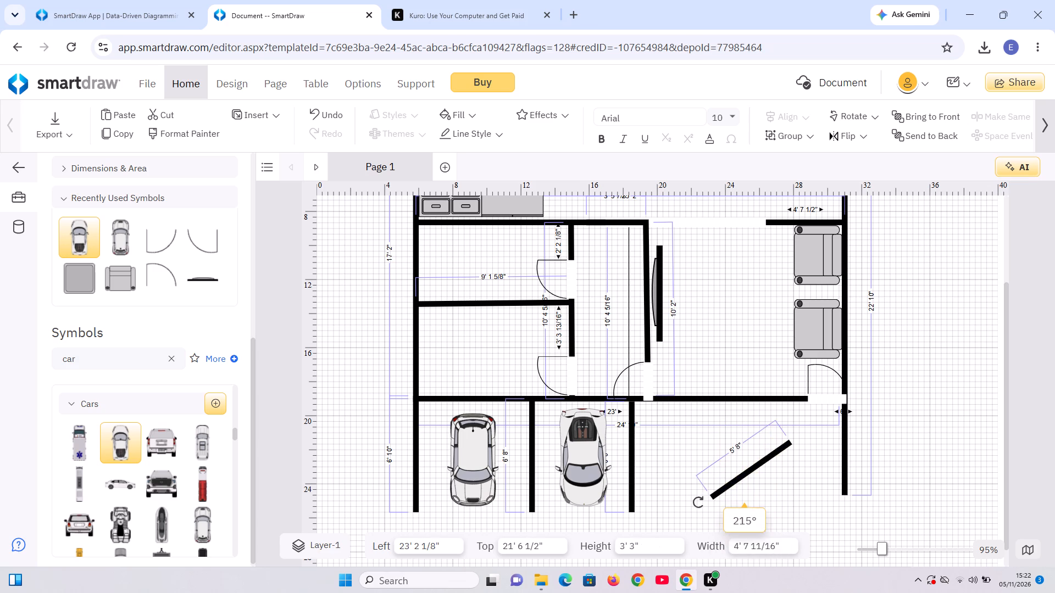
left_click_drag(698, 502, 669, 465)
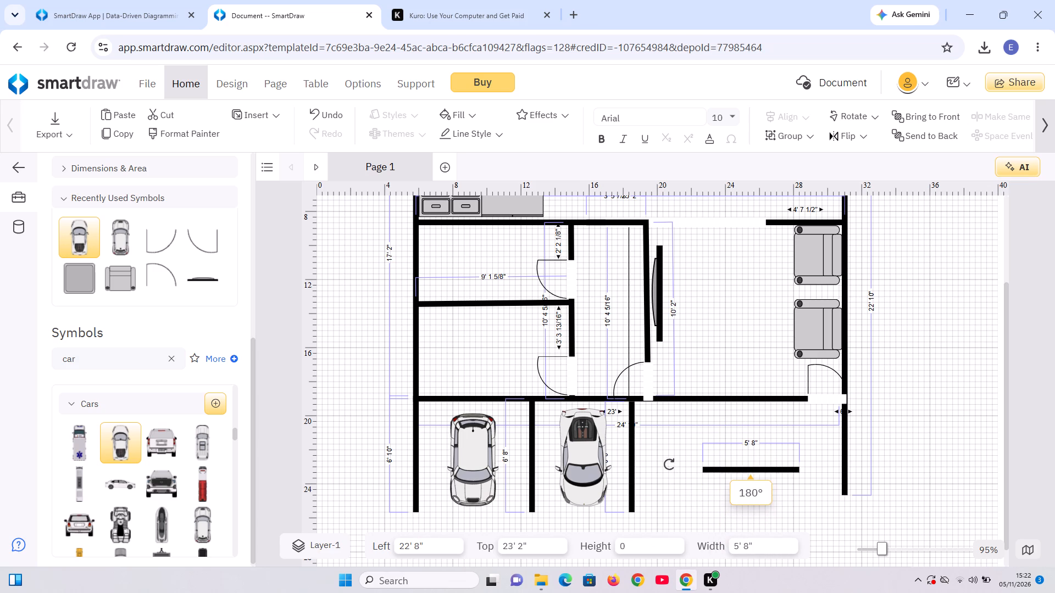
left_click_drag(669, 465, 671, 465)
left_click_drag(756, 470, 786, 486)
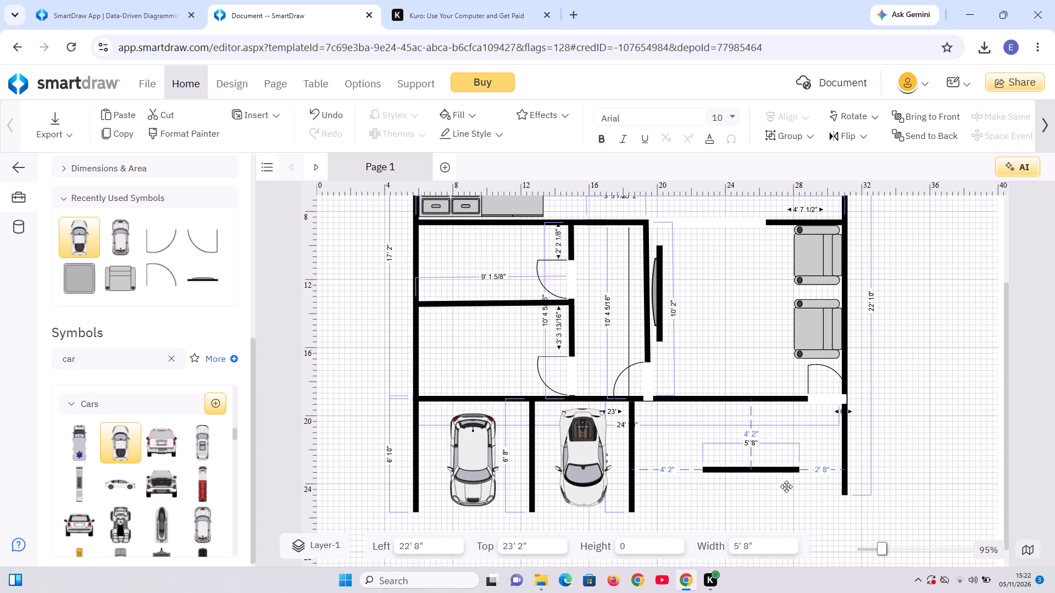
left_click_drag(786, 486, 805, 493)
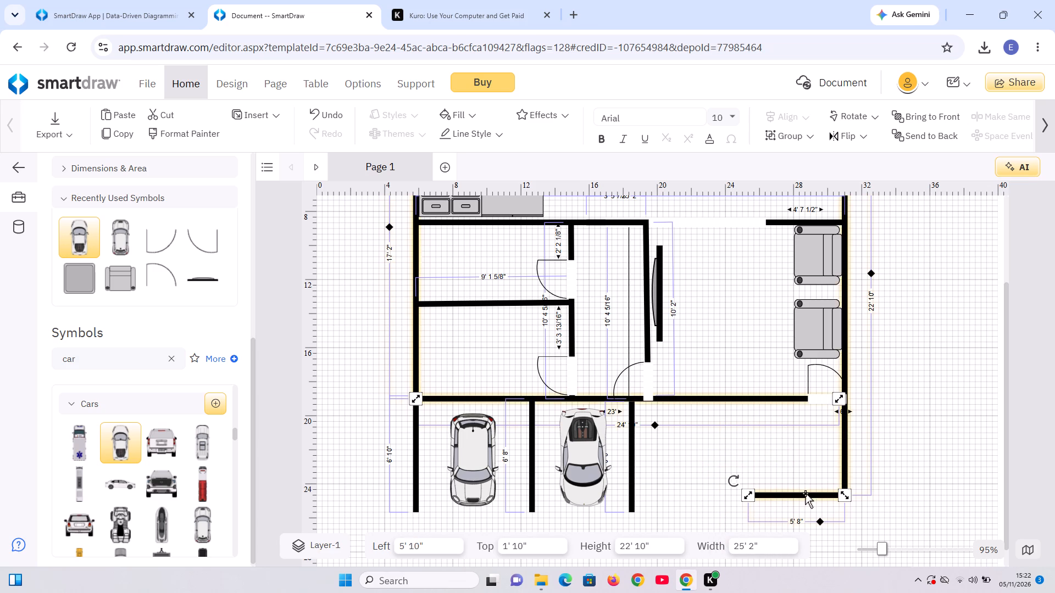
Extend the horizontal wall to 12' 4" so it meets the partition beside the sports car.
left_click_drag(749, 492, 685, 502)
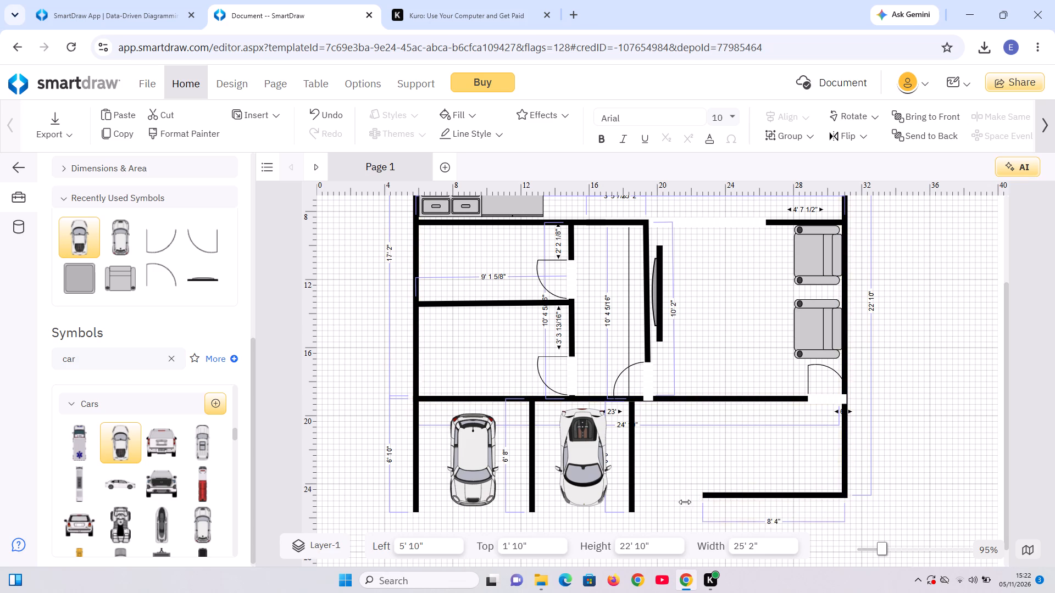
left_click_drag(685, 502, 646, 500)
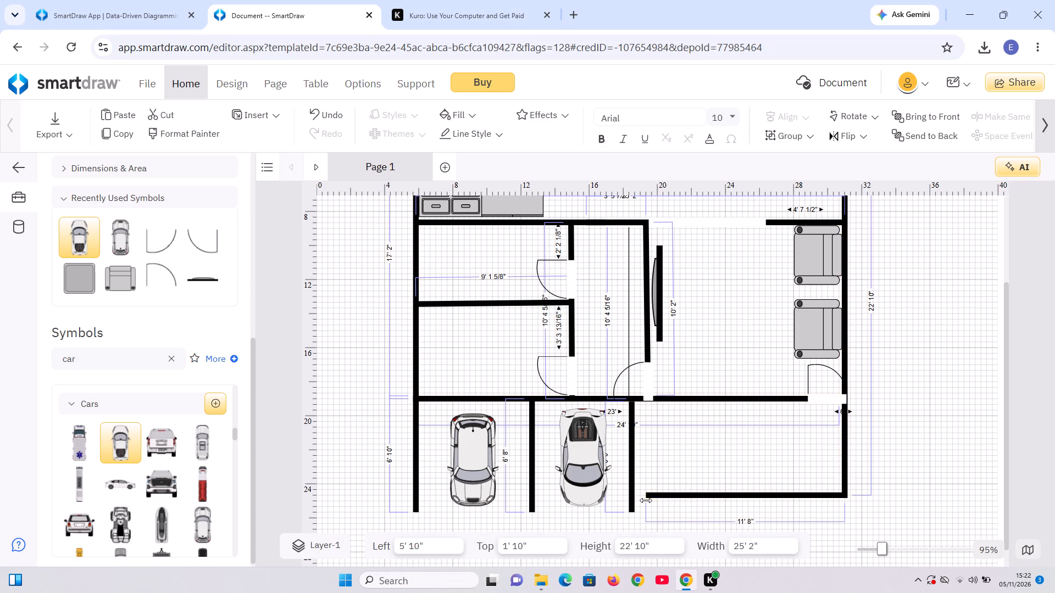
left_click_drag(646, 500, 635, 501)
Lower the horizontal wall beneath the open area beside the sports car, bringing the outer wall outline to 23' 7 3/8" high.
left_click_drag(740, 491, 740, 499)
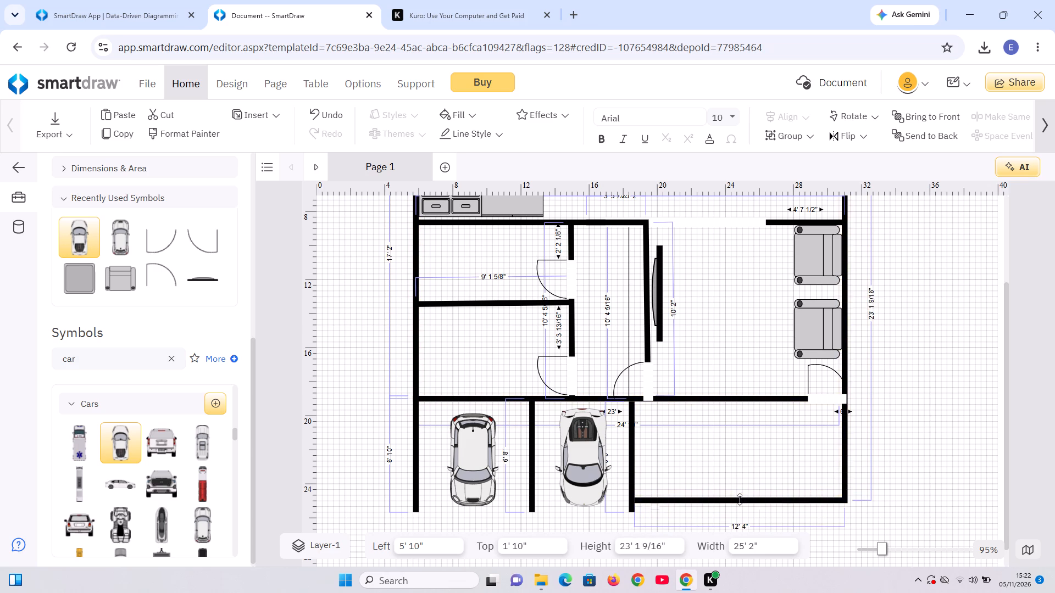
left_click_drag(740, 499, 739, 504)
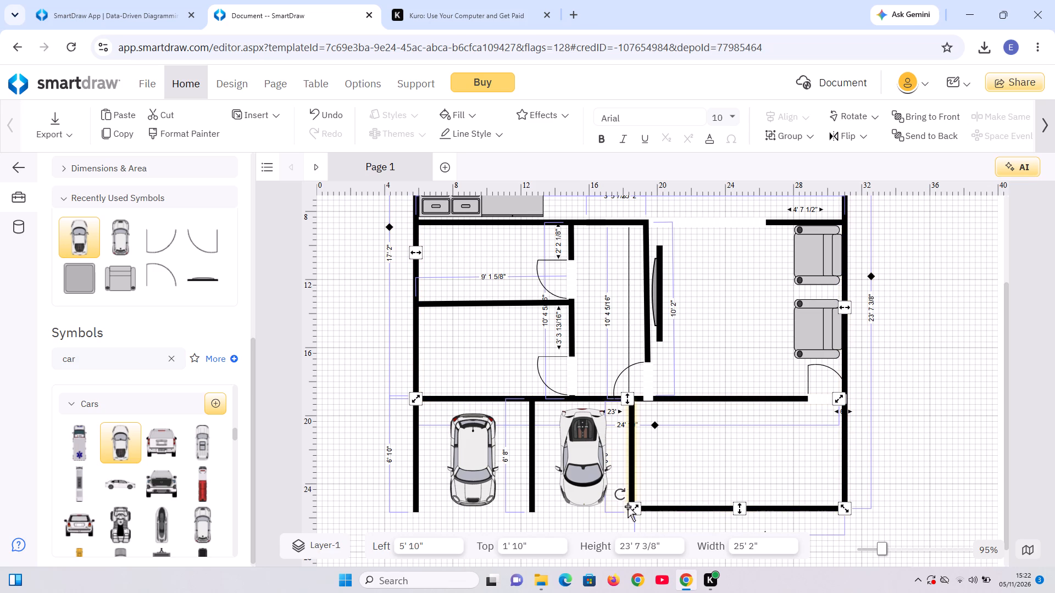
Extend the lowered bottom wall across both car bays to the left outer wall, making it 25' long.
left_click_drag(634, 508, 601, 508)
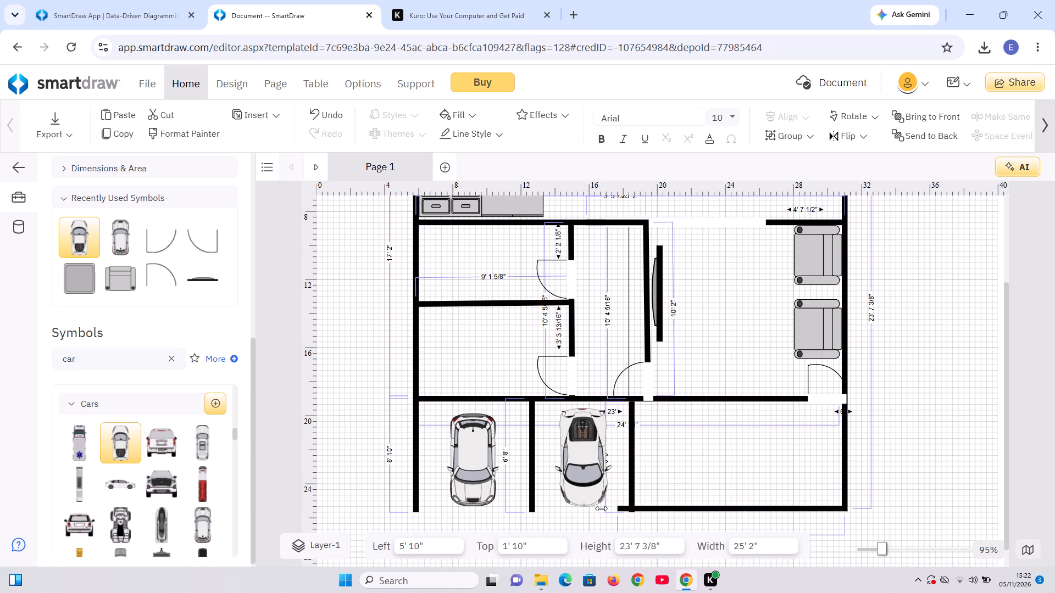
left_click_drag(601, 508, 429, 514)
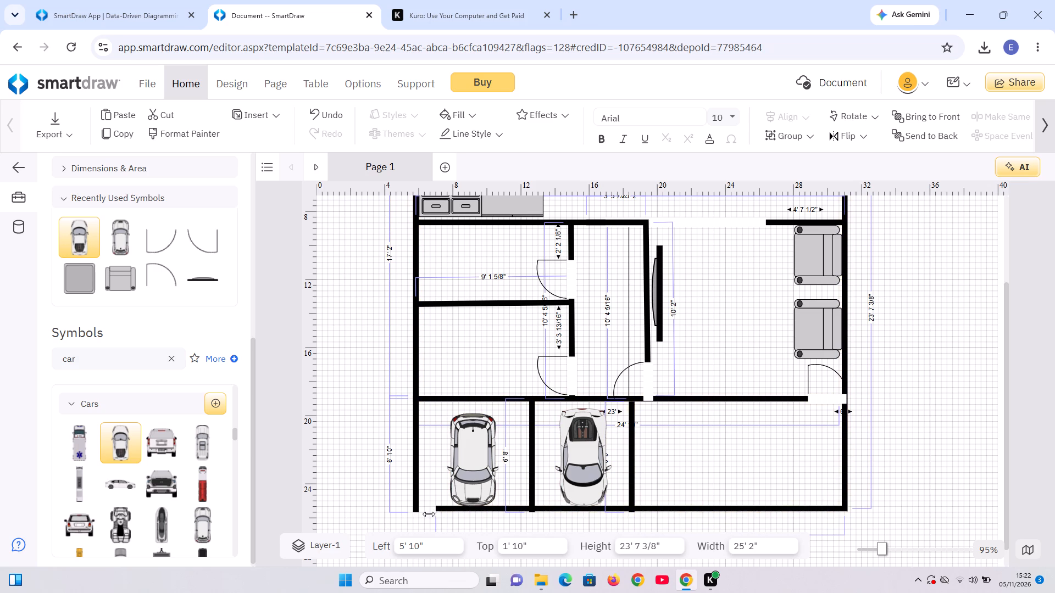
left_click_drag(429, 514, 419, 514)
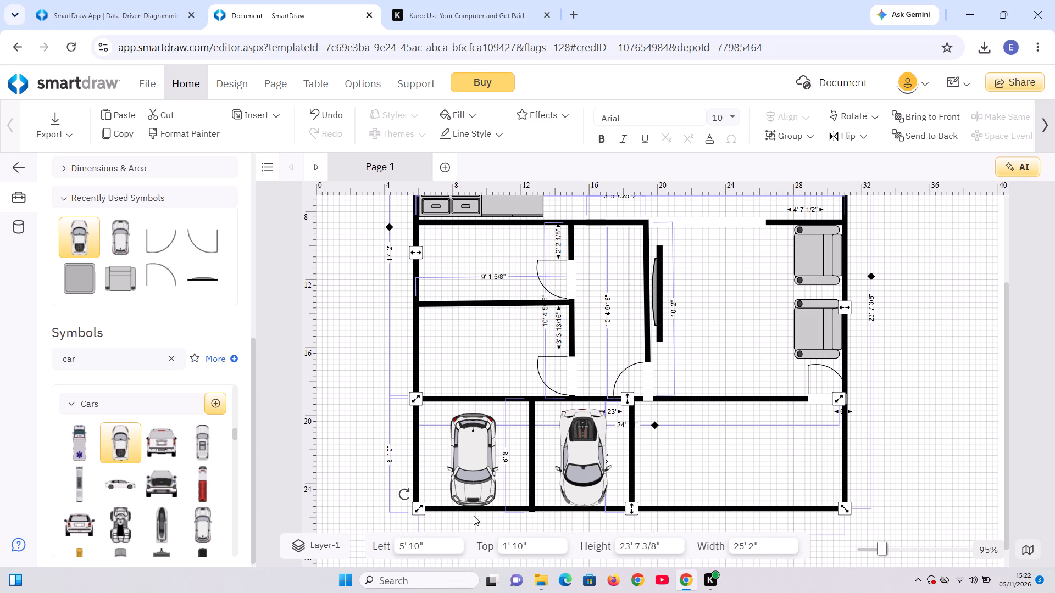
Align the bottom wall with the lower ends of the bay partitions, setting the outline height to 23' 8 1/2".
left_click(630, 513)
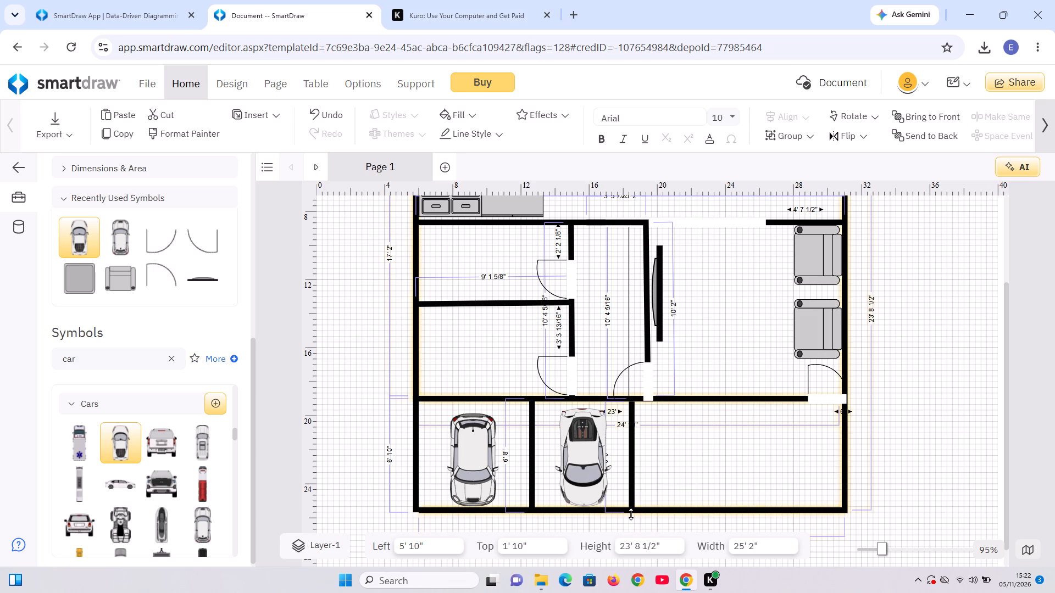
left_click(713, 472)
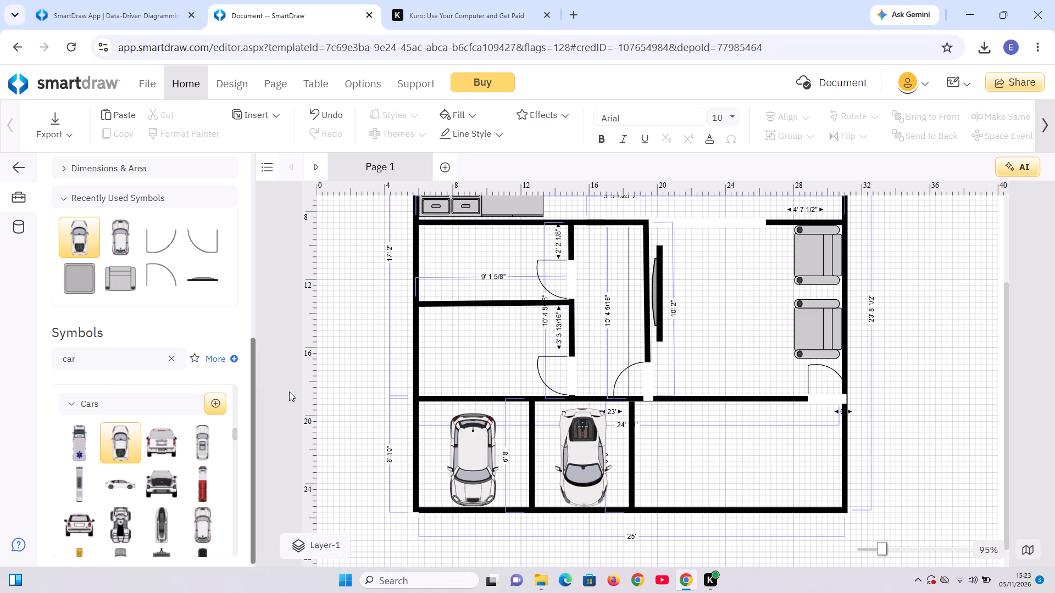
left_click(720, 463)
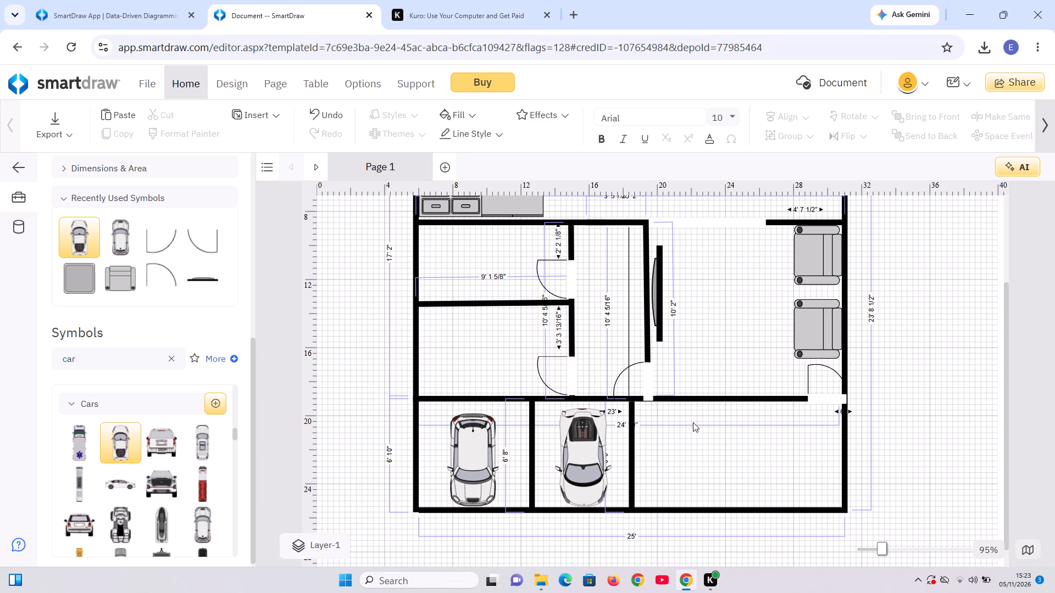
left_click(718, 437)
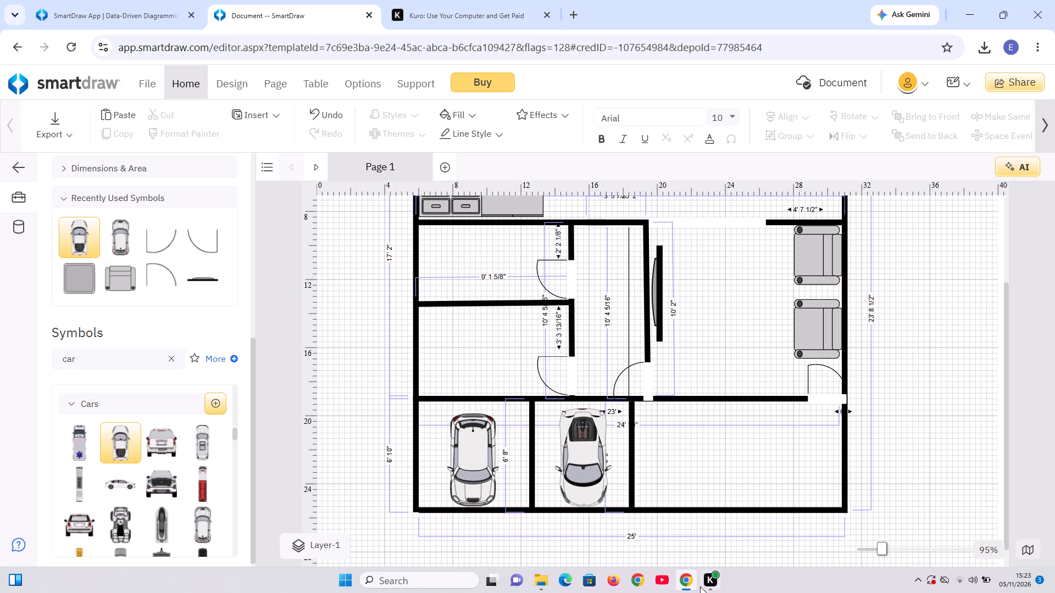
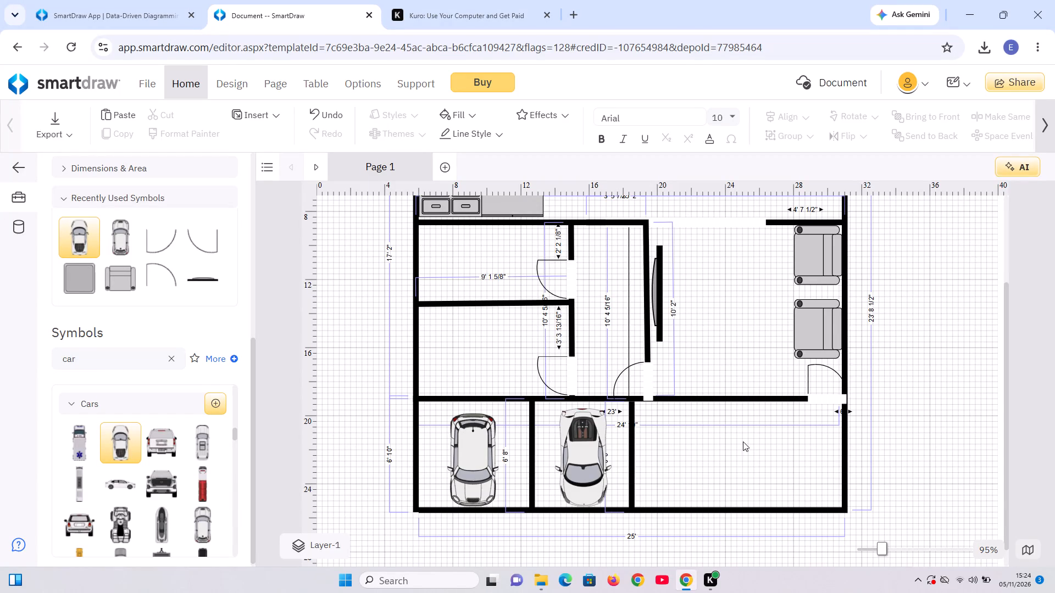
Resize the door below the lower armchair to 22" by 22" and fit it in the corner by the outer wall.
left_click(745, 466)
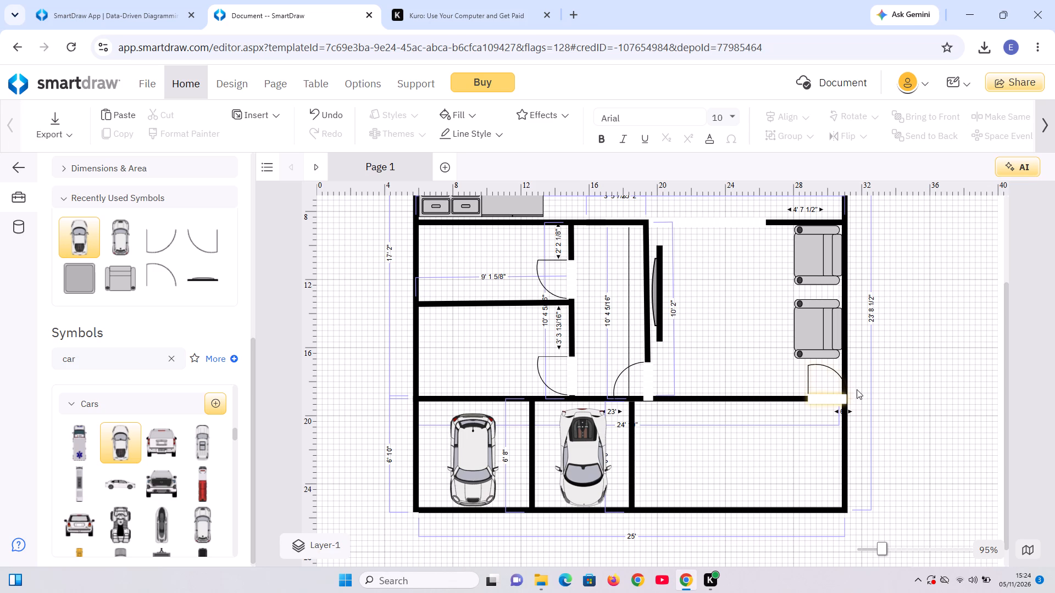
left_click(842, 400)
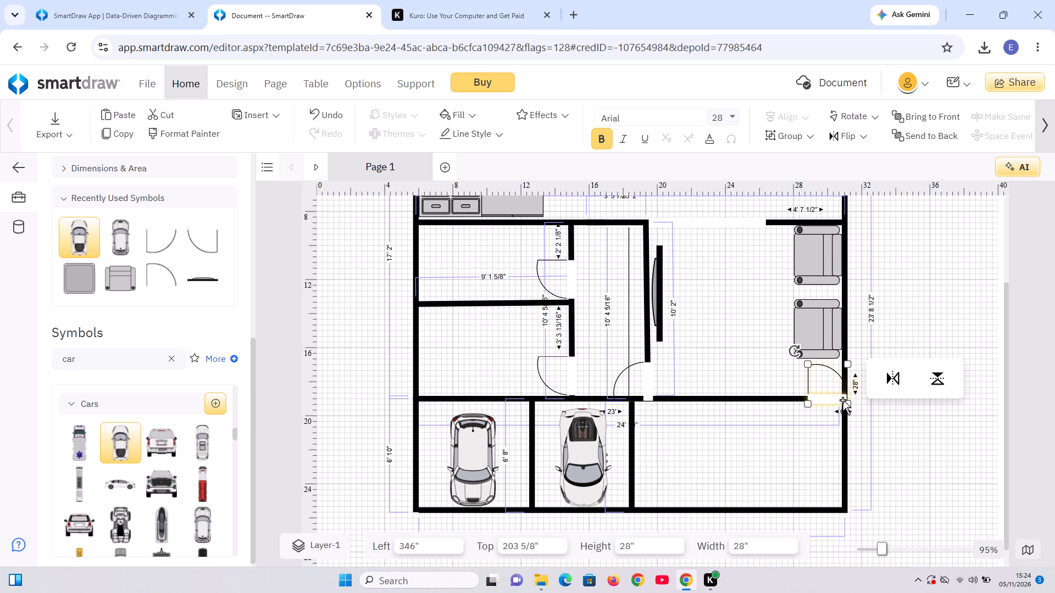
left_click_drag(848, 405, 846, 406)
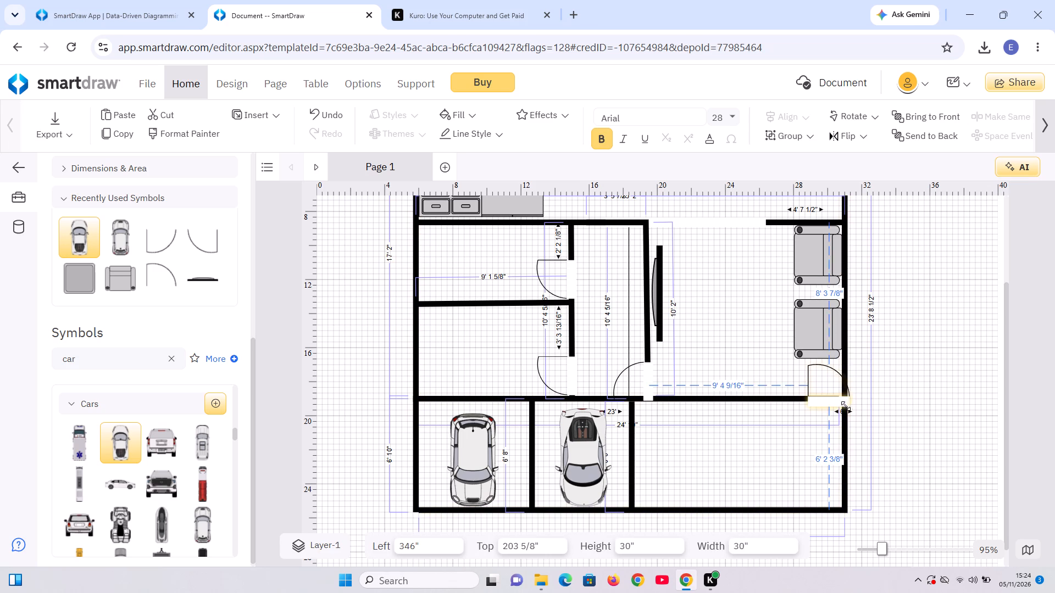
left_click_drag(846, 406, 838, 408)
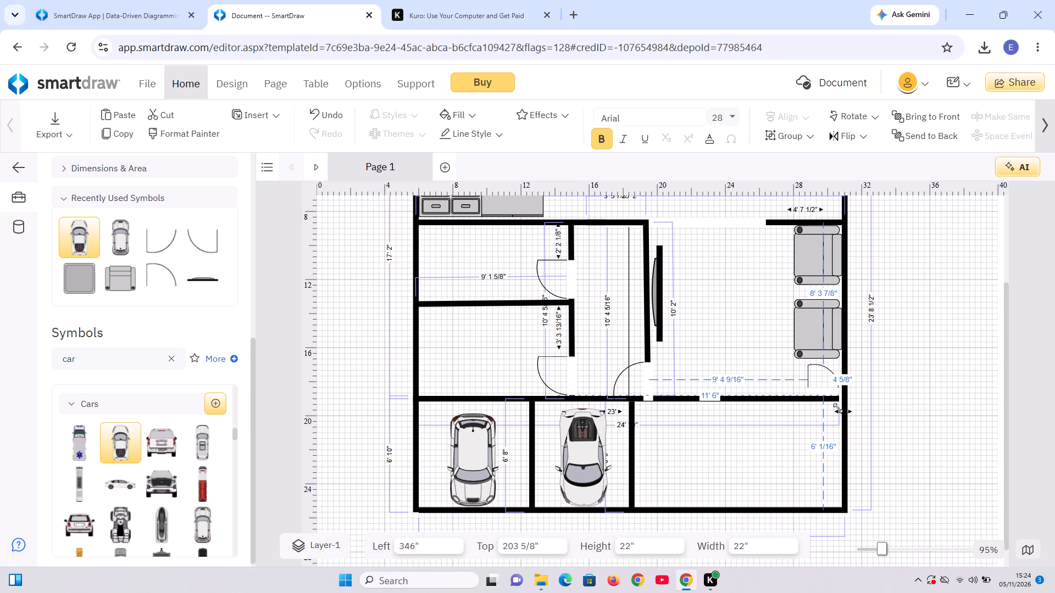
left_click_drag(838, 408, 837, 408)
left_click_drag(828, 390, 828, 386)
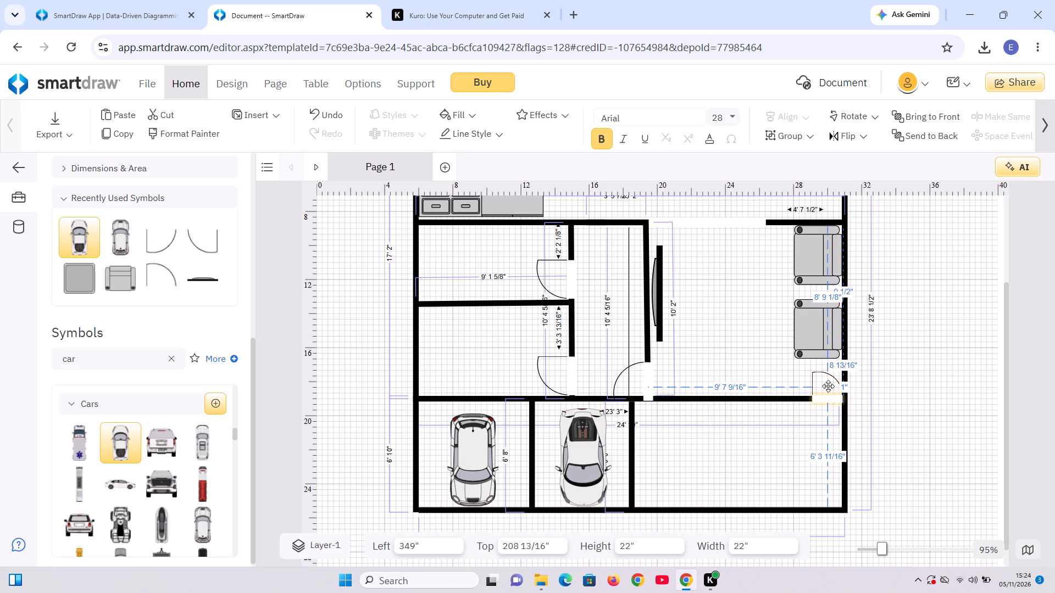
left_click_drag(828, 386, 829, 385)
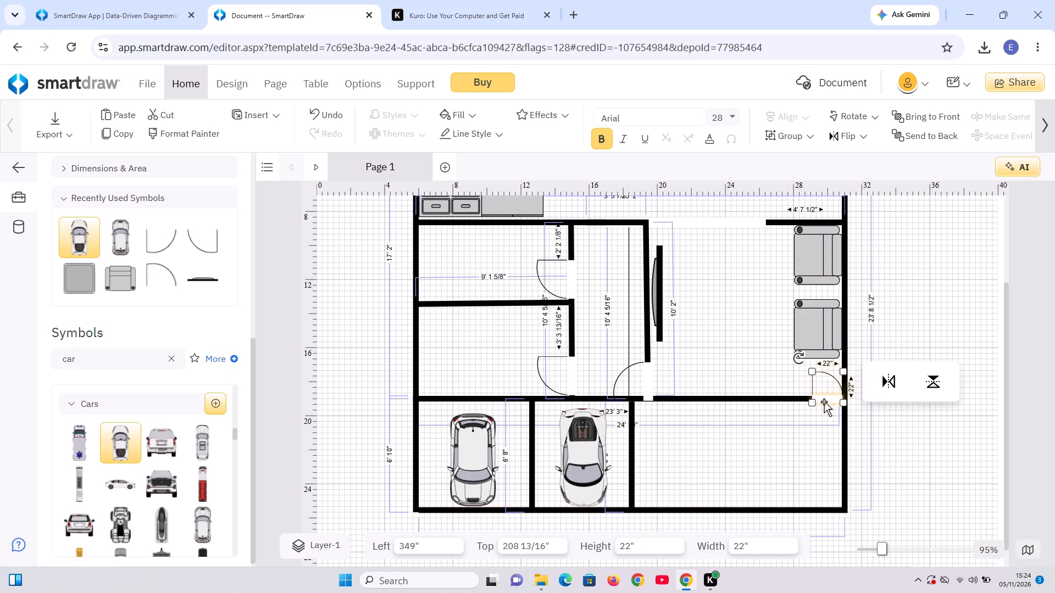
left_click(798, 446)
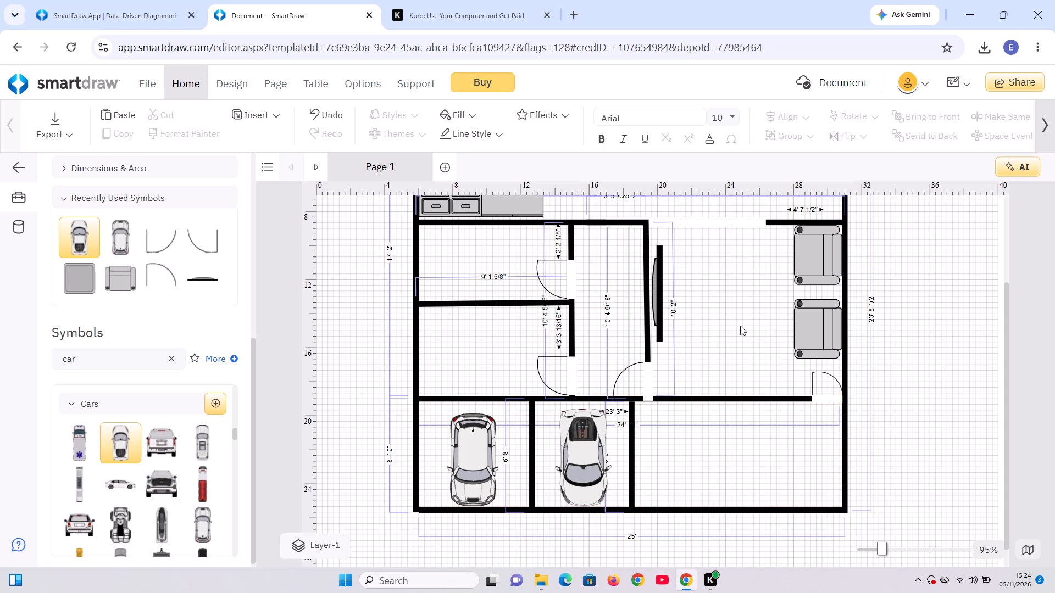
Place a 54" Square Table between the TV and the armchairs, narrowed to 3' 2" wide, with its left edge at 24'.
double_click(80, 279)
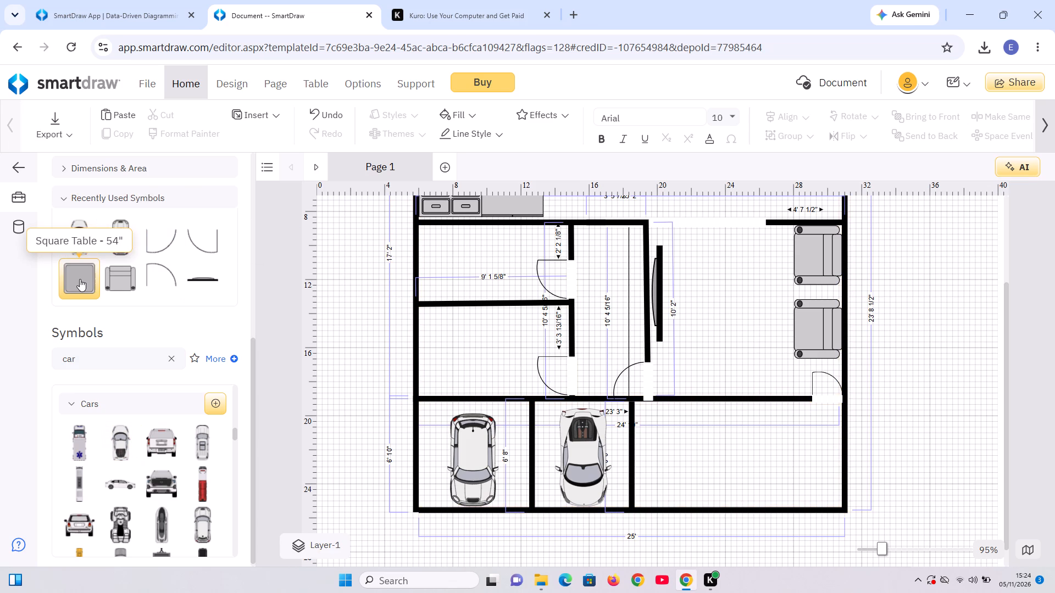
left_click_drag(527, 415, 679, 328)
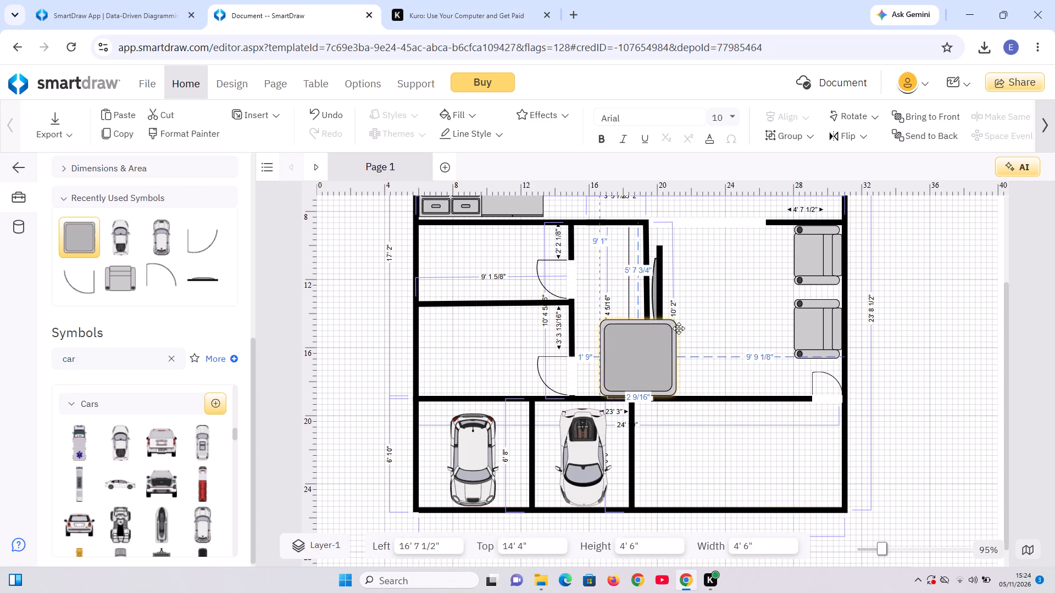
left_click_drag(679, 328, 731, 301)
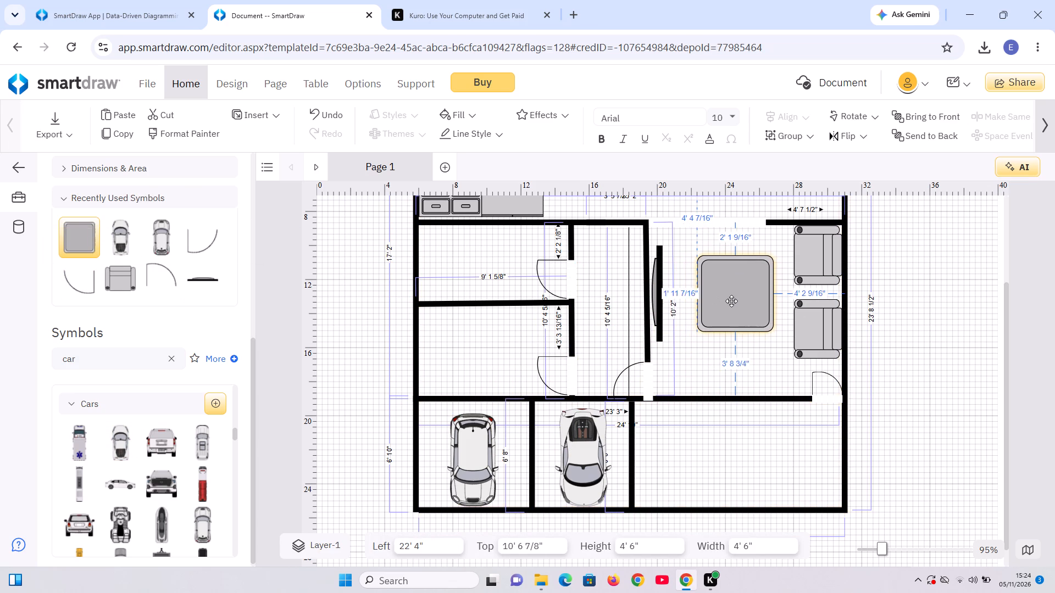
left_click_drag(731, 301, 739, 301)
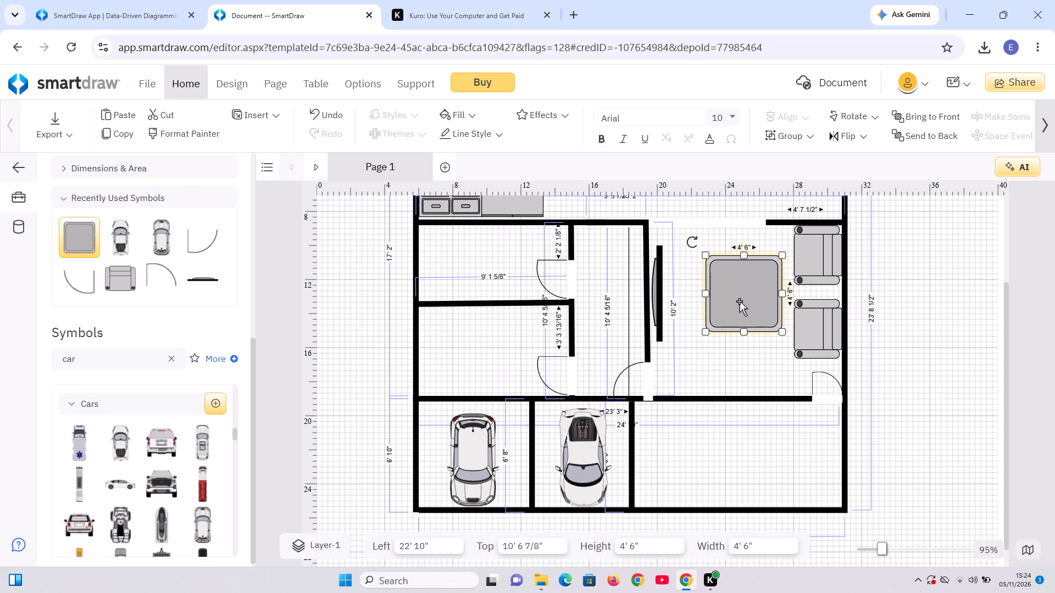
left_click_drag(781, 296, 762, 296)
left_click_drag(731, 290, 752, 293)
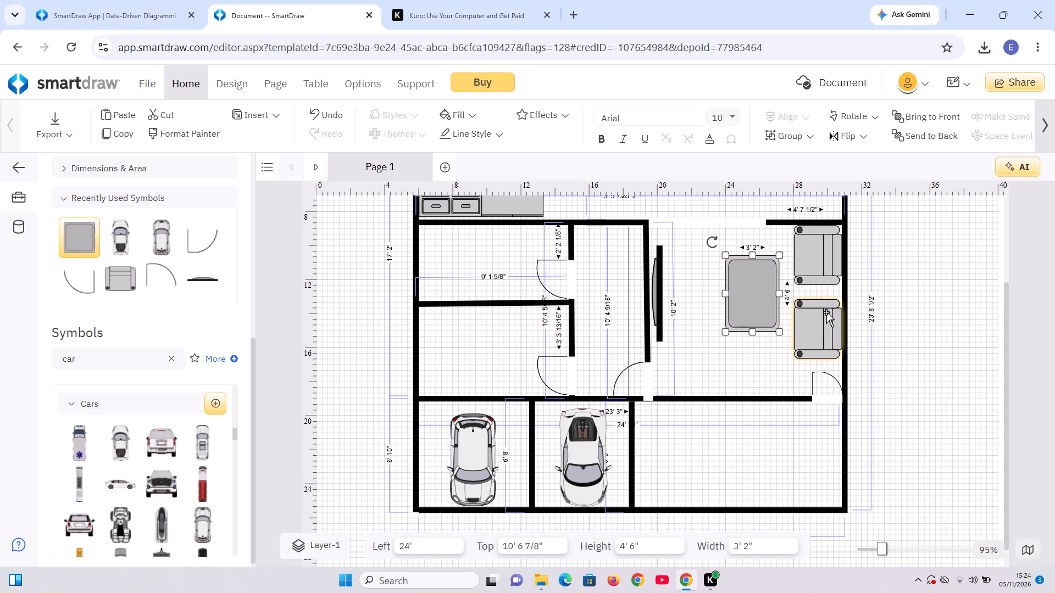
left_click(920, 343)
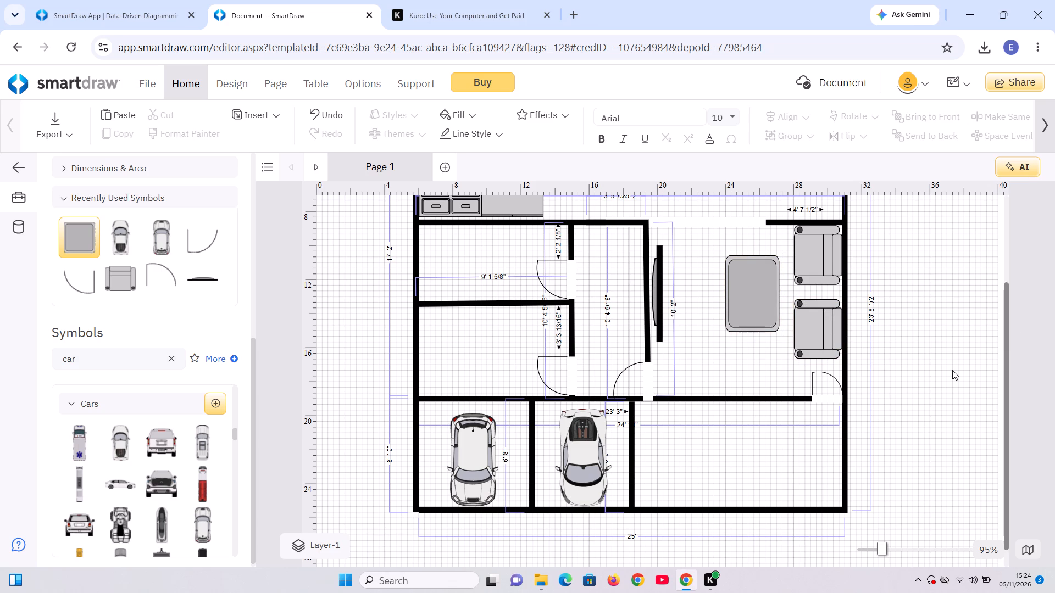
Search the symbol library for "bed" and add a California King Bed to the plan.
scroll(952, 370, "up", 5)
scroll(952, 370, "down", 1)
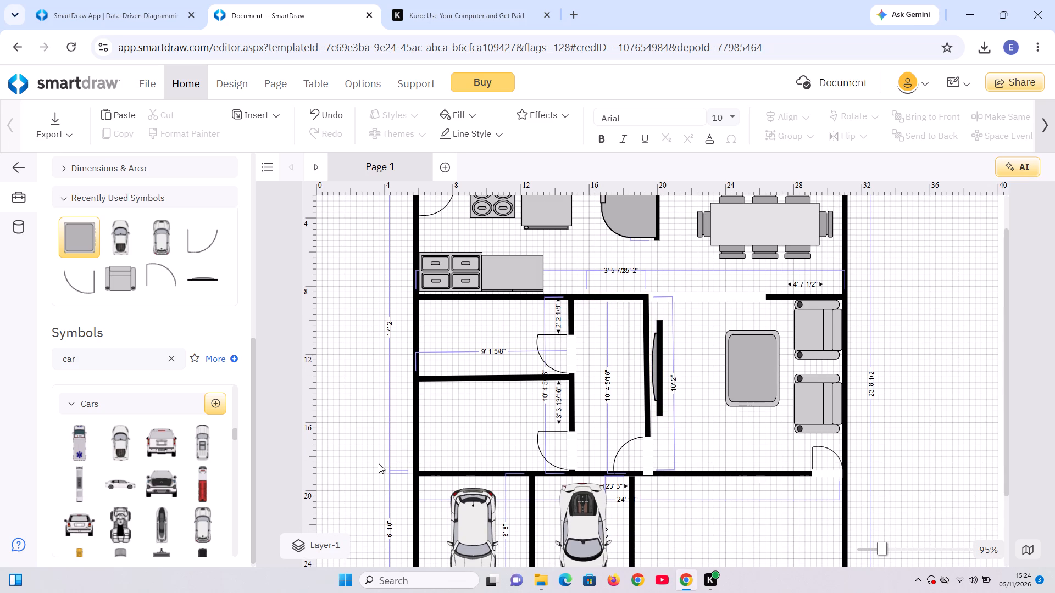
left_click(97, 355)
key("BackSpace")
key("BackSpace")
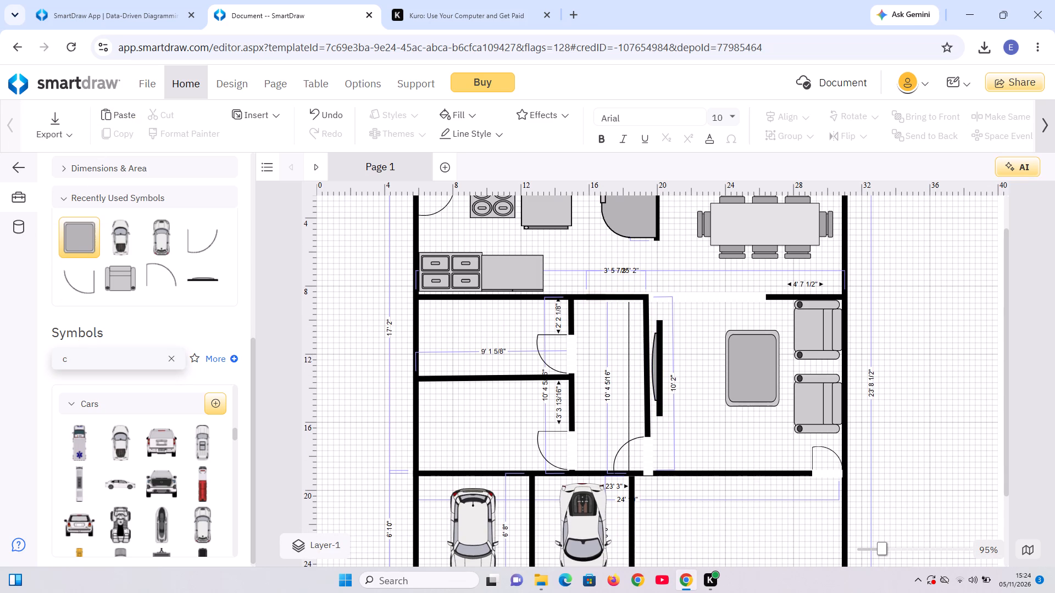
key("BackSpace")
key("BackSpace")
key("BackSpace")
key("BackSpace")
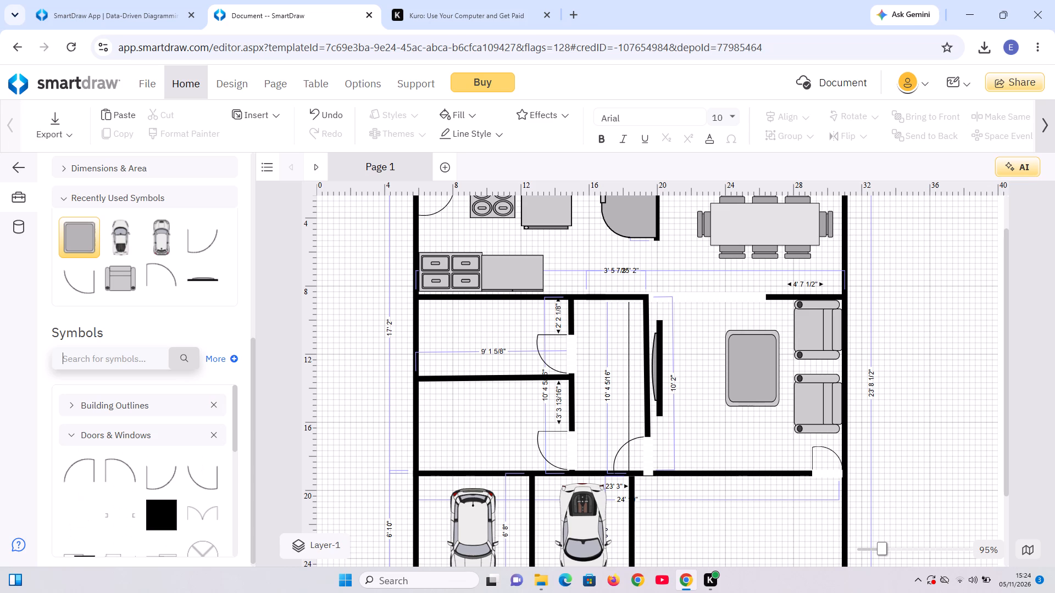
type("bed")
left_click(192, 365)
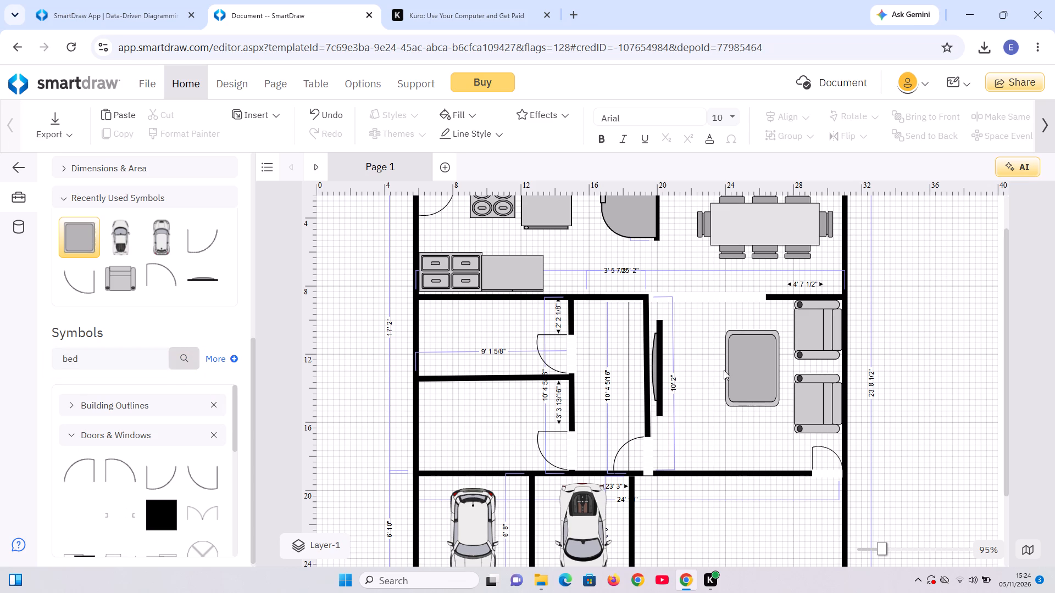
scroll(157, 430, "down", 2)
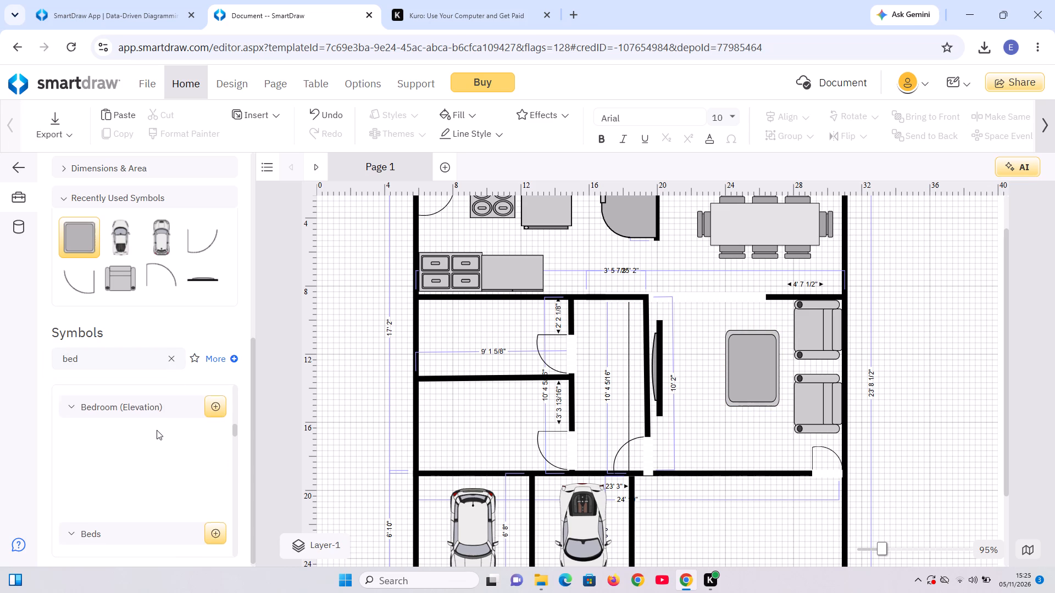
scroll(157, 430, "down", 1)
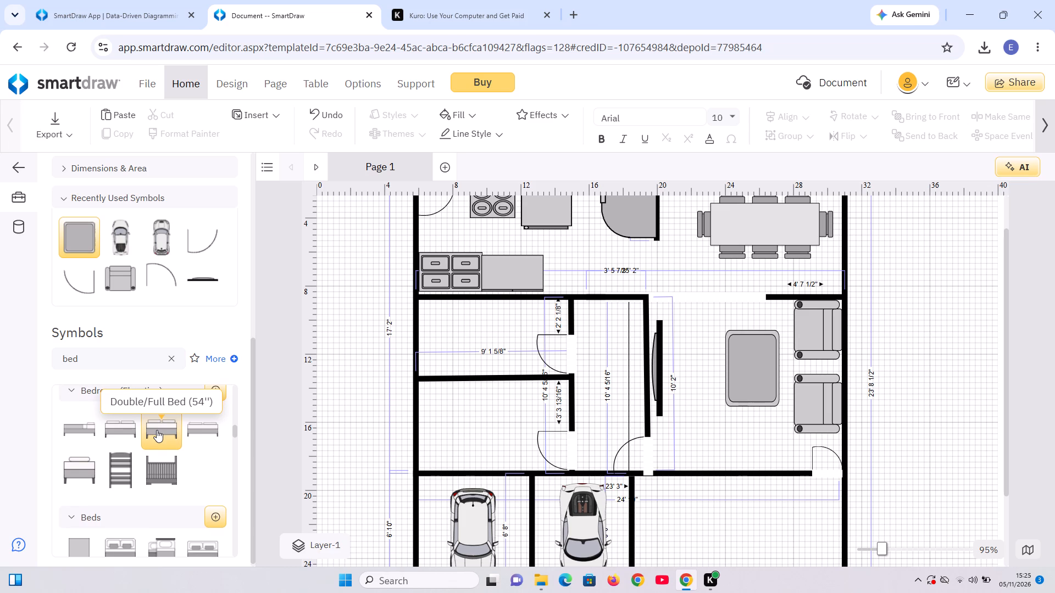
scroll(157, 430, "down", 3)
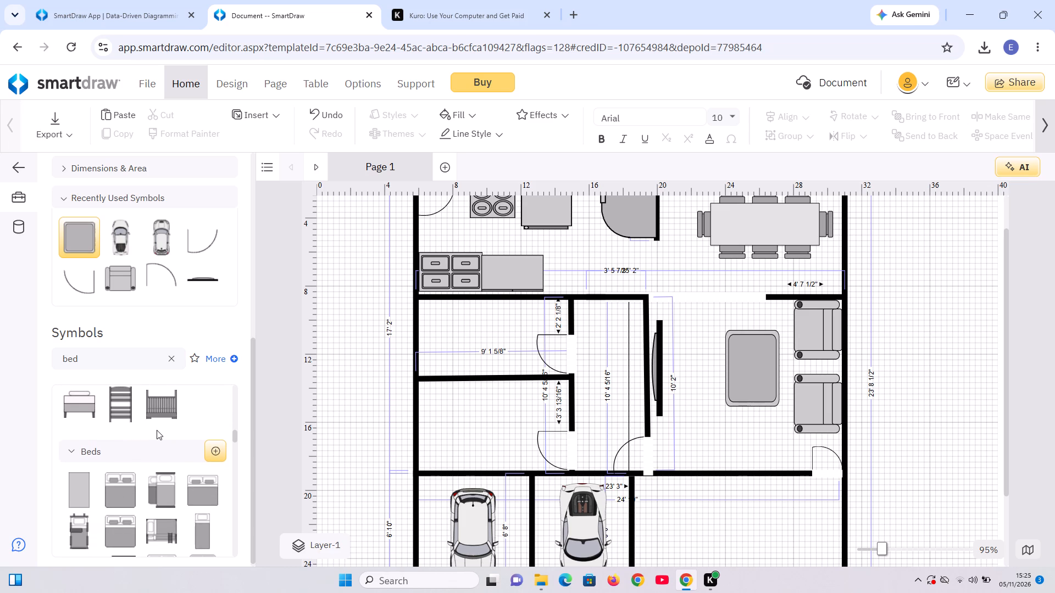
double_click(127, 490)
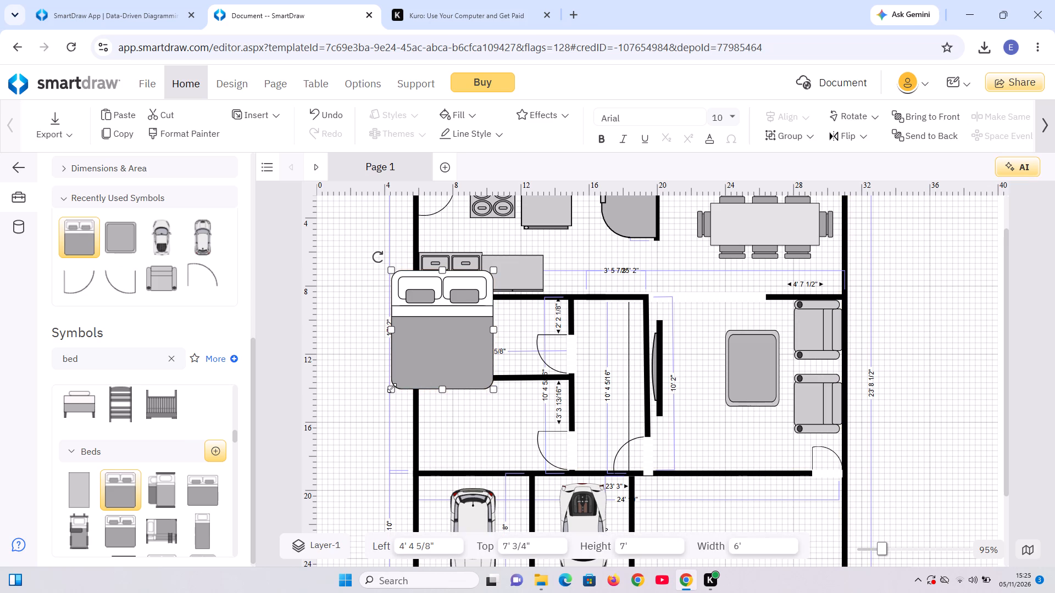
Shrink the bed to 2' 8" by 3' 10 1/2" and fit it in the upper bedroom's corner below the kitchen drawers.
left_click_drag(392, 388, 434, 363)
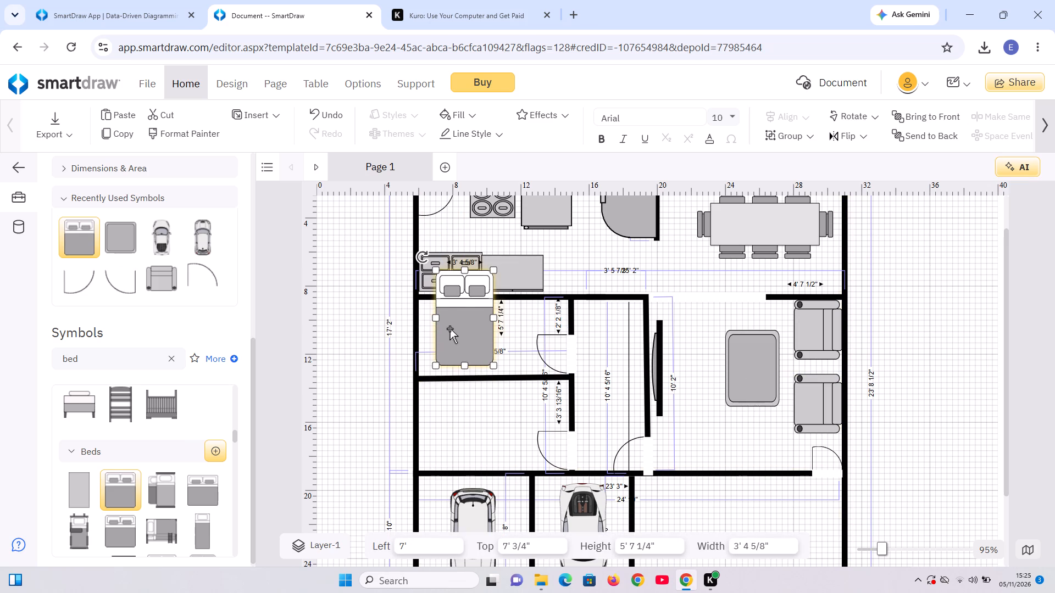
left_click_drag(466, 269, 468, 296)
left_click_drag(492, 332, 491, 332)
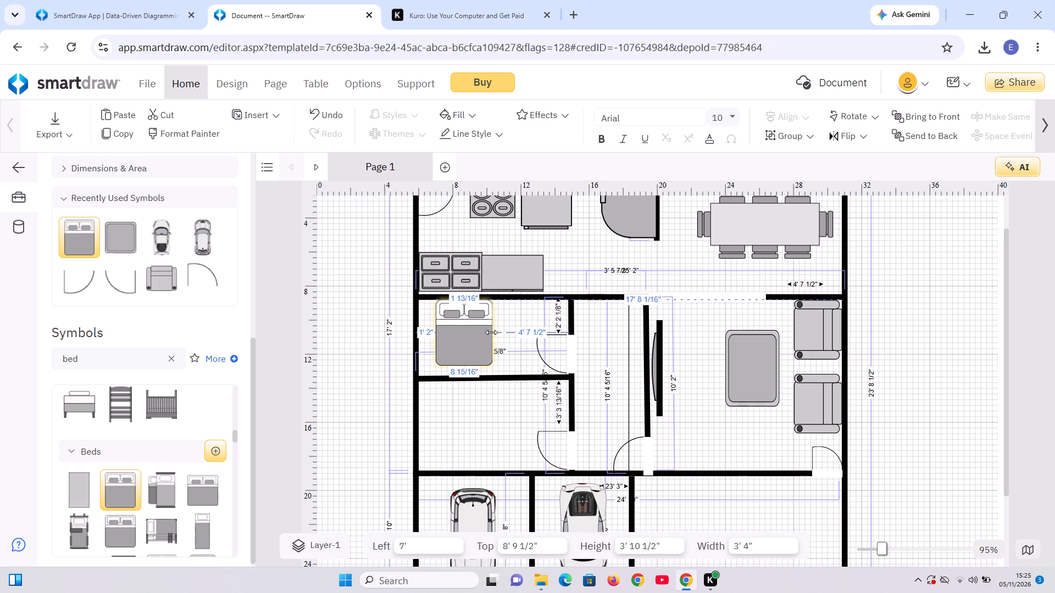
left_click_drag(491, 332, 474, 335)
left_click_drag(464, 330, 453, 338)
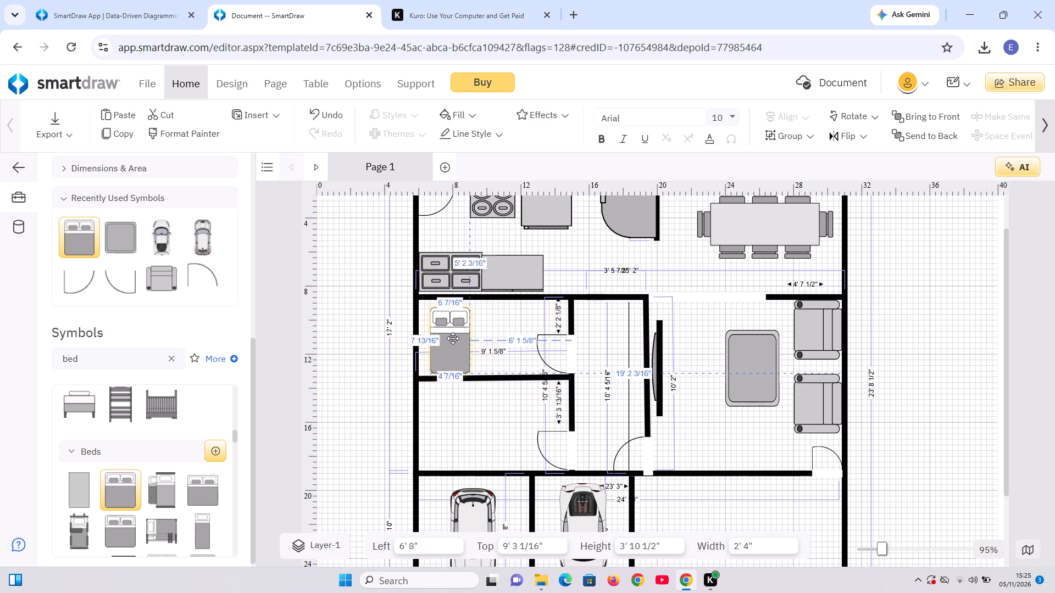
left_click_drag(453, 338, 450, 333)
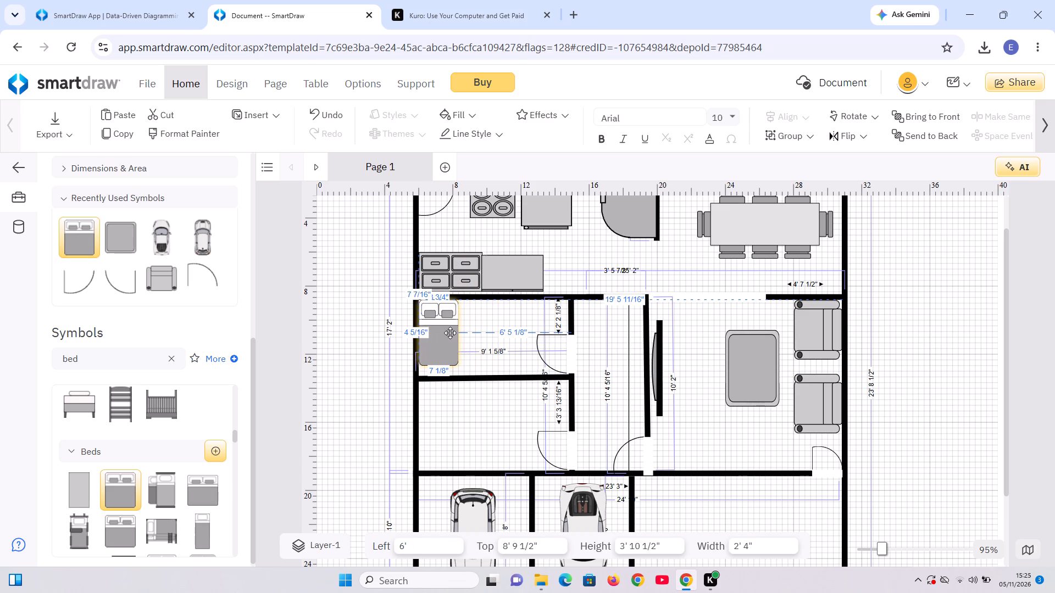
left_click_drag(450, 333, 451, 332)
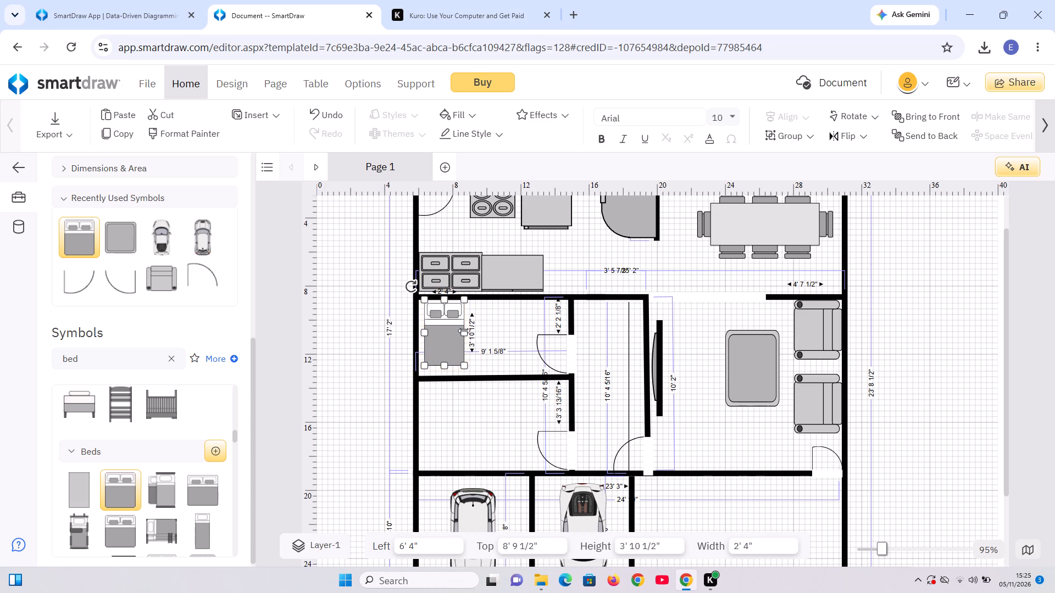
left_click(464, 331)
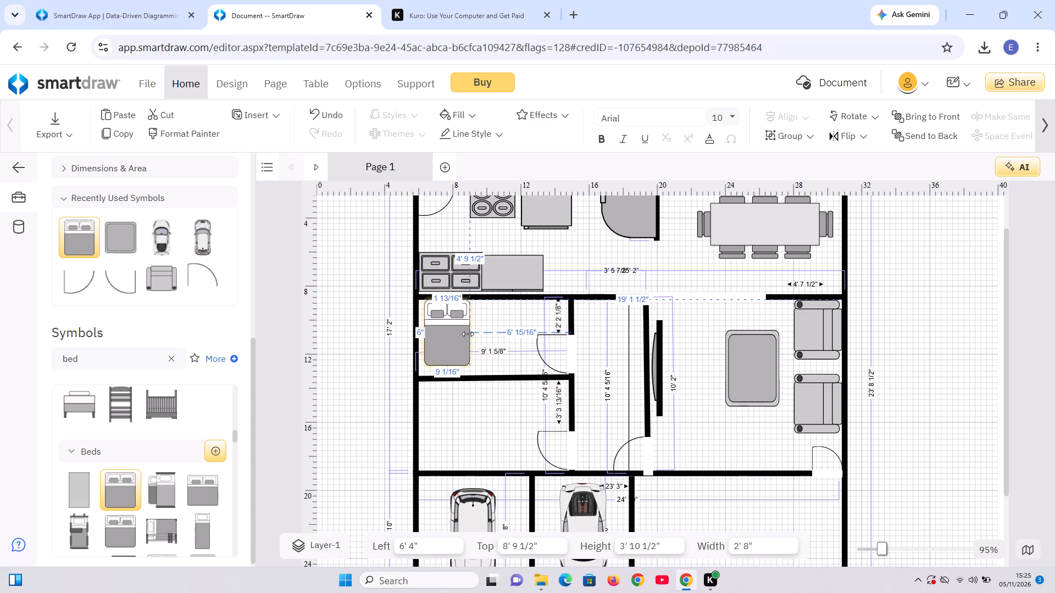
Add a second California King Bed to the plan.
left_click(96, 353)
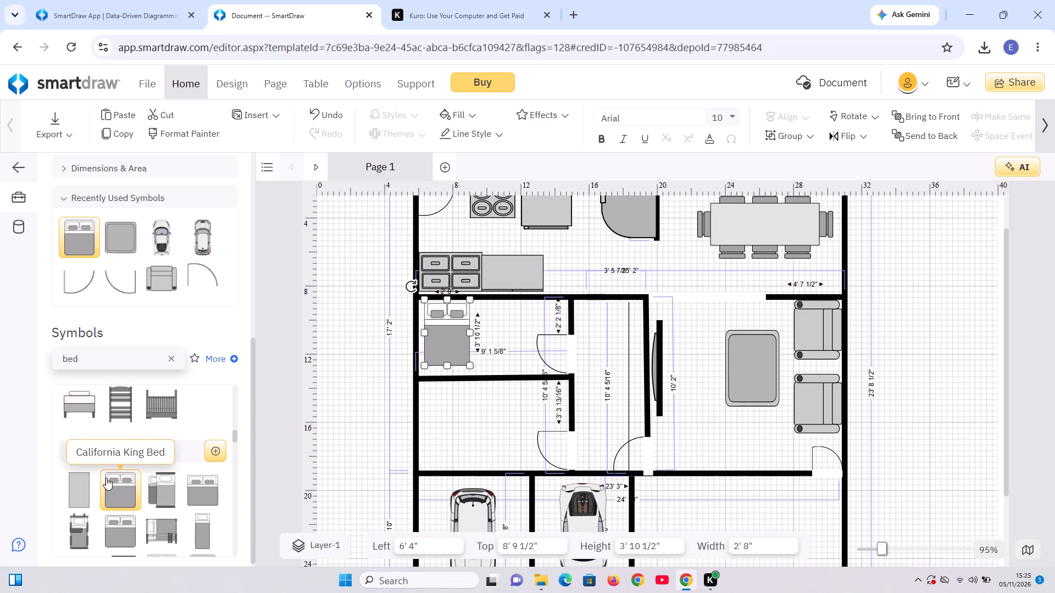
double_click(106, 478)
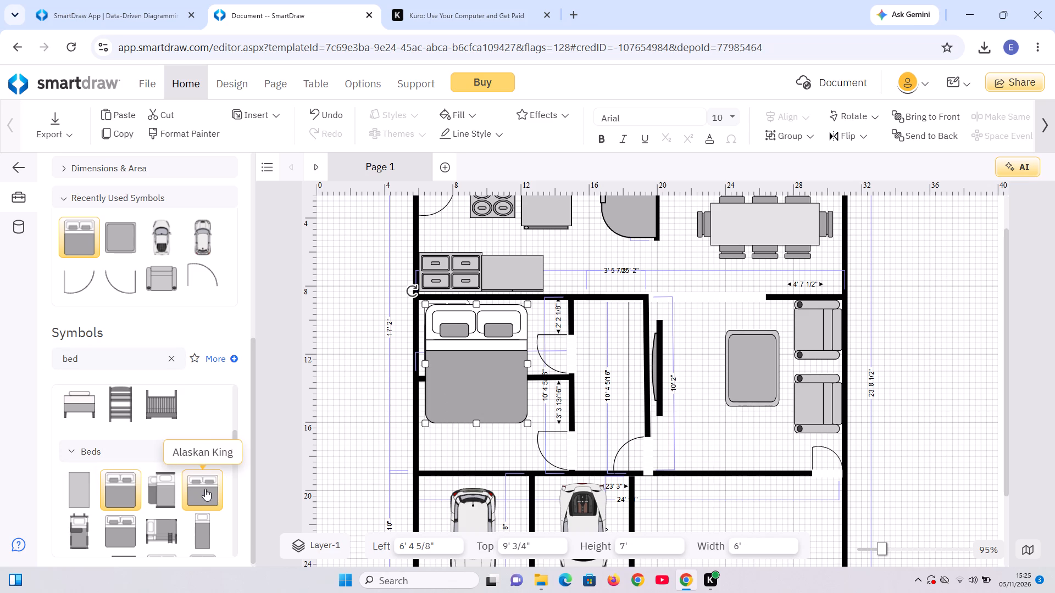
Add an Alaskan King bed to the plan.
double_click(205, 489)
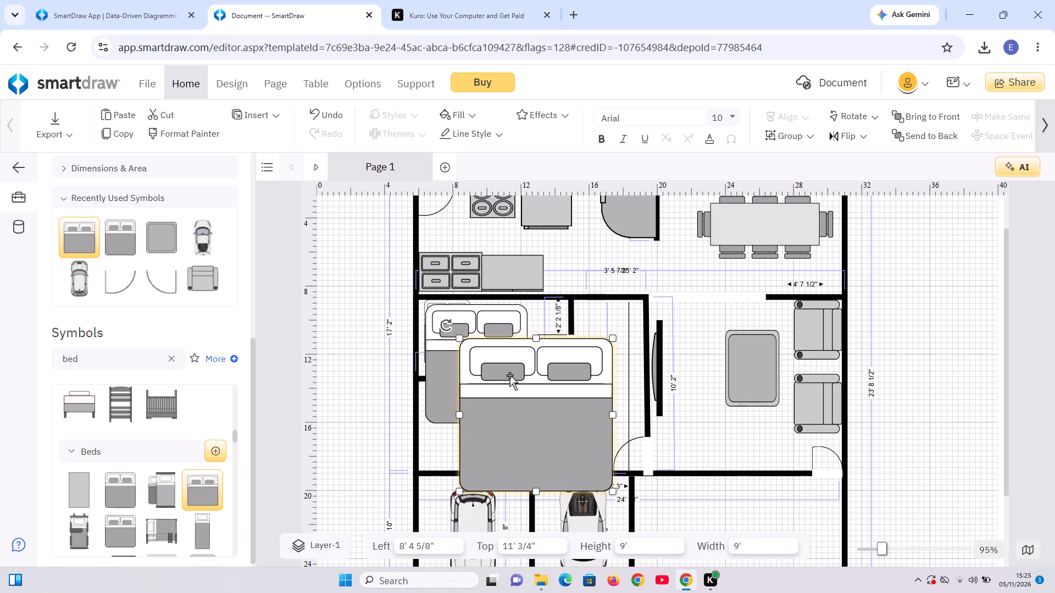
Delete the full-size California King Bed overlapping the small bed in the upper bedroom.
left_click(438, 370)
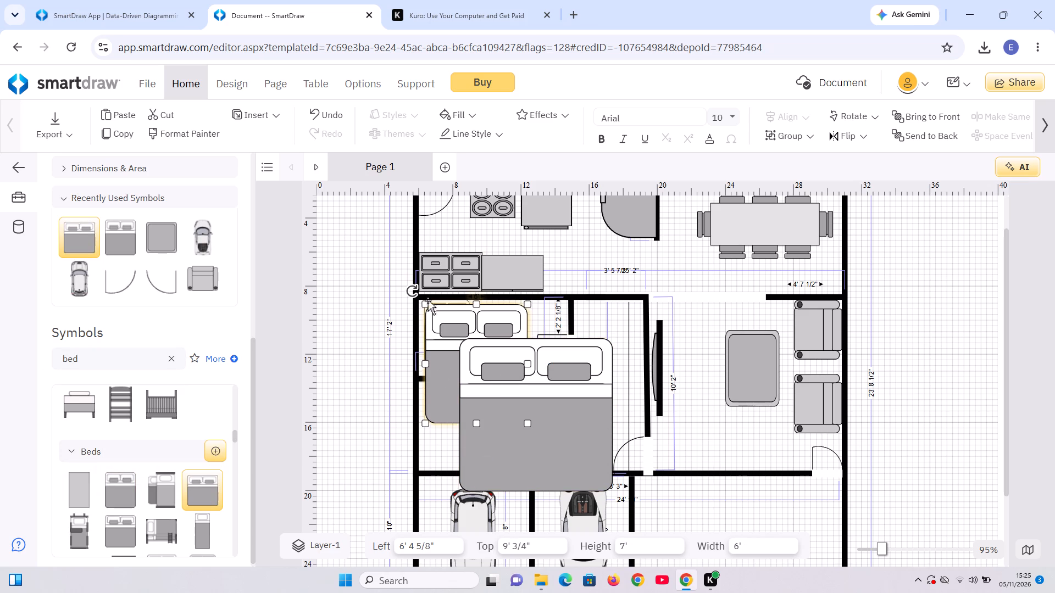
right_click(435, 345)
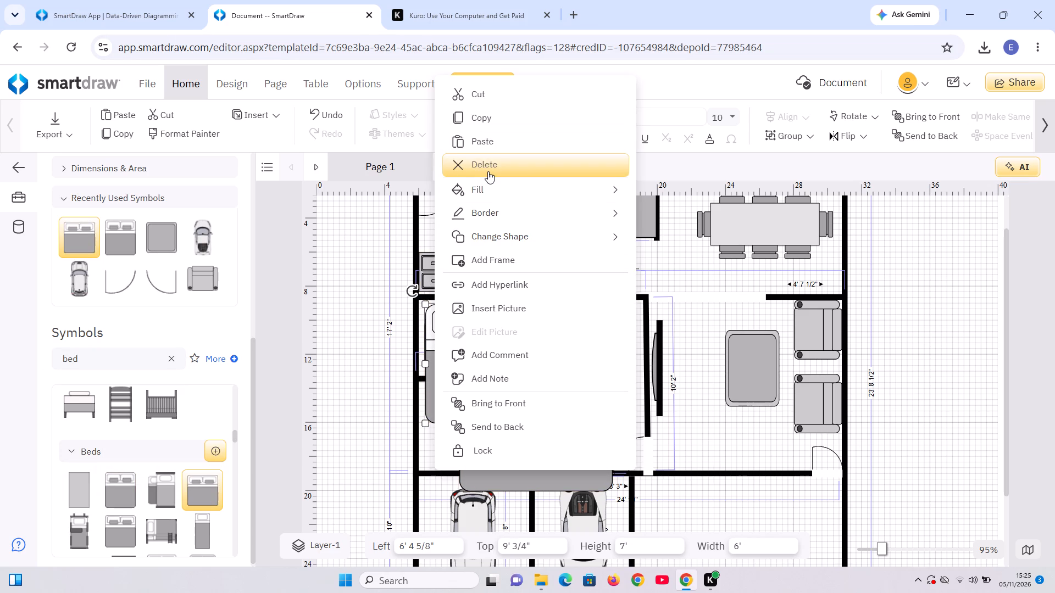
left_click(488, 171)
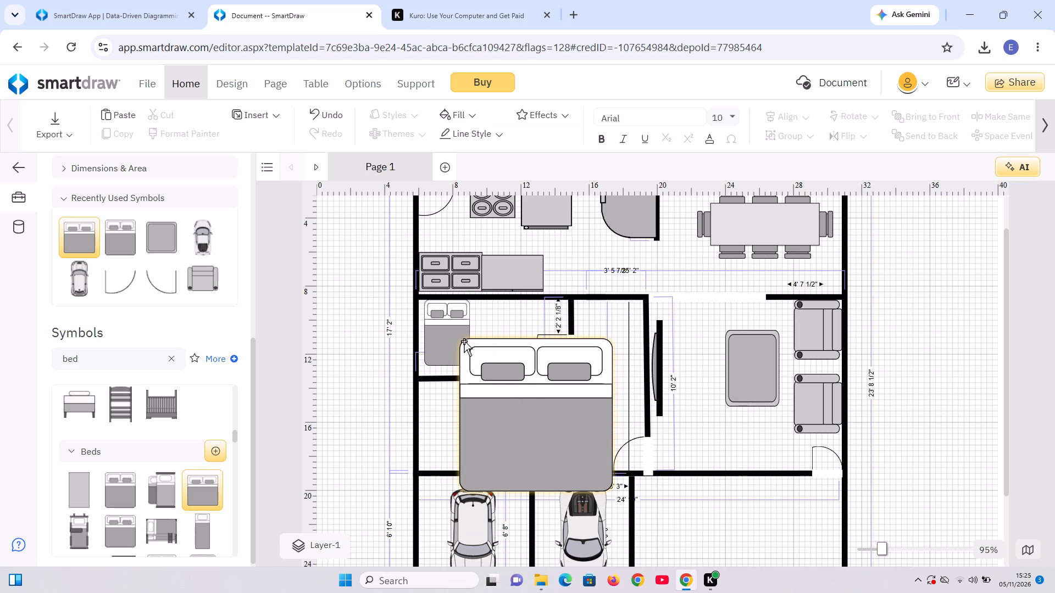
Shrink the Alaskan King bed to about 3' 8 5/8" by 4' 4 3/4" and place it along the lower bedroom's outer wall.
left_click(469, 346)
left_click_drag(459, 339, 529, 367)
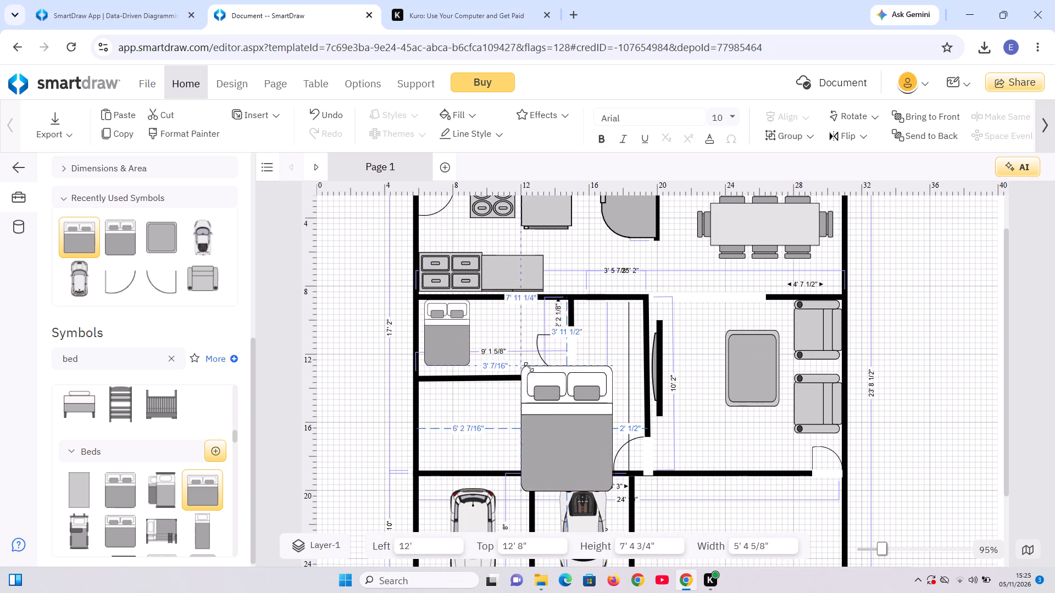
left_click_drag(529, 367, 547, 416)
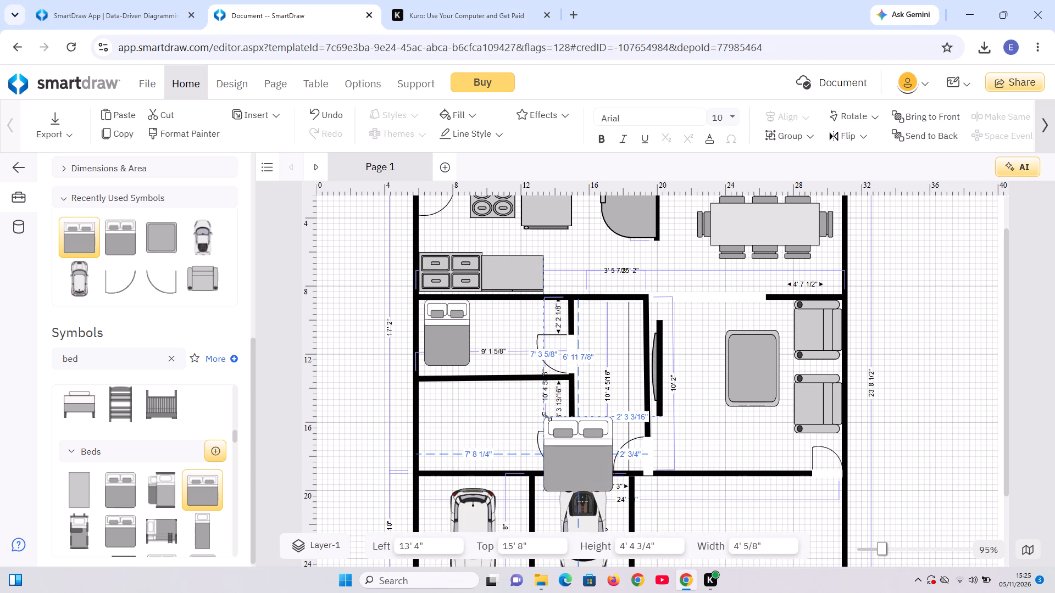
left_click_drag(547, 416, 551, 416)
left_click_drag(578, 458, 562, 460)
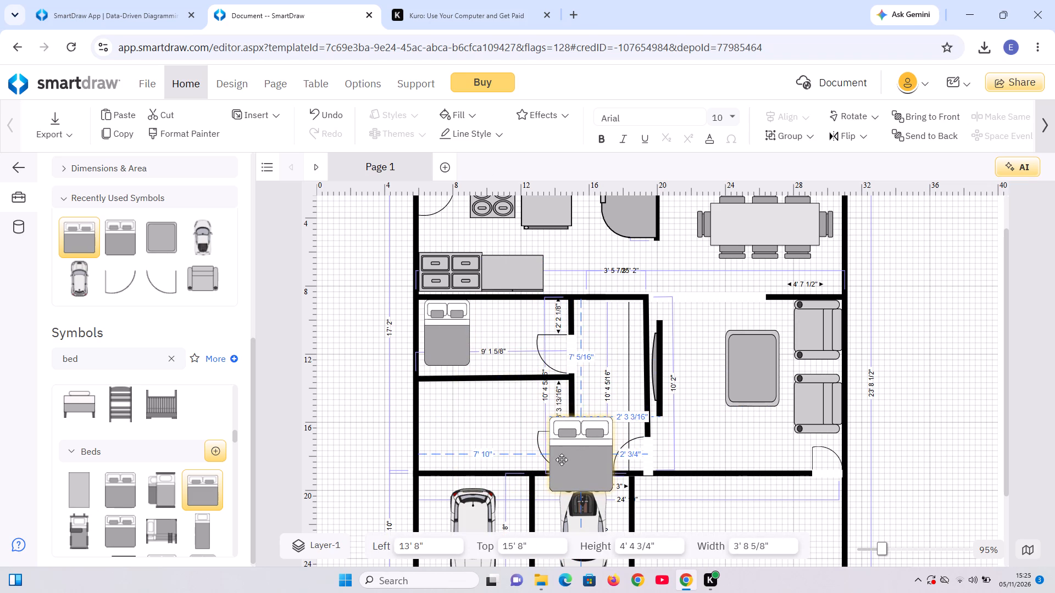
left_click_drag(562, 460, 453, 432)
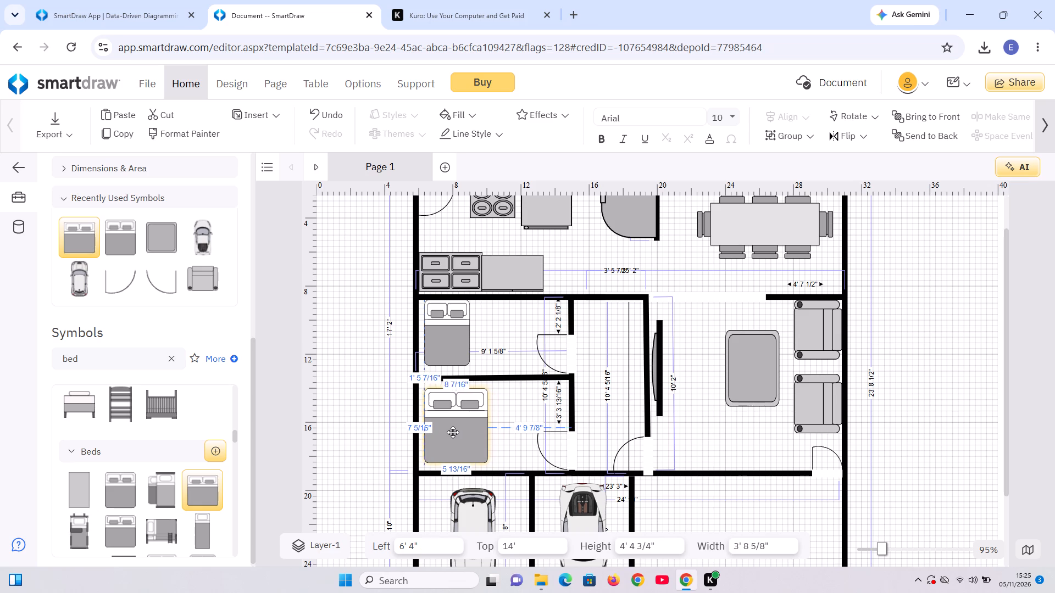
left_click_drag(453, 432, 454, 433)
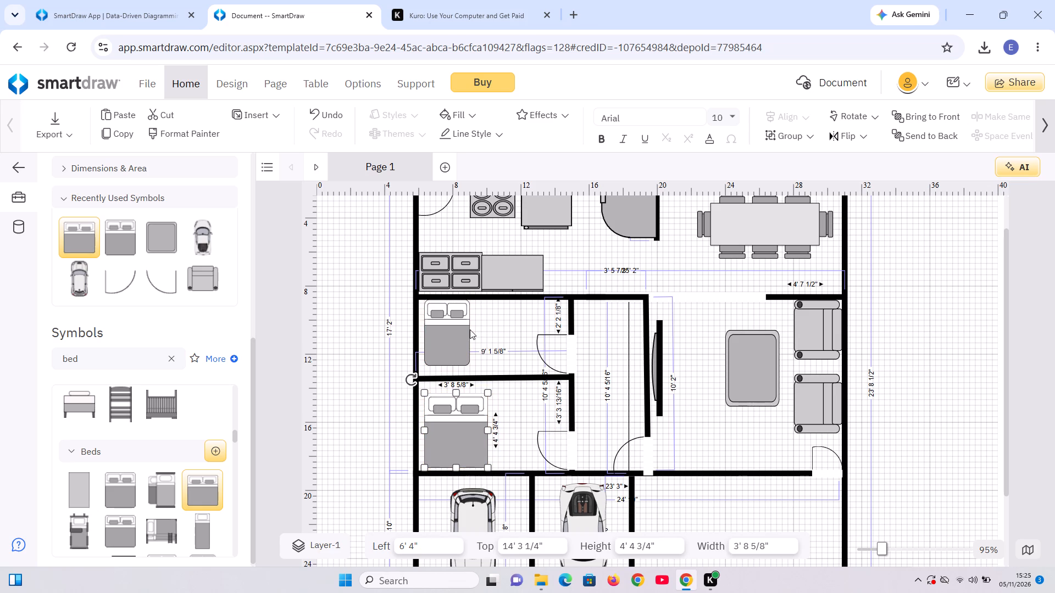
left_click(517, 437)
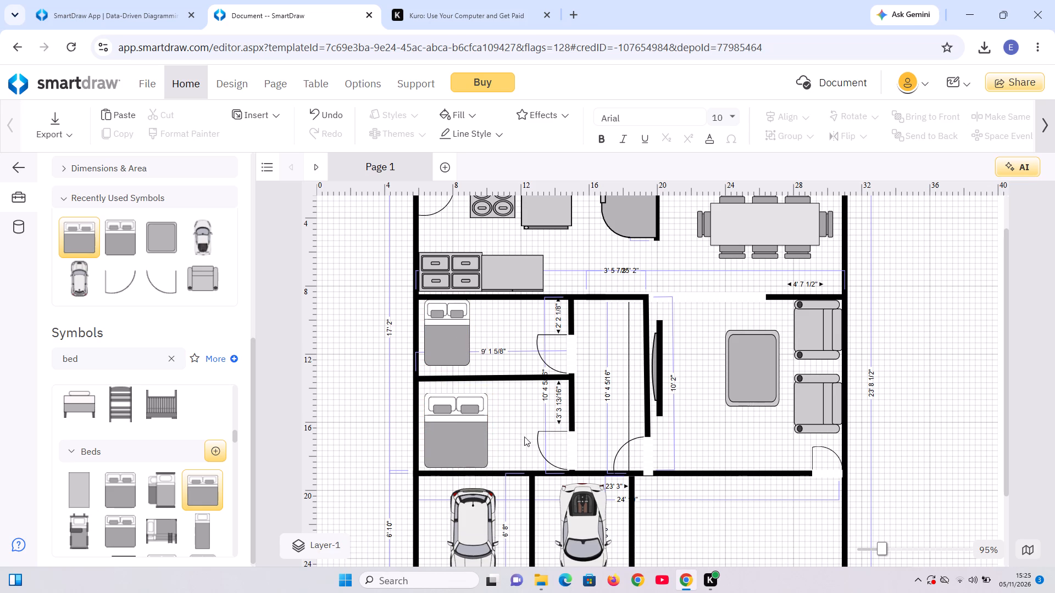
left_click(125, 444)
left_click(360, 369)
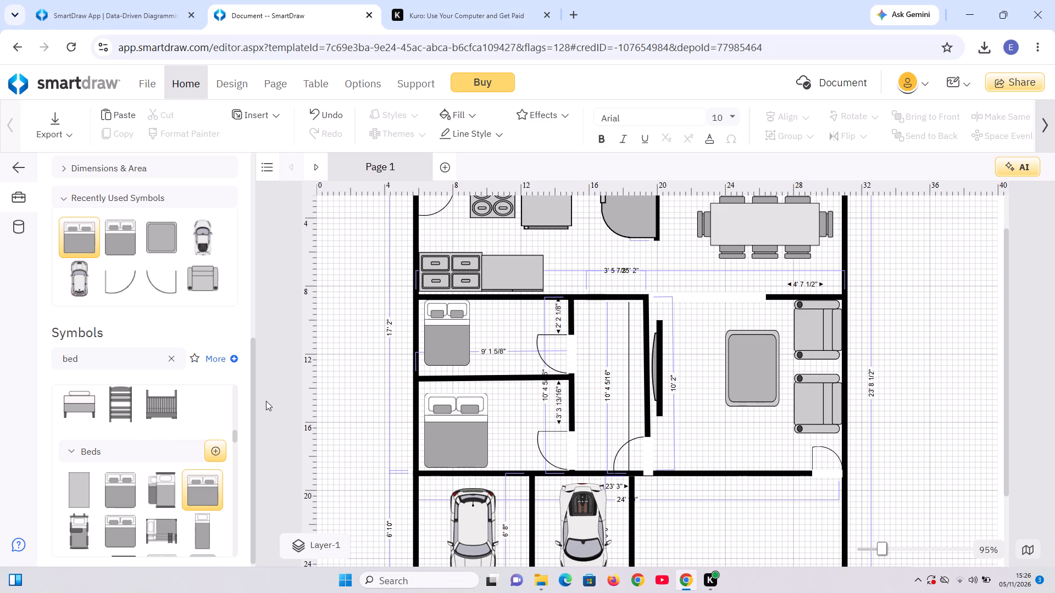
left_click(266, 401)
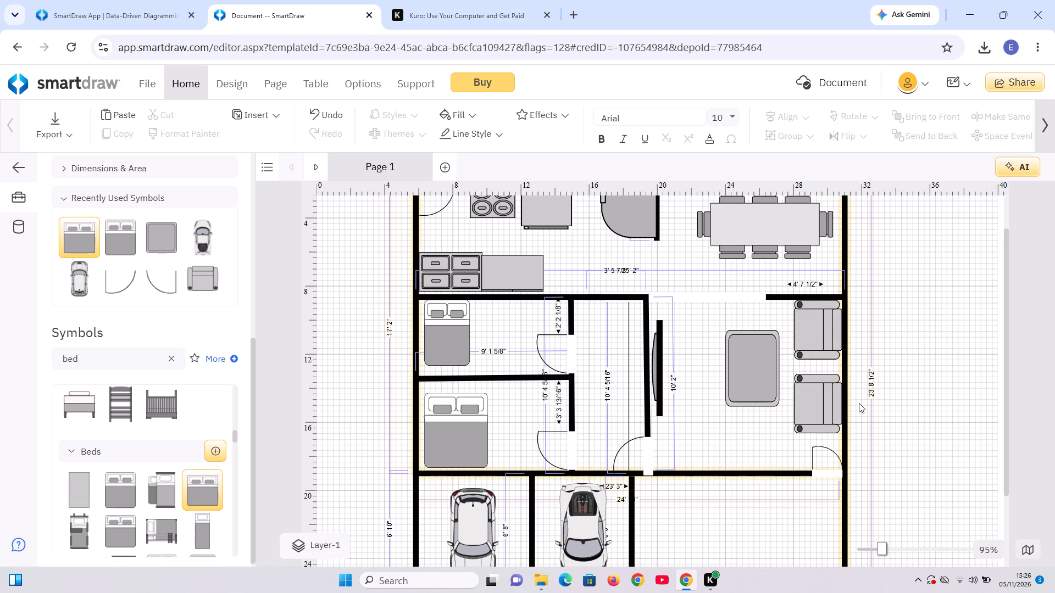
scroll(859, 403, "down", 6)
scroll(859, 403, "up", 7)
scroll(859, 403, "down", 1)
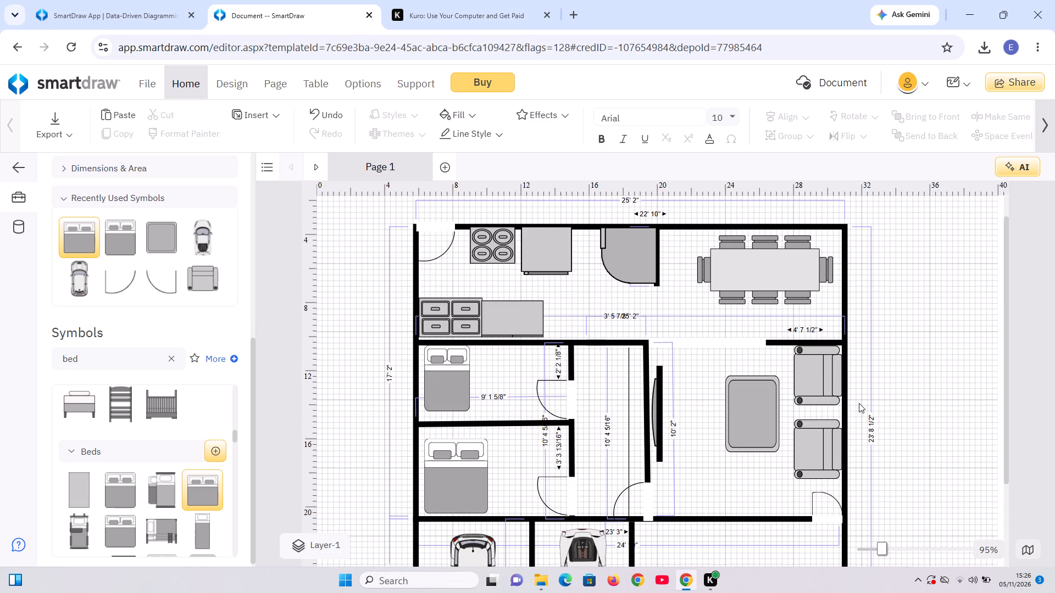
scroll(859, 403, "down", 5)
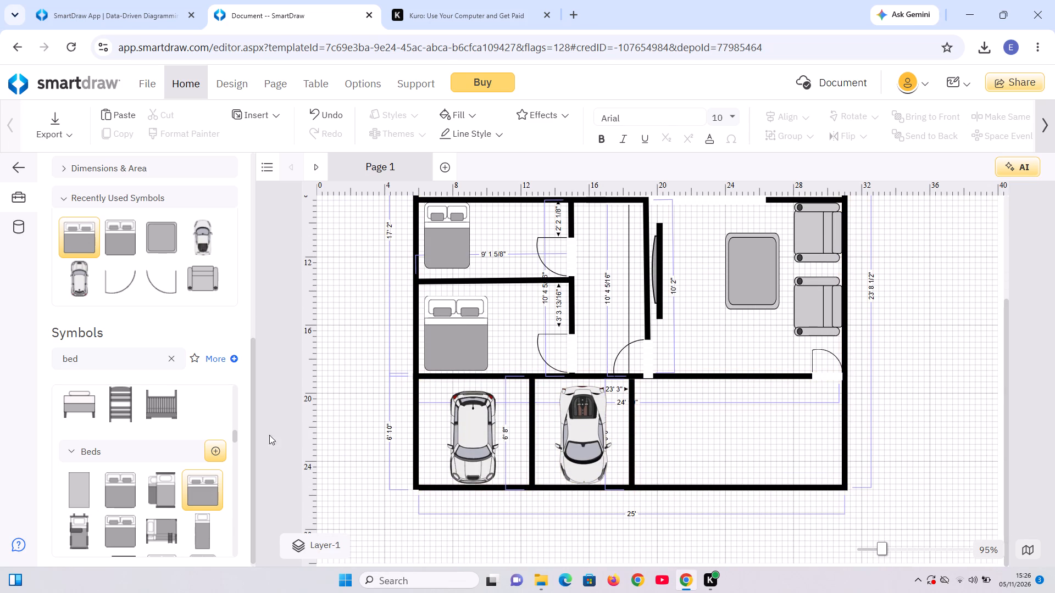
Search the symbol library for window.
left_click(96, 350)
key("BackSpace")
key("BackSpace")
key("BackSpace")
key("BackSpace")
key("BackSpace")
key("BackSpace")
key("BackSpace")
key("BackSpace")
key("BackSpace")
key("BackSpace")
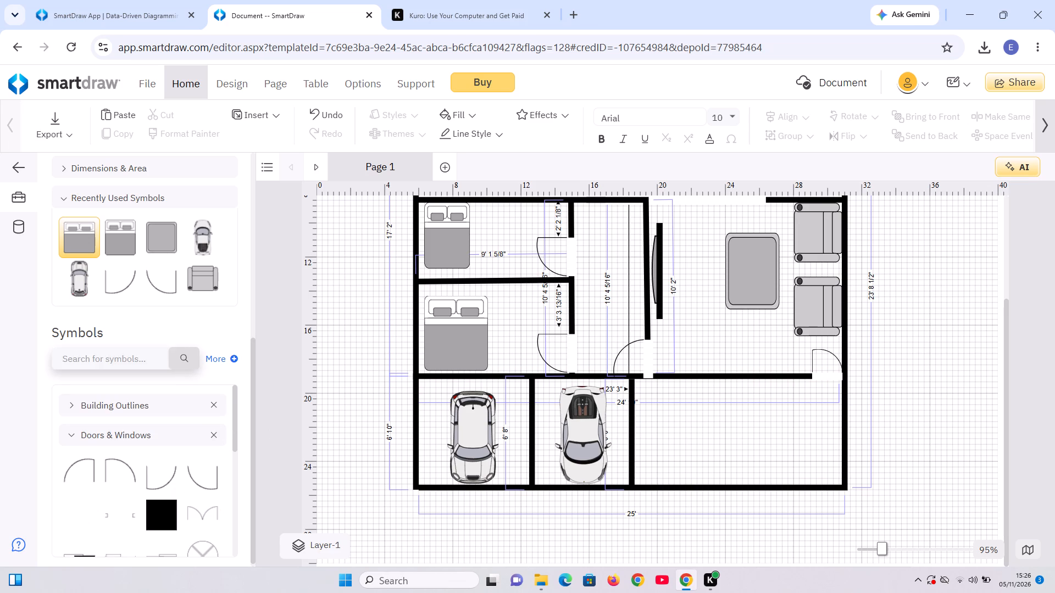
type("wind")
type("ow")
left_click(186, 355)
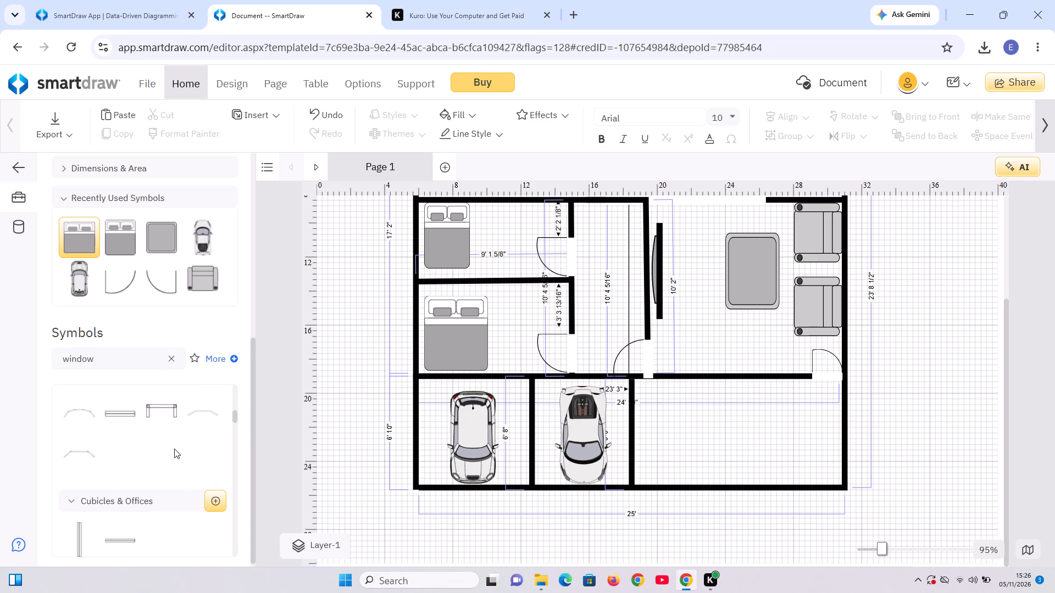
Add the vertical Cubicles & Offices window, 3' high, into the lower bedroom's outer wall, at about 14' 3 1/4" from the top.
scroll(175, 445, "right", 1)
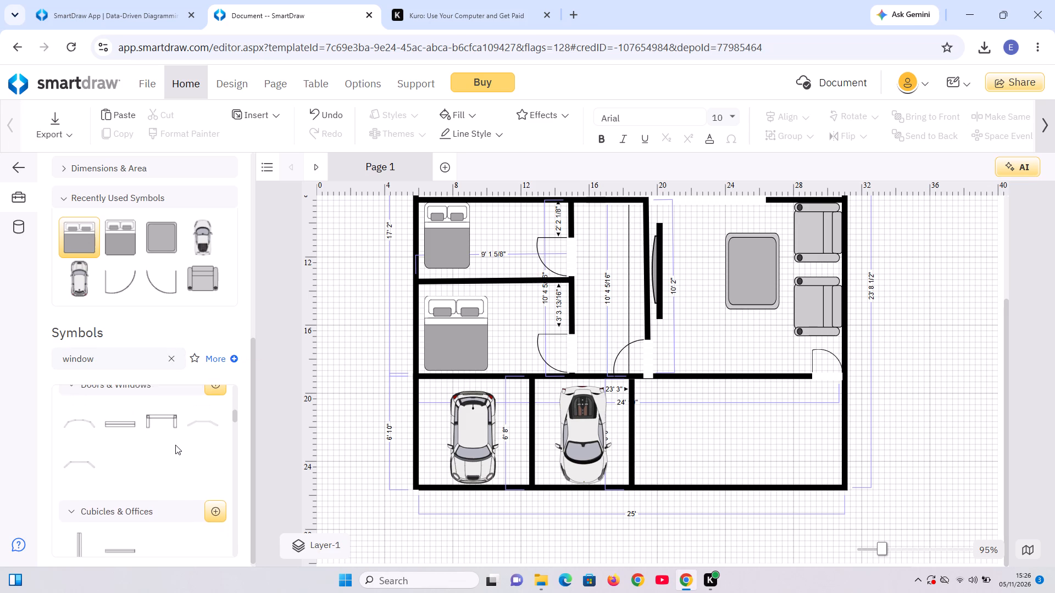
scroll(175, 445, "right", 1)
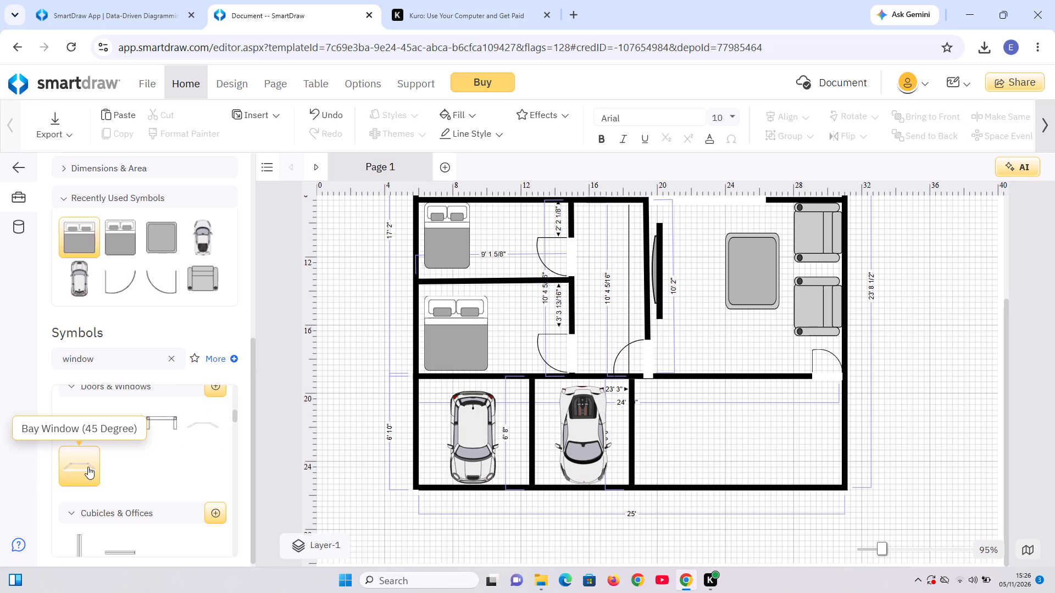
scroll(88, 467, "down", 1)
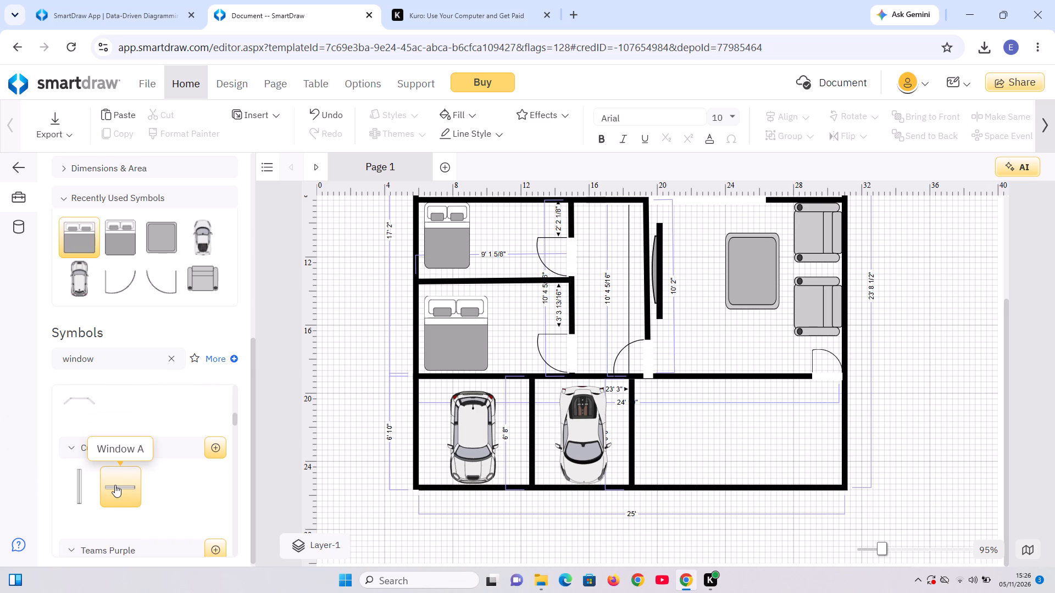
double_click(81, 485)
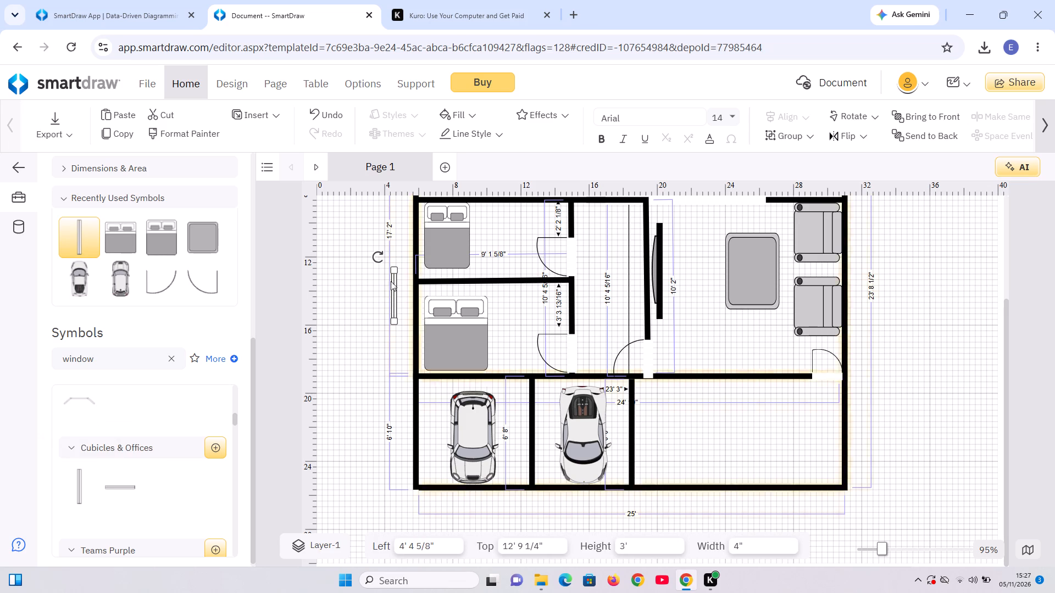
left_click_drag(395, 293, 423, 321)
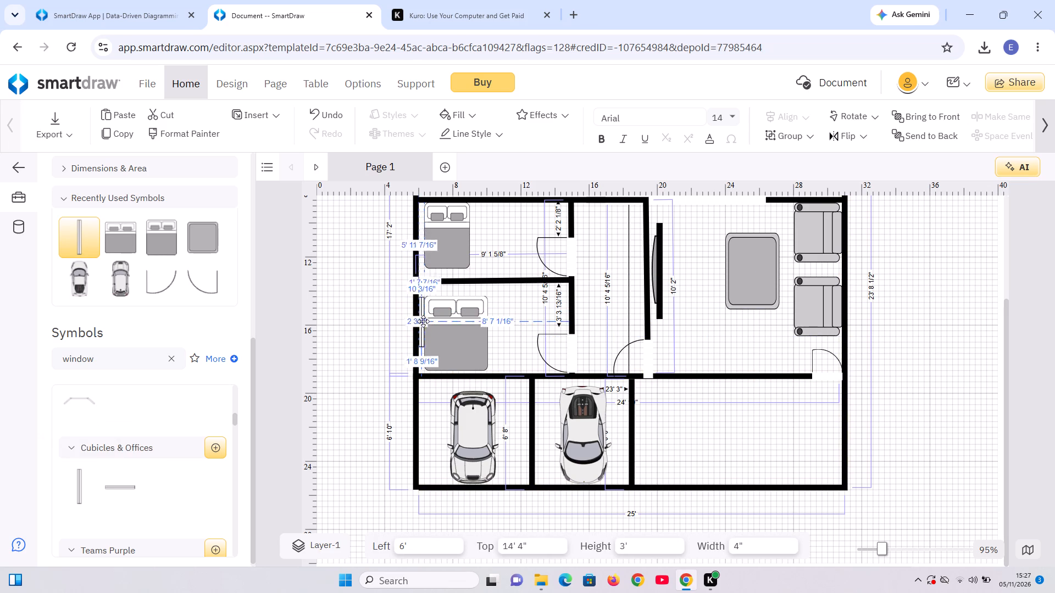
left_click_drag(423, 321, 418, 330)
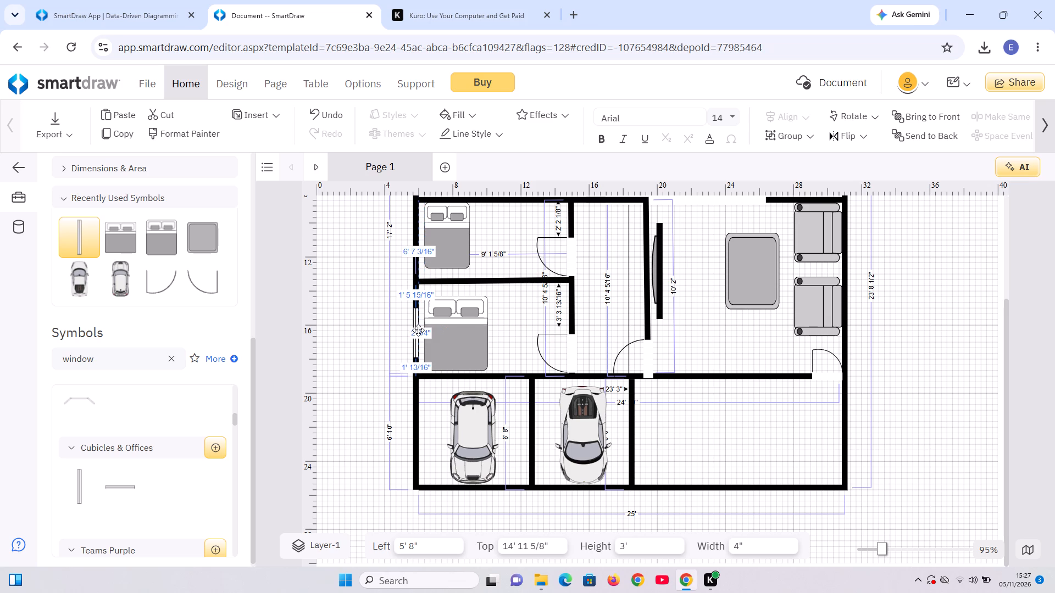
left_click_drag(418, 330, 418, 318)
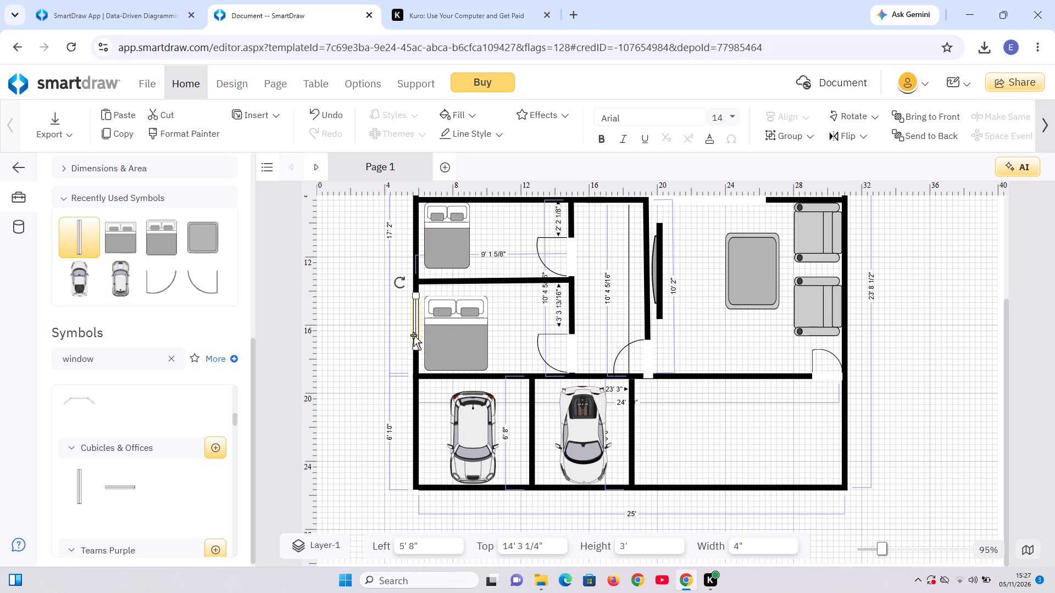
Add another vertical window into the upper bedroom's outer wall beside the bed and shorten it from its lower end.
double_click(84, 481)
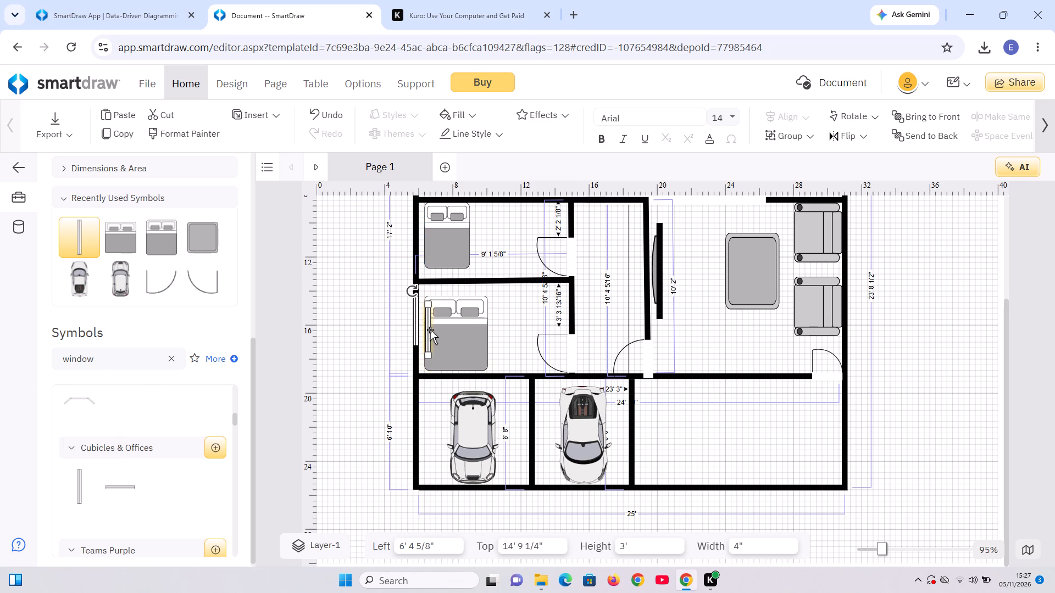
left_click_drag(430, 329, 414, 248)
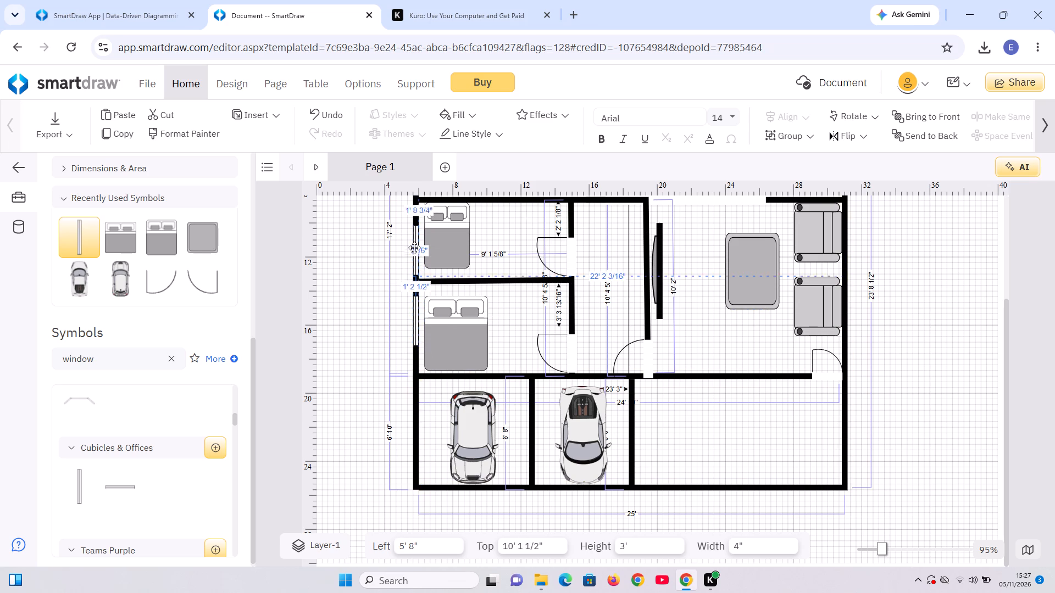
left_click_drag(414, 248, 415, 238)
left_click_drag(415, 264, 418, 253)
left_click(377, 289)
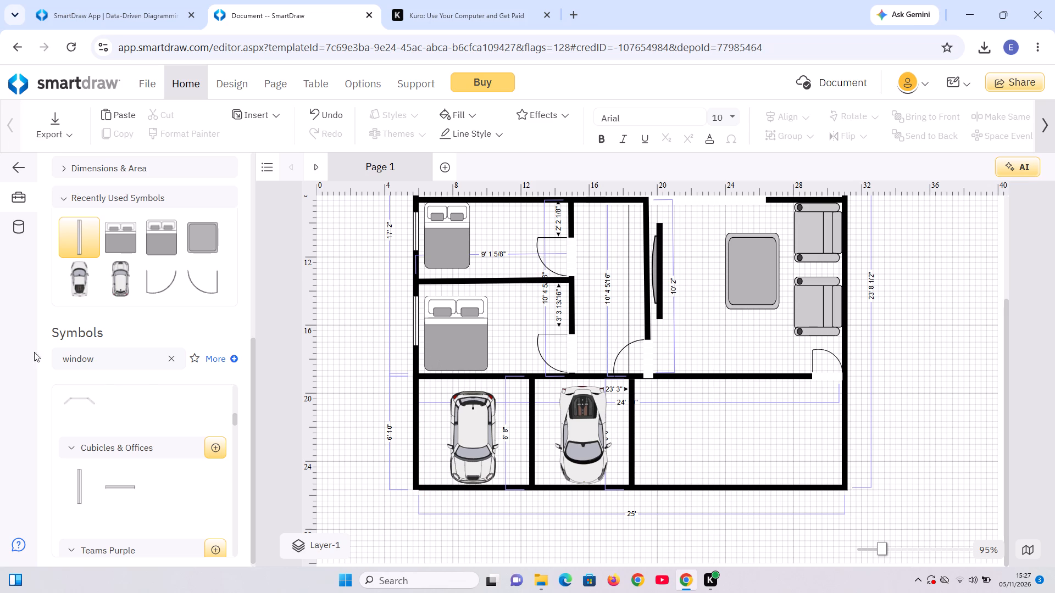
Add a 3' vertical window into the living room's outer wall behind the upper armchair, at about 9' 4" from the top.
double_click(88, 482)
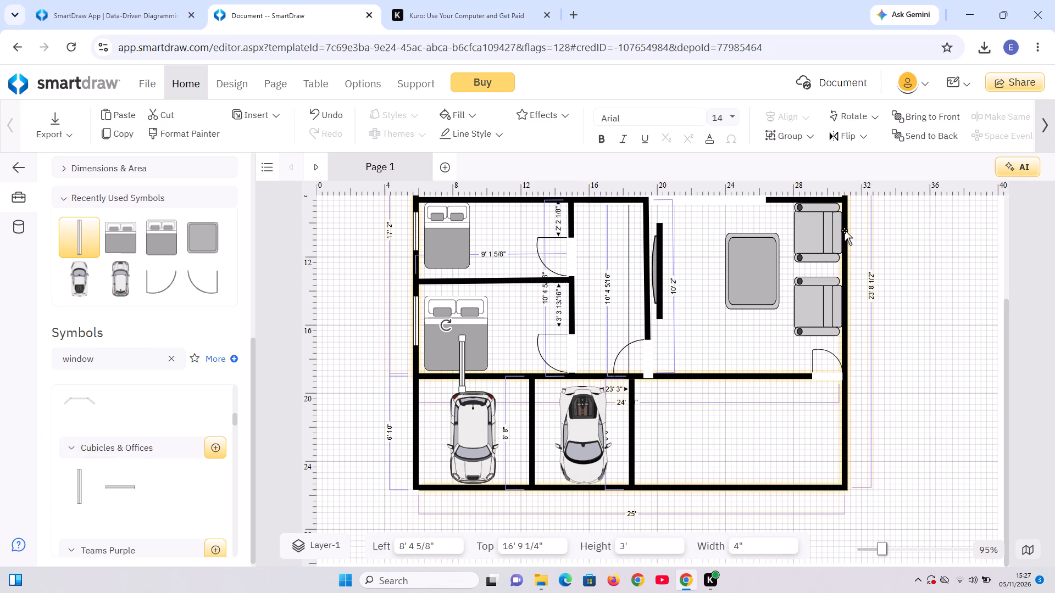
left_click_drag(463, 372, 848, 254)
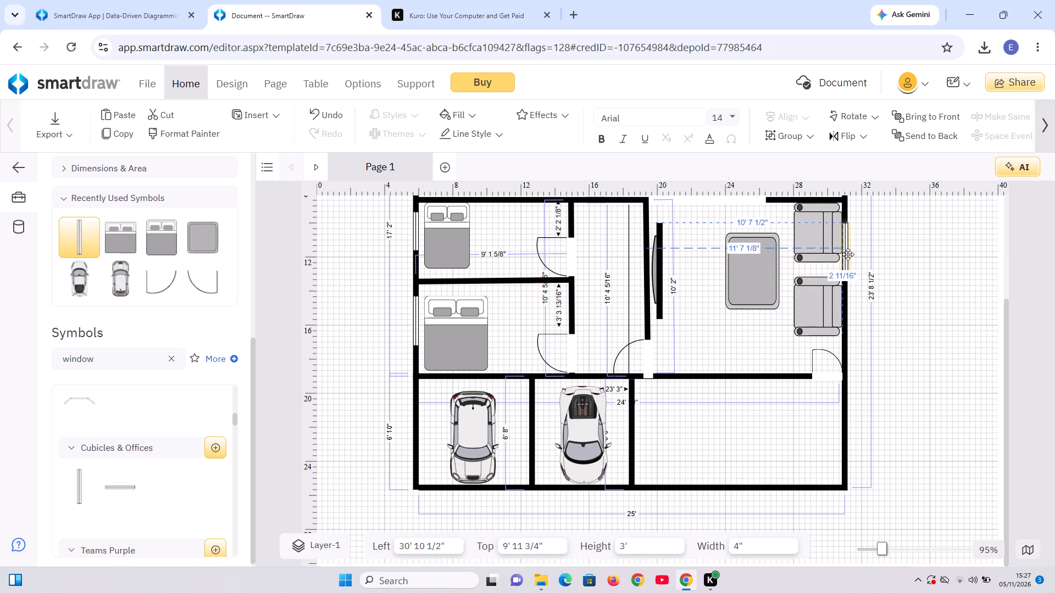
left_click_drag(848, 254, 848, 245)
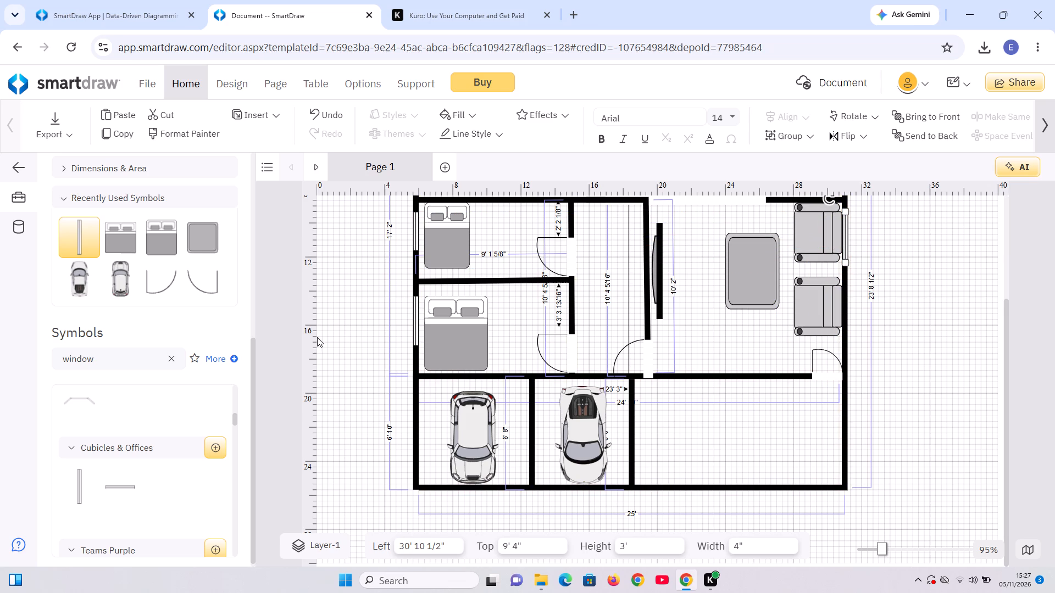
Add a 3' vertical window into the living room's outer wall behind the lower armchair, at about 14' from the top.
double_click(75, 476)
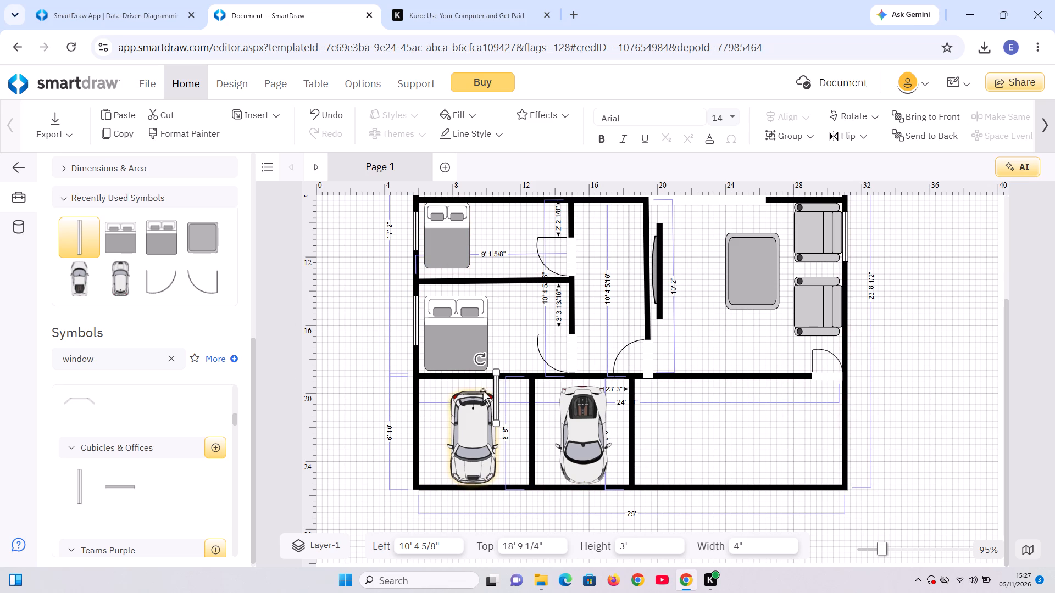
left_click_drag(496, 394, 630, 367)
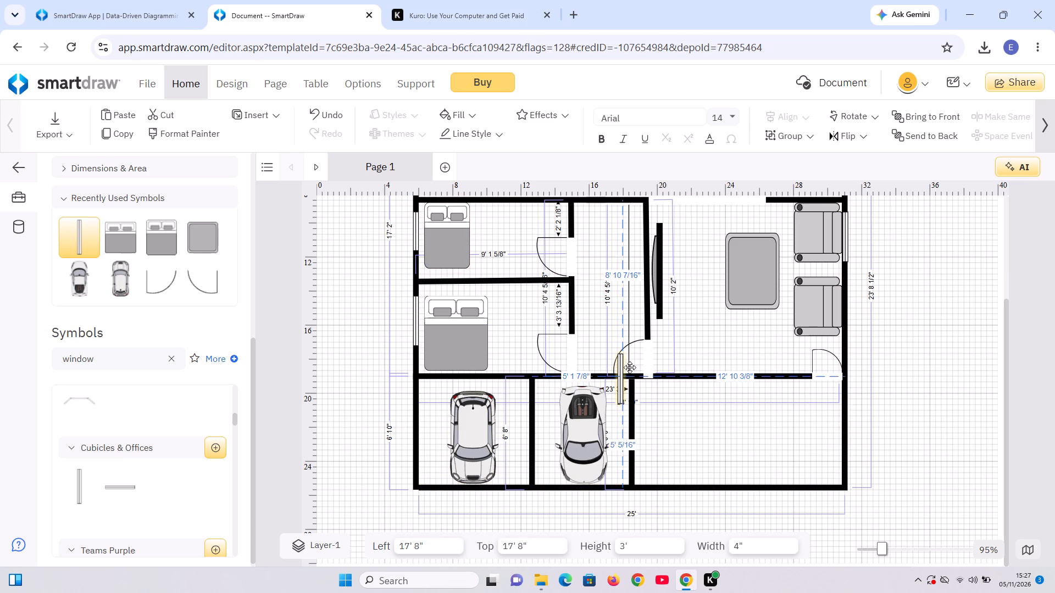
left_click_drag(630, 367, 839, 327)
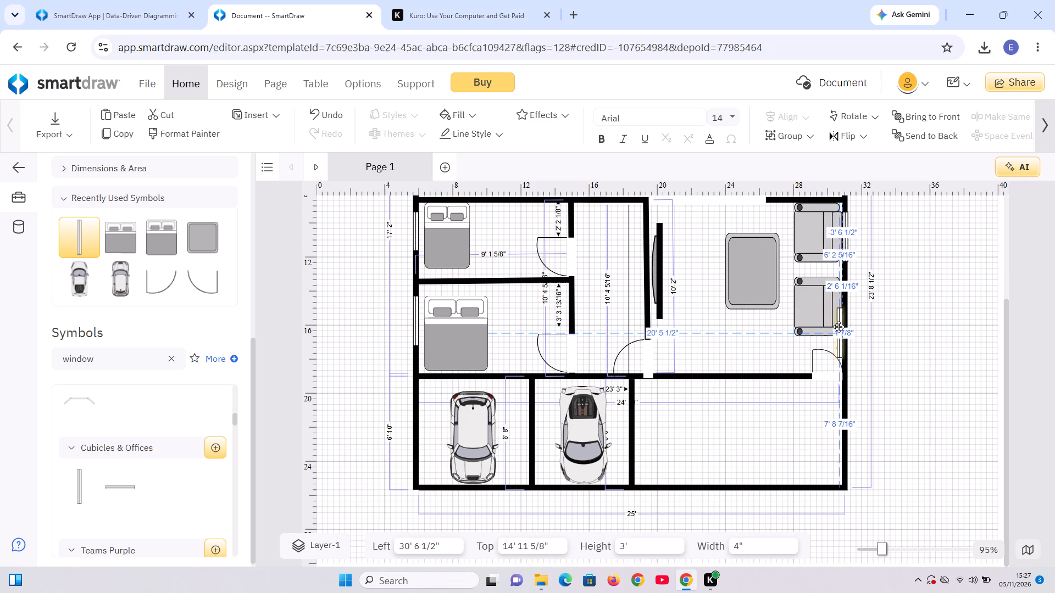
left_click_drag(839, 327, 843, 315)
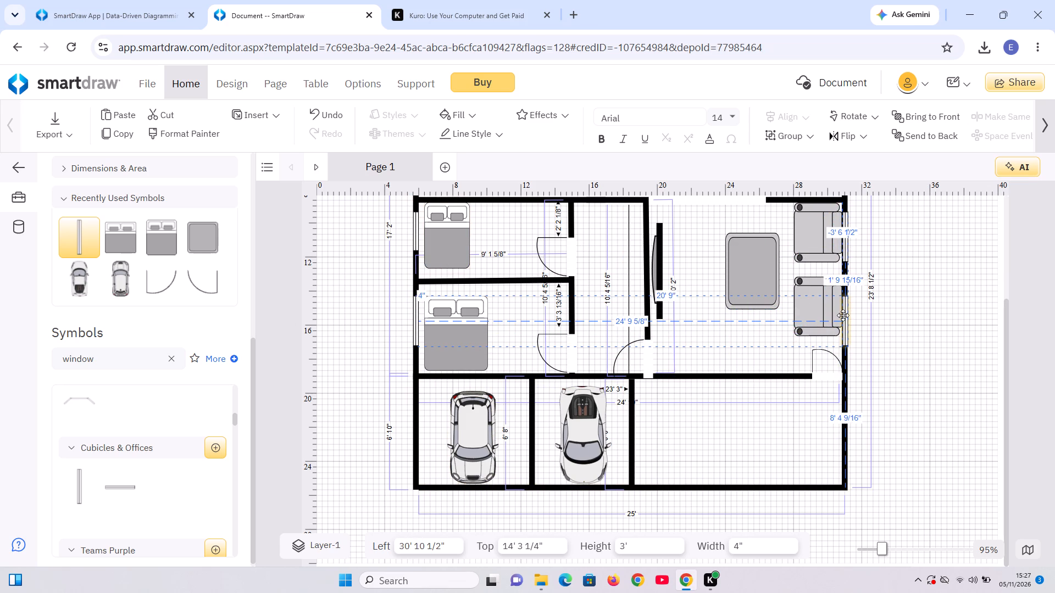
left_click_drag(843, 315, 842, 313)
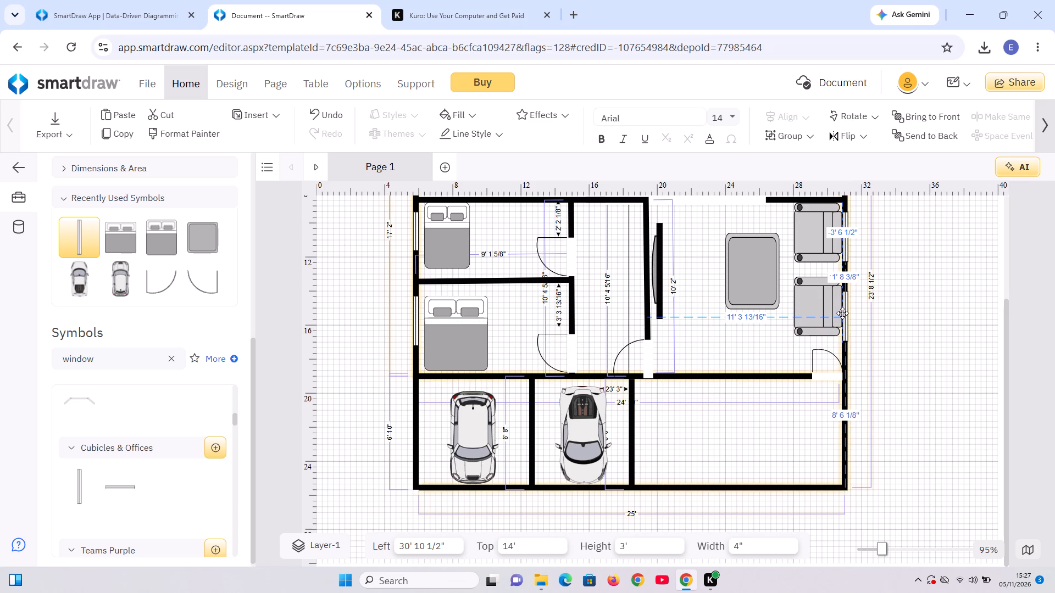
left_click_drag(842, 313, 847, 311)
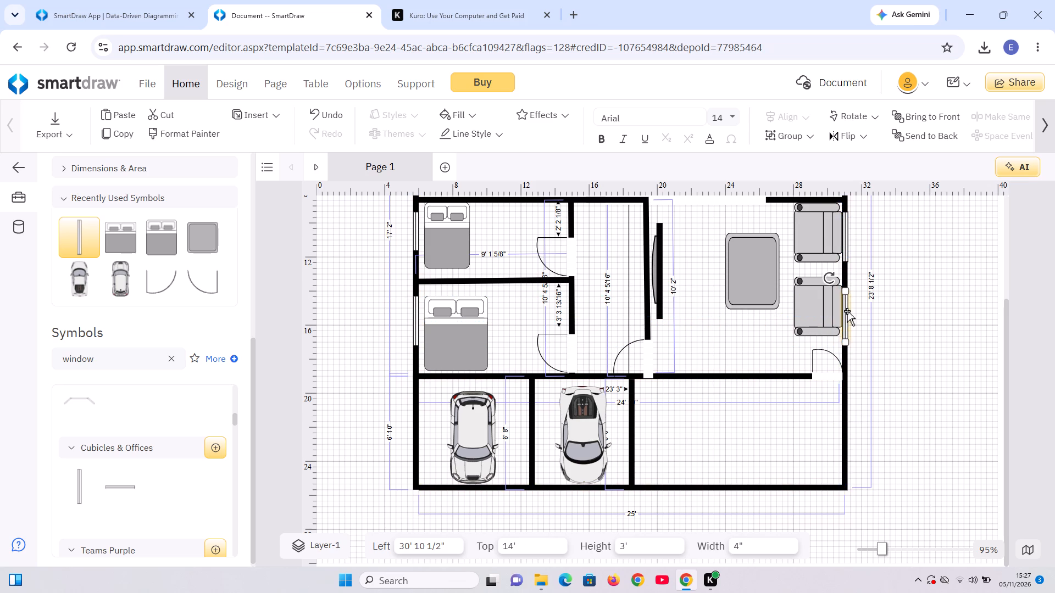
left_click(908, 318)
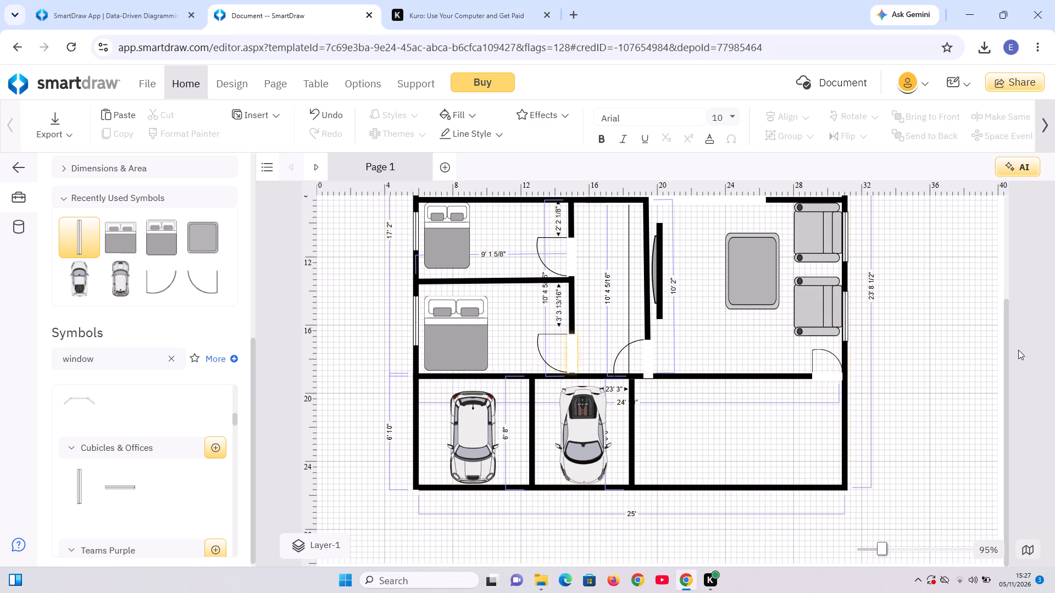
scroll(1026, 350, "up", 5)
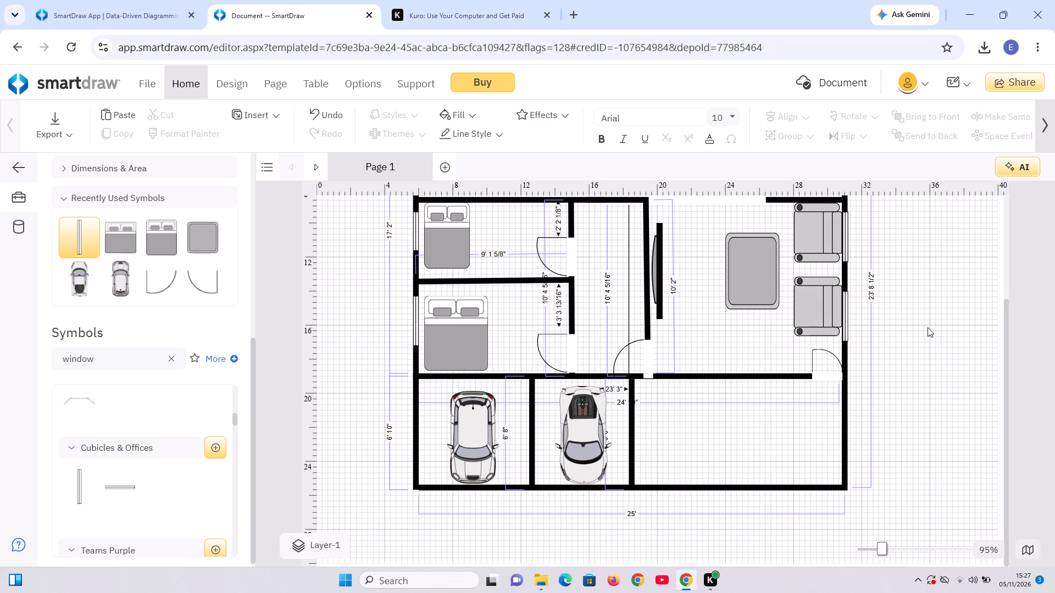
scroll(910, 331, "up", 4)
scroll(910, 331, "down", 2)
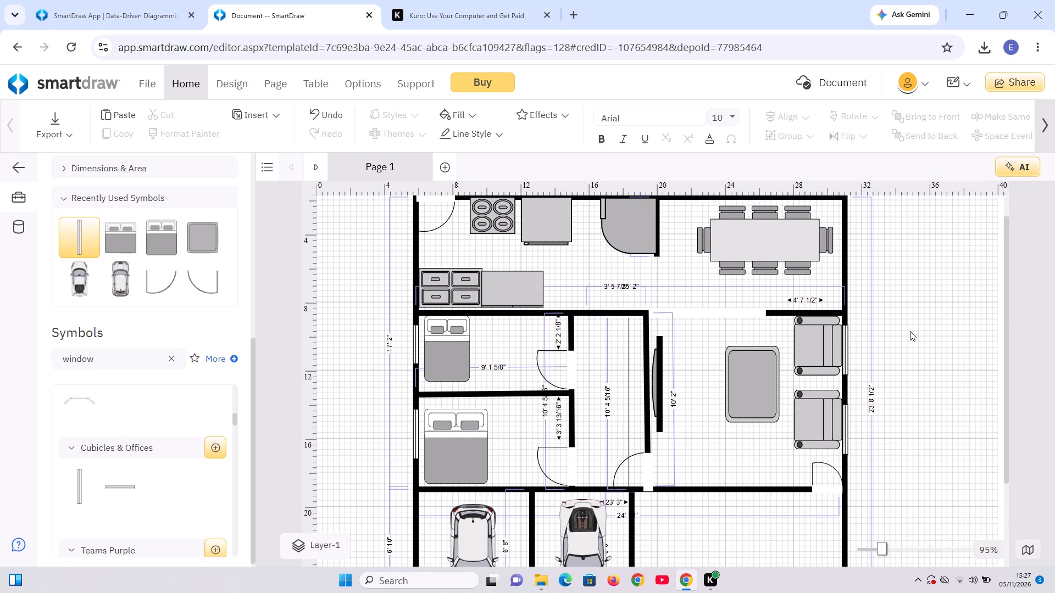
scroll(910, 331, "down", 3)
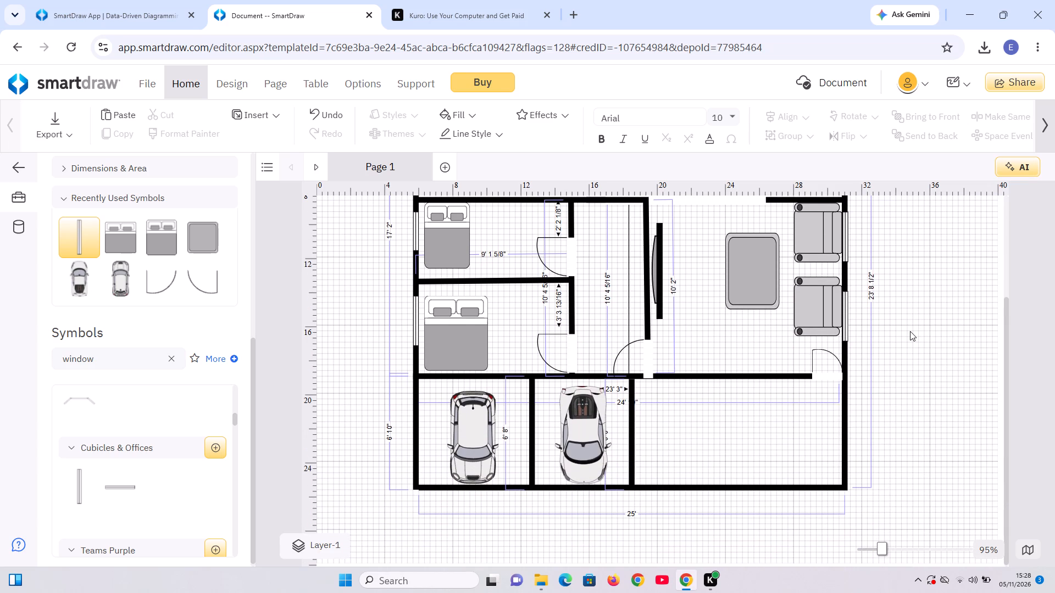
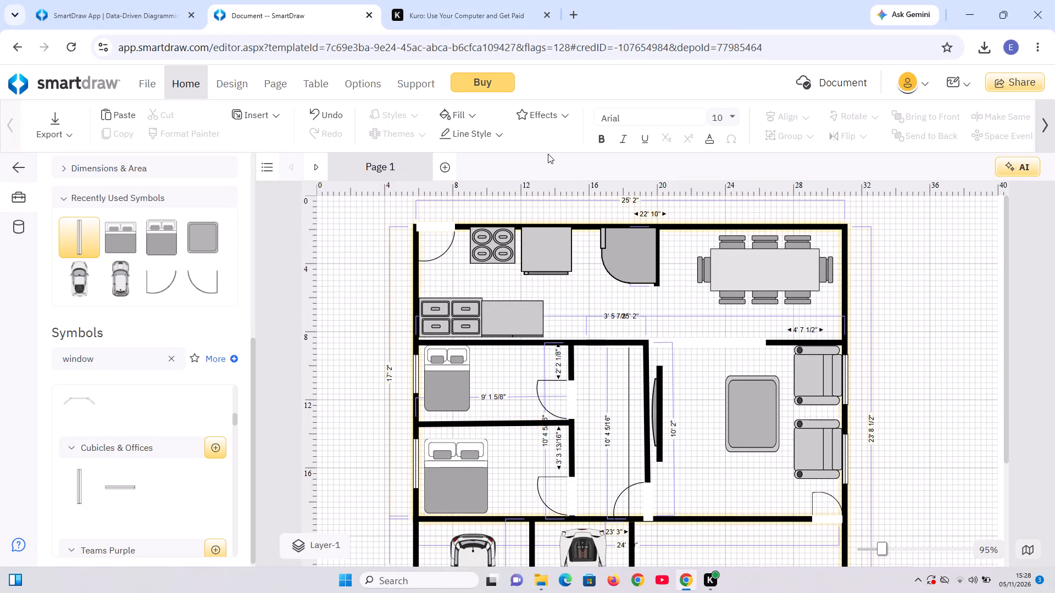
Add the horizontal Cubicles & Offices Window A into the outer wall behind the dining table and widen it to 6' 4".
scroll(742, 374, "down", 4)
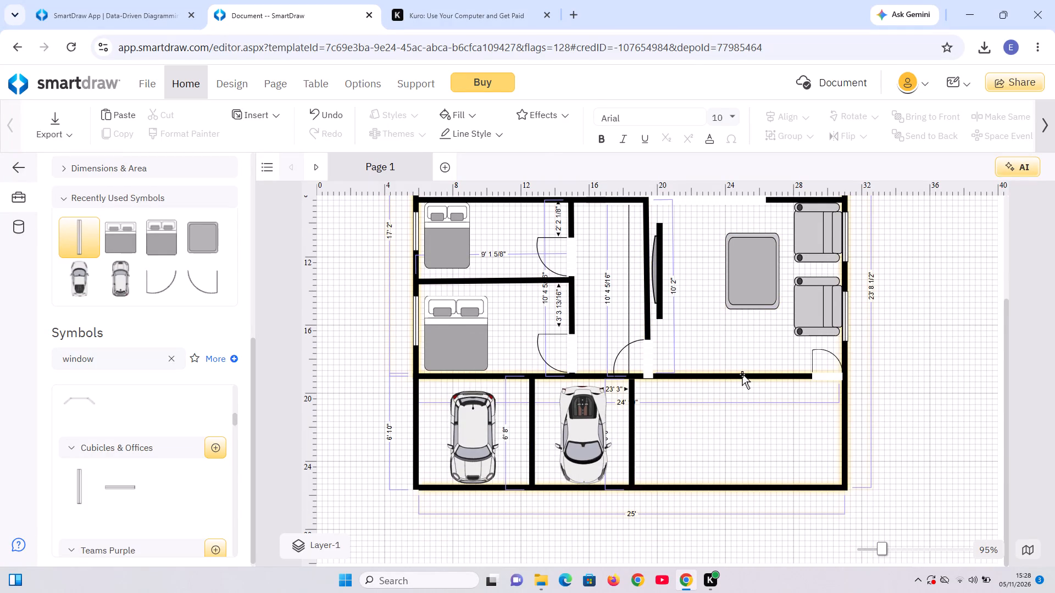
scroll(937, 366, "up", 2)
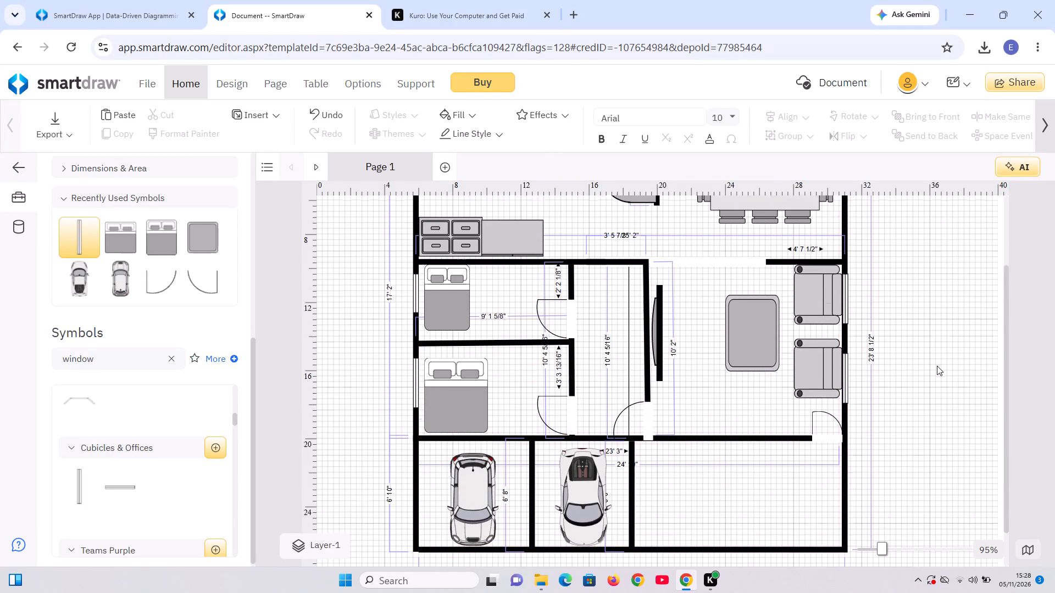
scroll(937, 366, "up", 2)
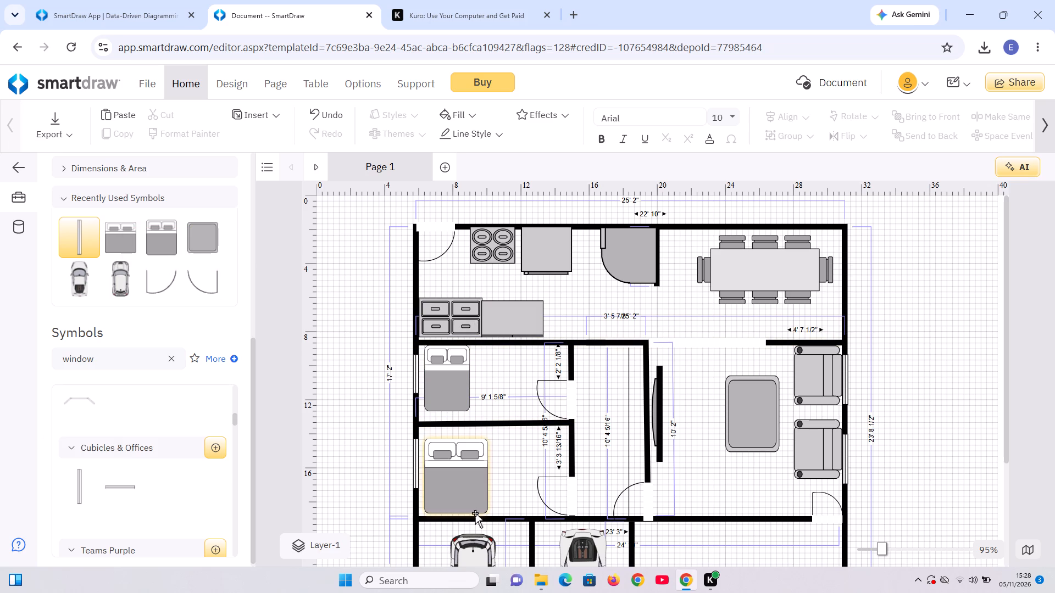
double_click(119, 483)
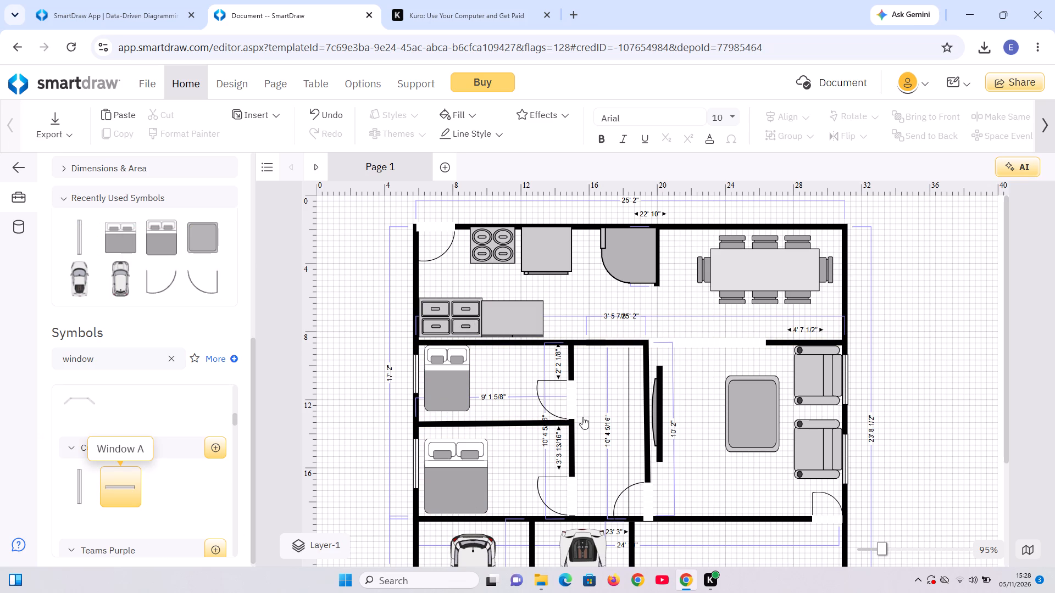
scroll(596, 416, "up", 1)
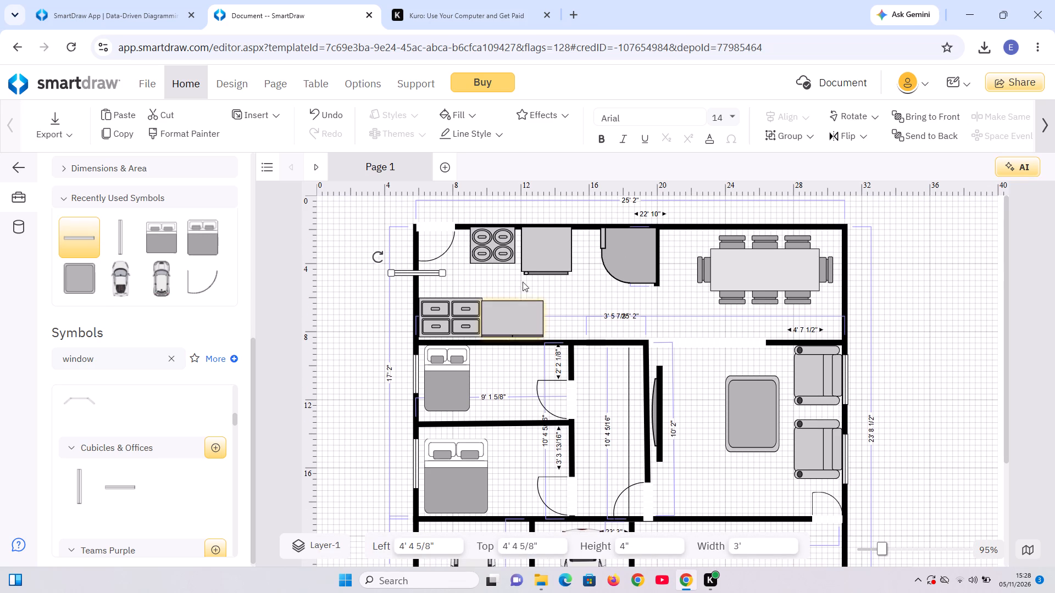
left_click_drag(419, 275, 697, 216)
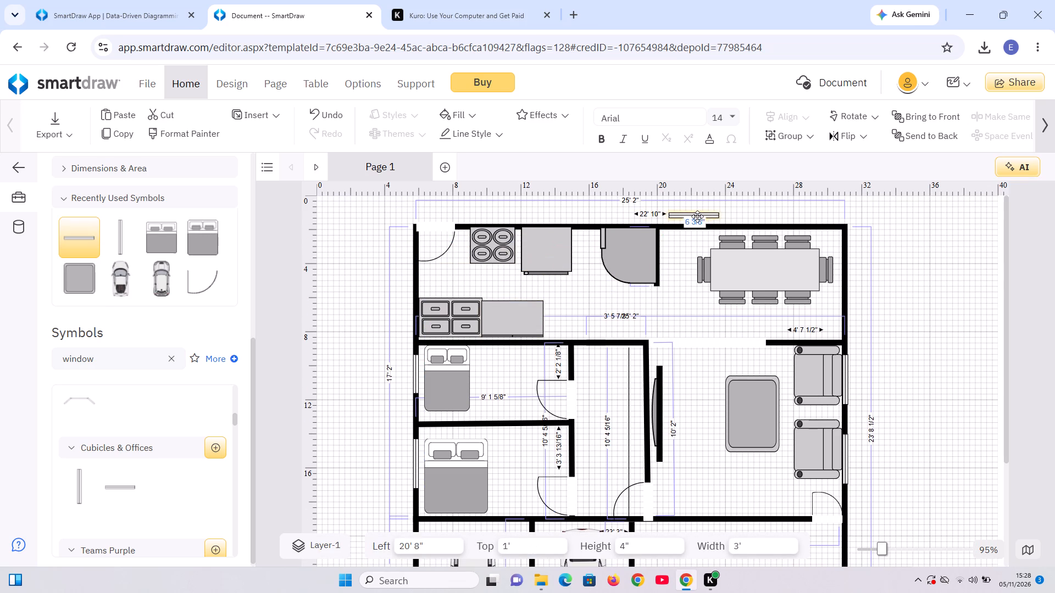
left_click_drag(697, 216, 722, 226)
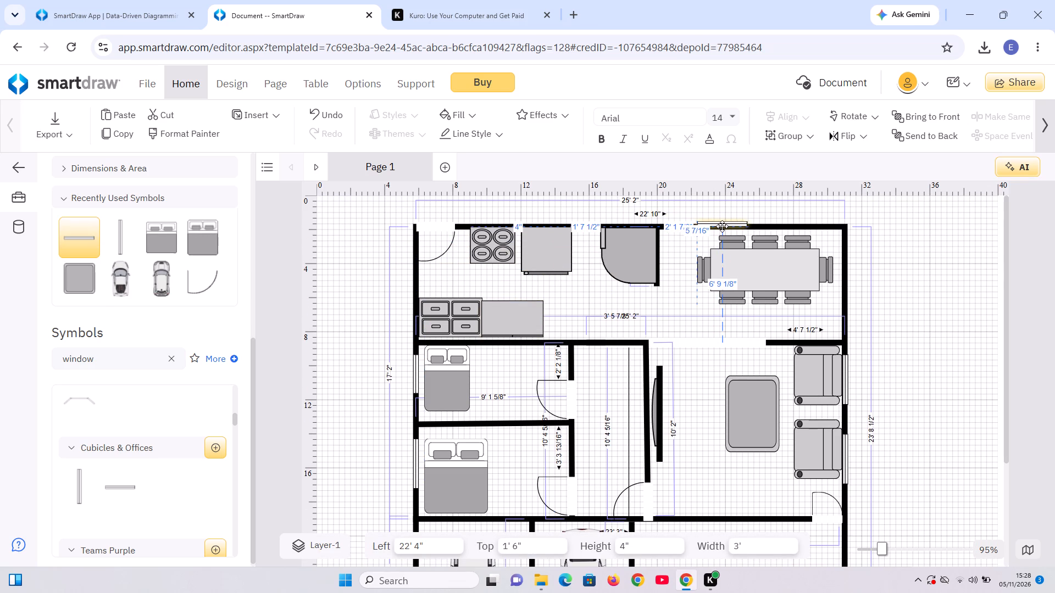
left_click_drag(722, 226, 724, 228)
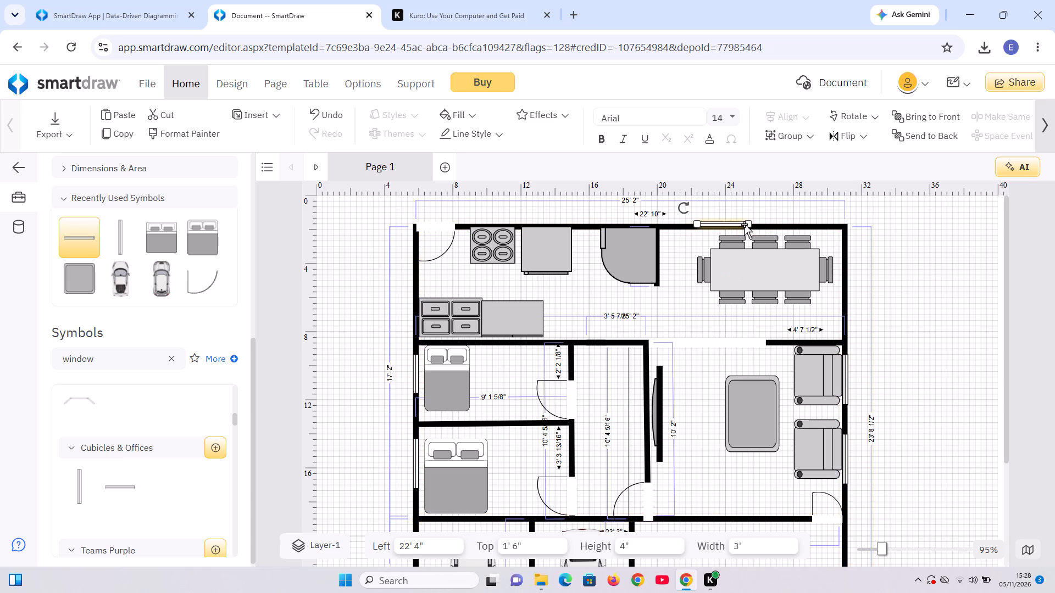
left_click_drag(749, 222, 767, 223)
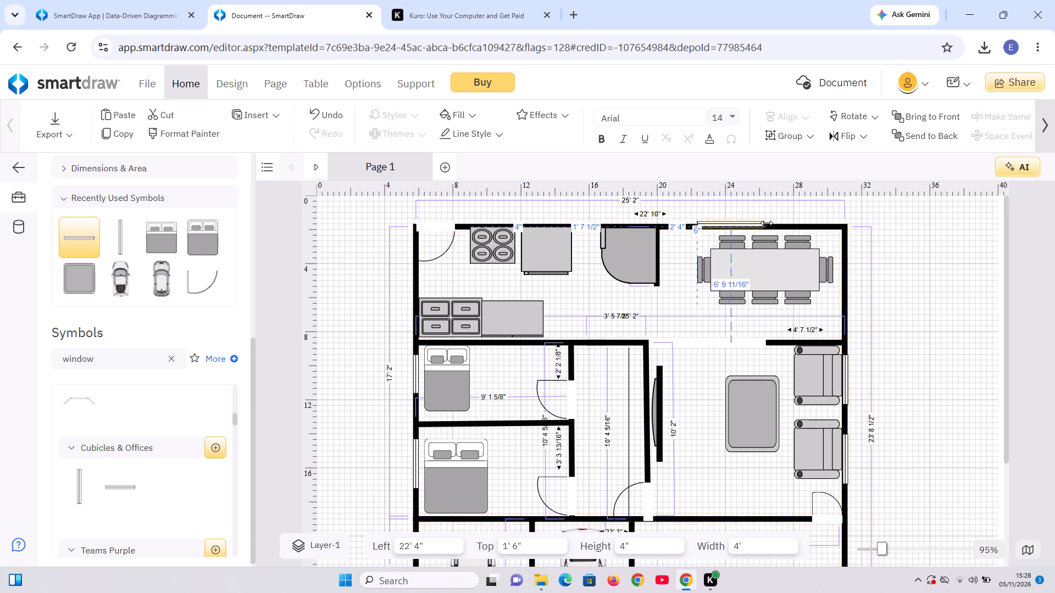
left_click_drag(767, 223, 803, 221)
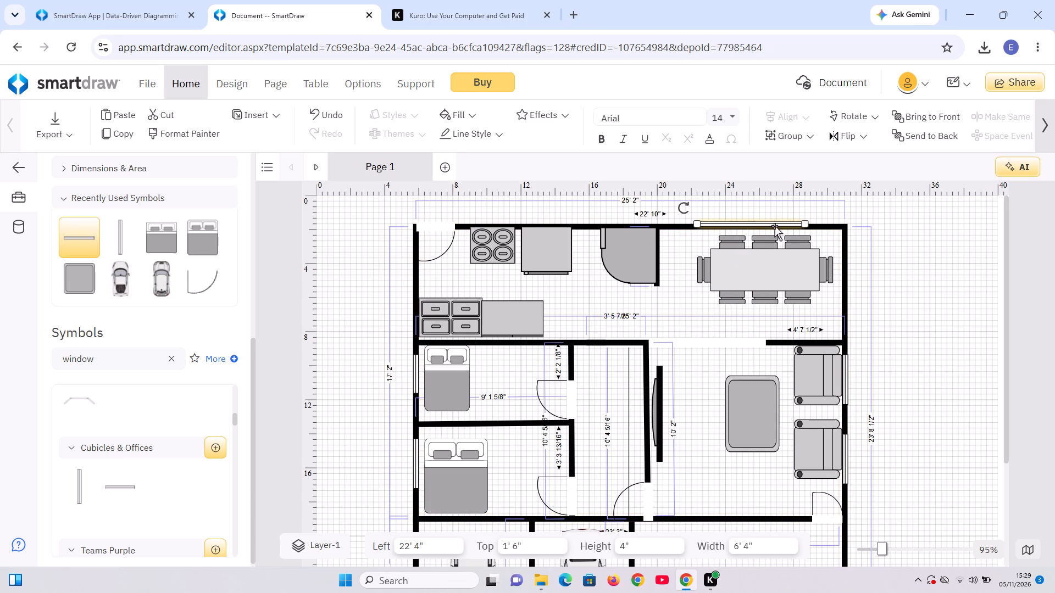
Shift the wide dining-area window along its wall to about 22' 8" from the left, keeping it 1' 6" from the top.
left_click(752, 225)
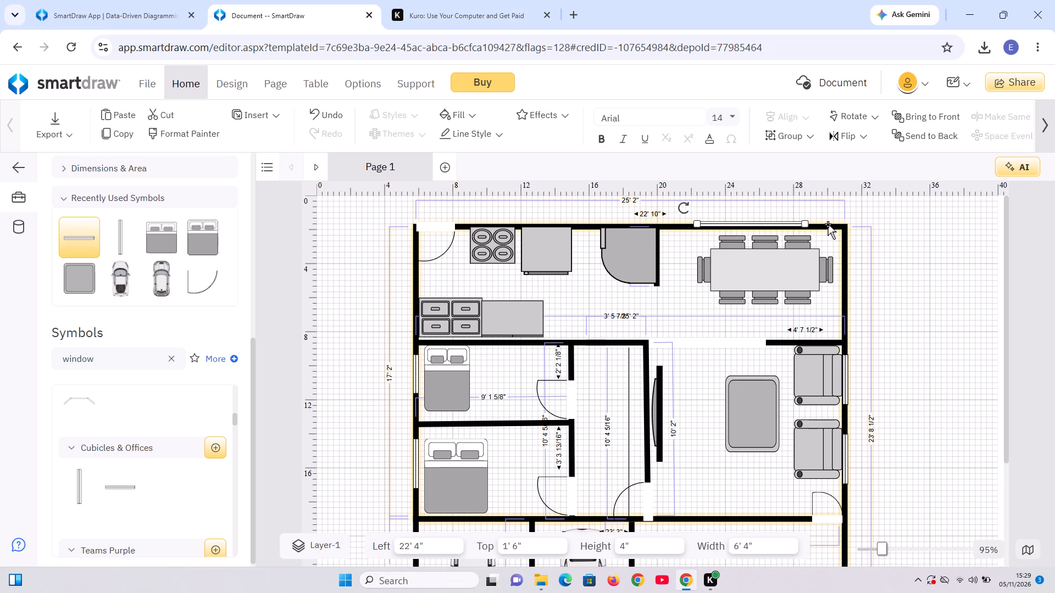
left_click_drag(769, 226, 771, 220)
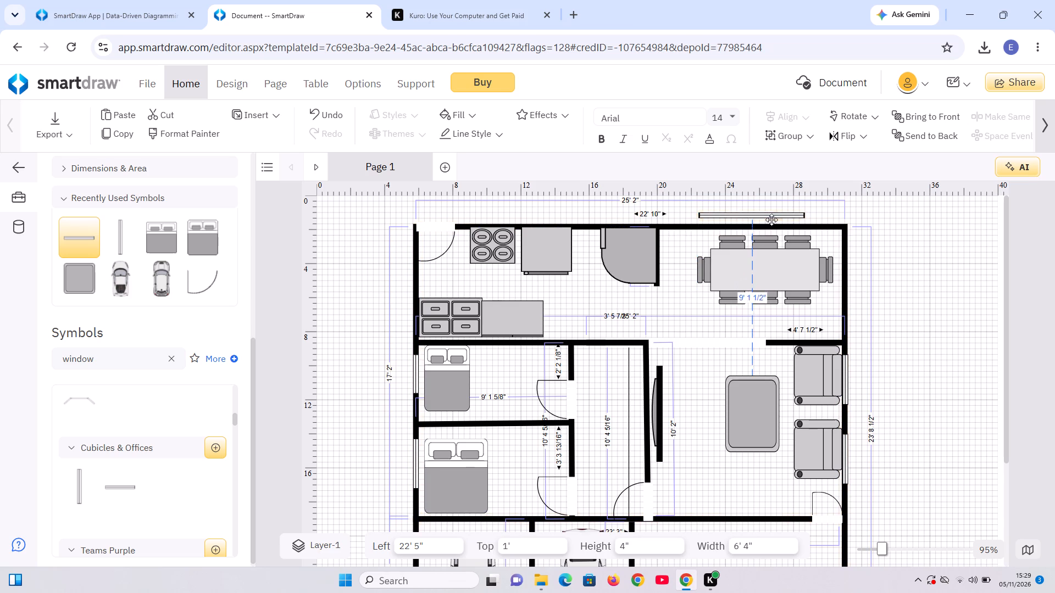
left_click_drag(771, 220, 772, 226)
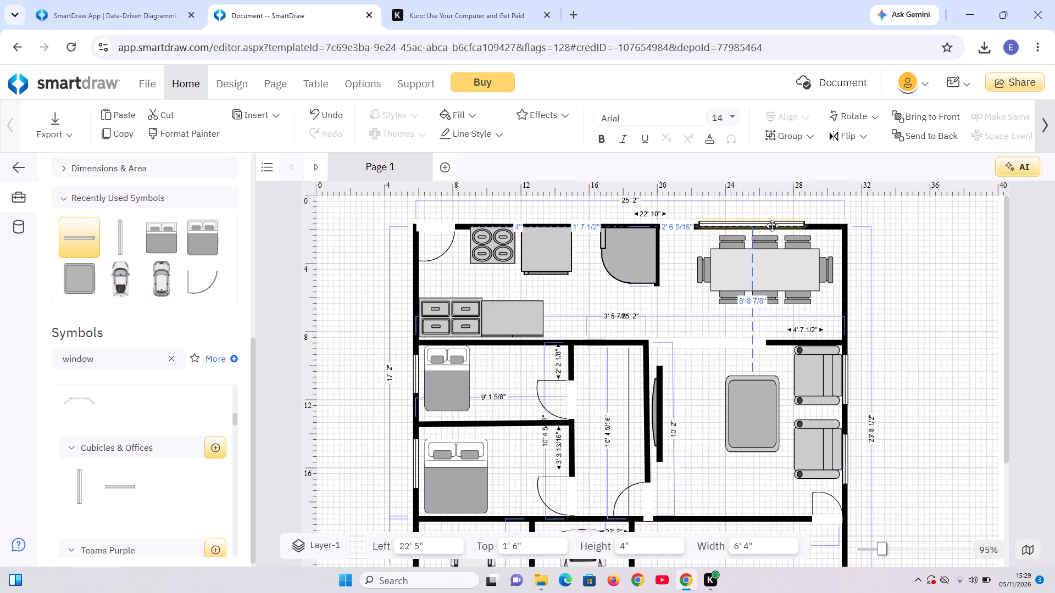
left_click_drag(772, 226, 776, 226)
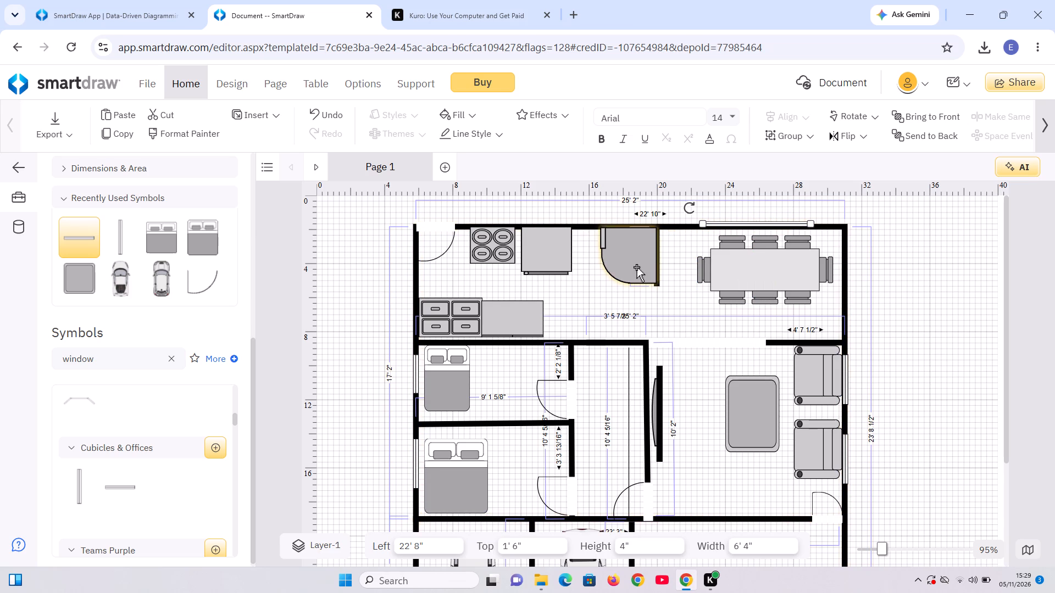
Add a 3' vertical Cubicles & Offices window into the outer wall at the dining table's end, at about 3' 2" from the top.
double_click(84, 486)
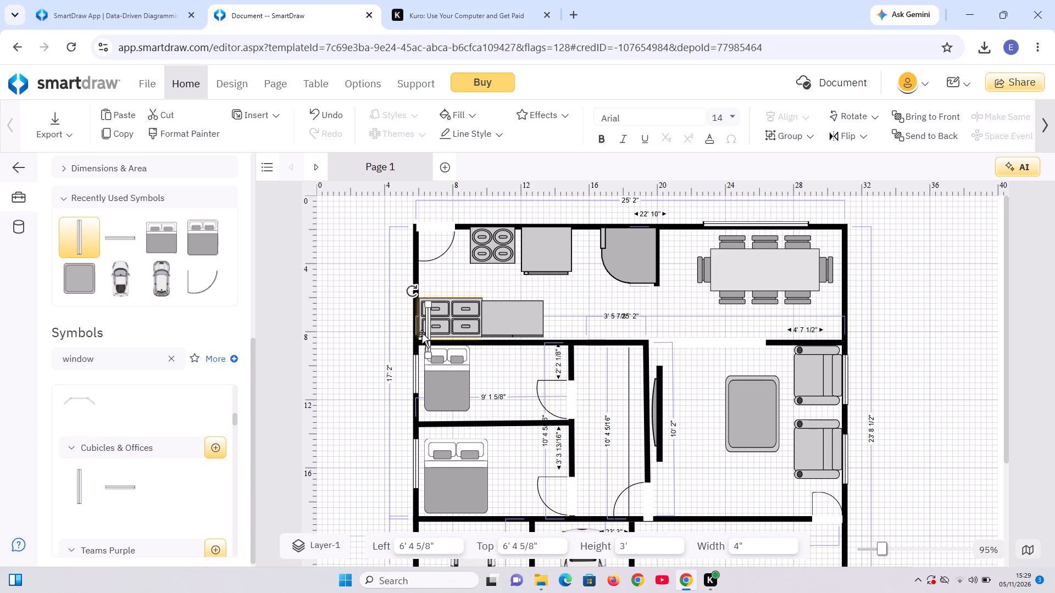
left_click_drag(426, 332, 779, 269)
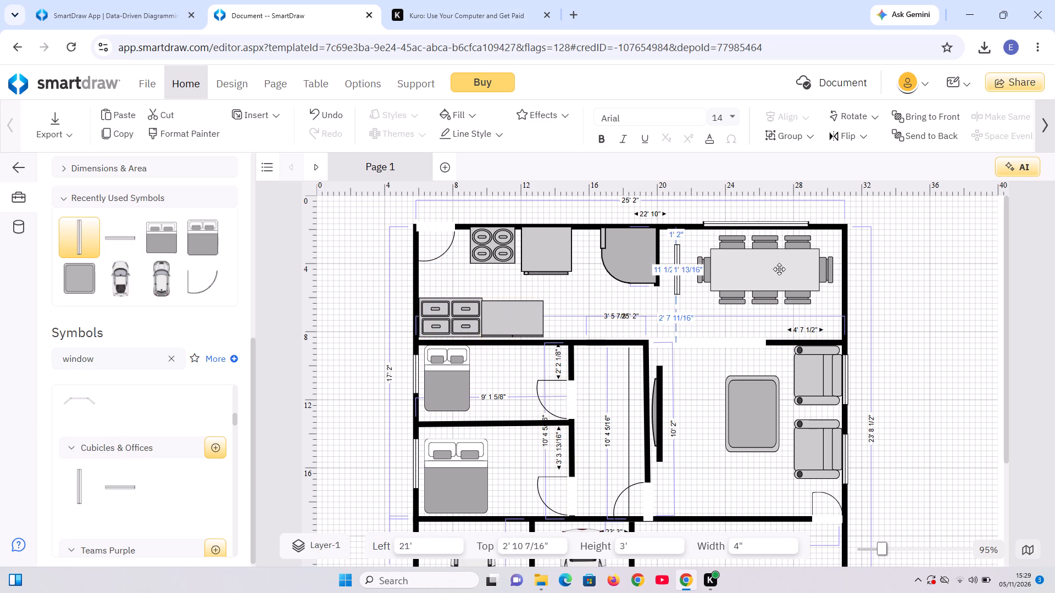
left_click_drag(779, 269, 848, 274)
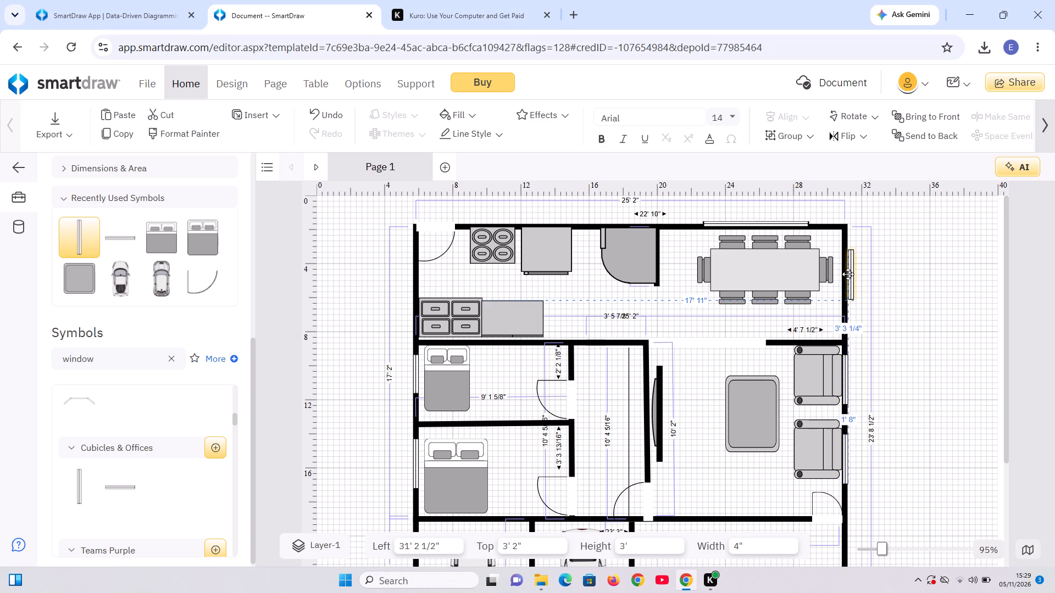
left_click_drag(848, 274, 846, 276)
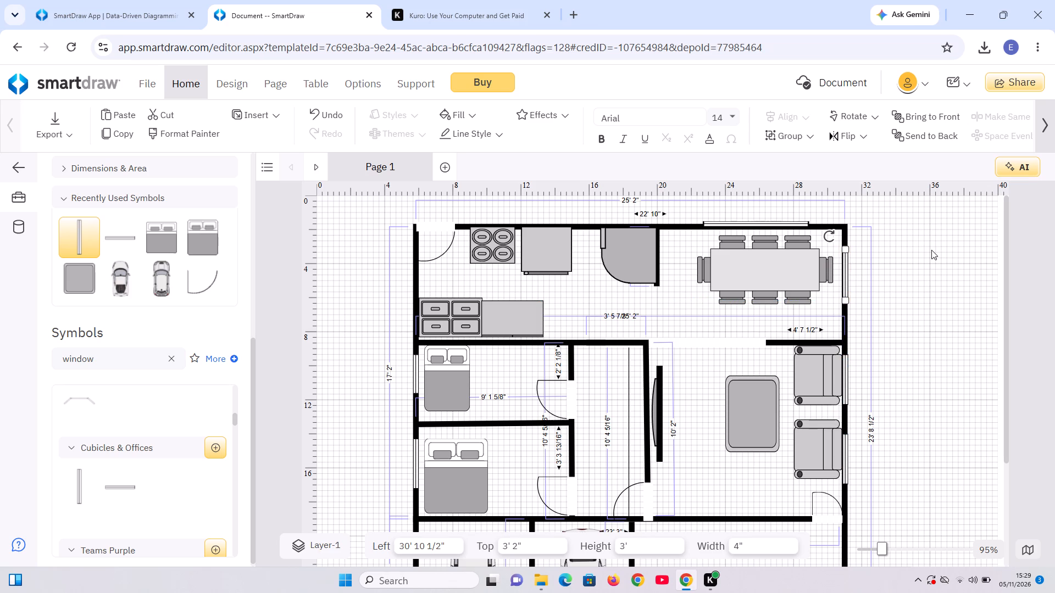
left_click(335, 272)
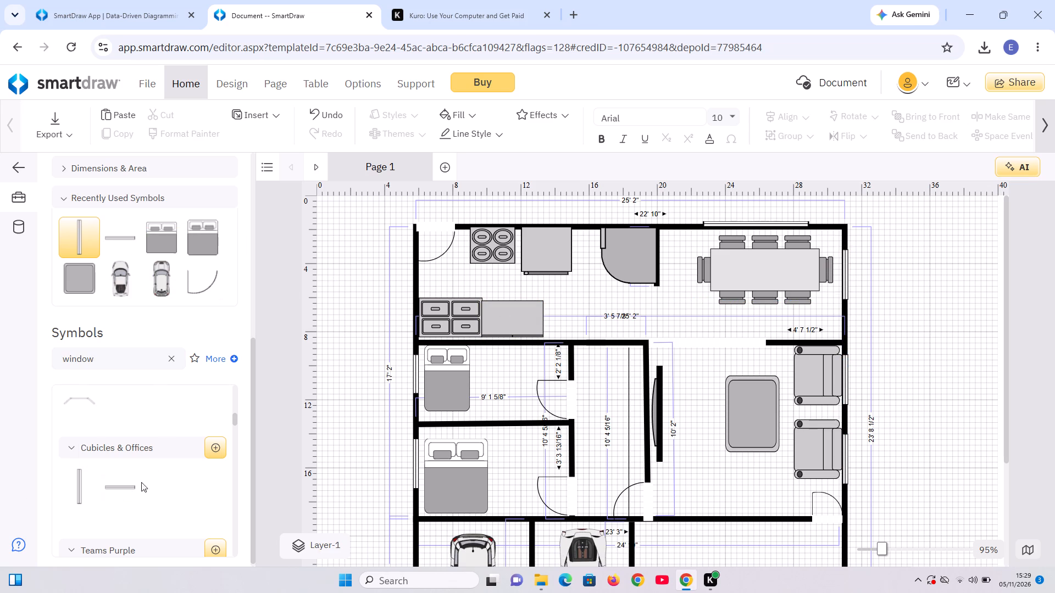
Find the Doors & Windows symbol Window (36") and add it, 3' wide, into the kitchen's outer wall behind the stove, about 10' 10" from the left.
scroll(139, 455, "down", 2)
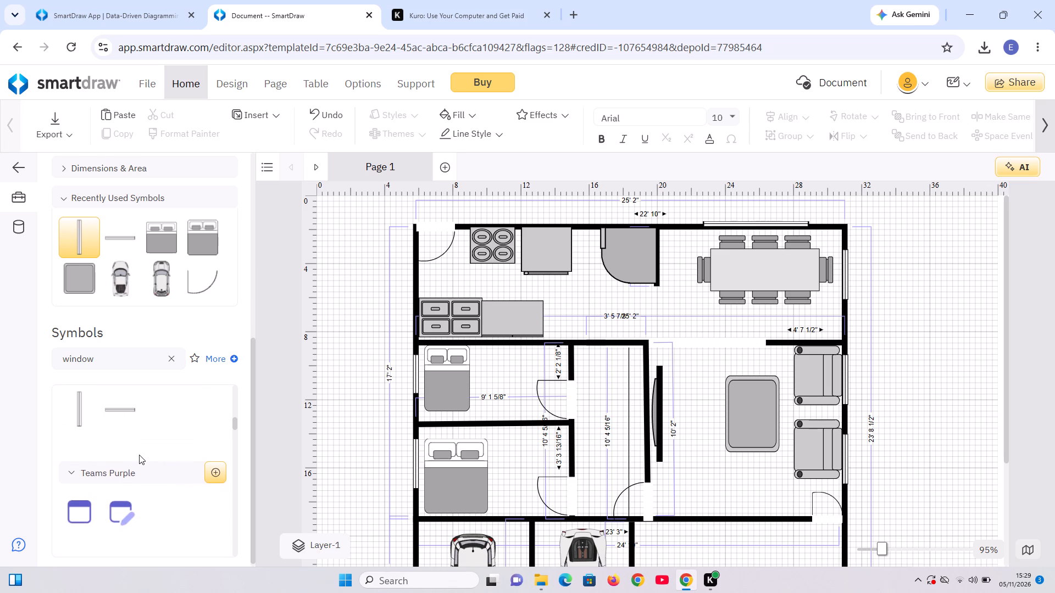
scroll(139, 455, "down", 7)
scroll(139, 455, "right", 1)
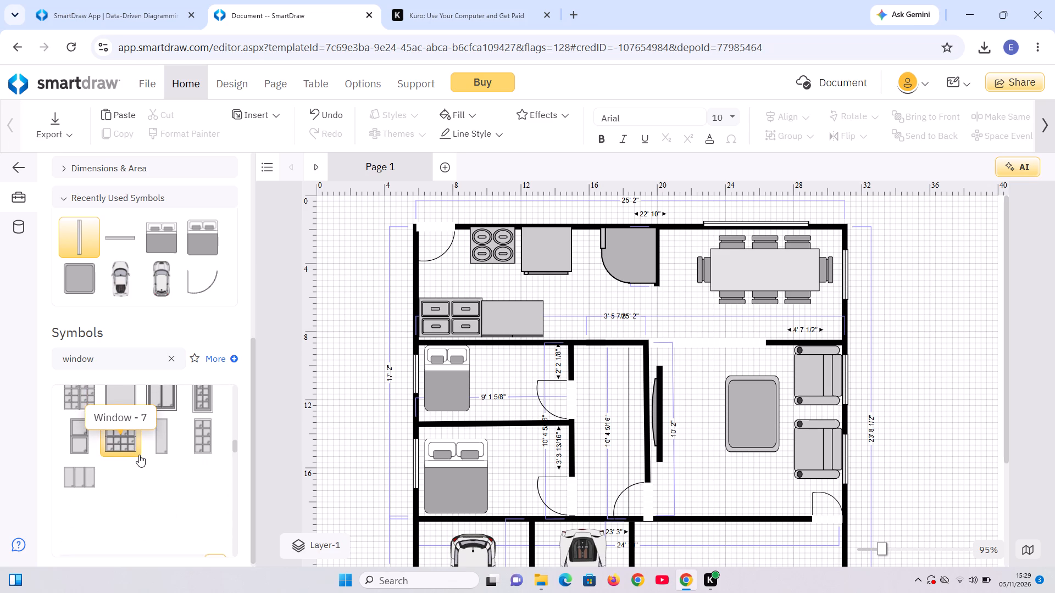
scroll(139, 455, "right", 1)
scroll(139, 455, "up", 1)
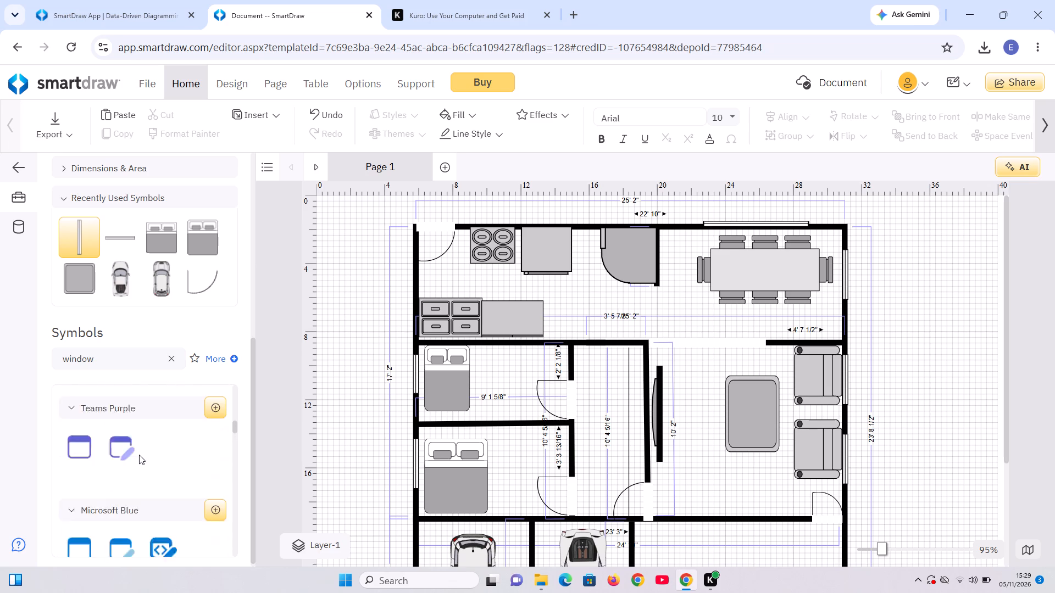
scroll(139, 455, "up", 3)
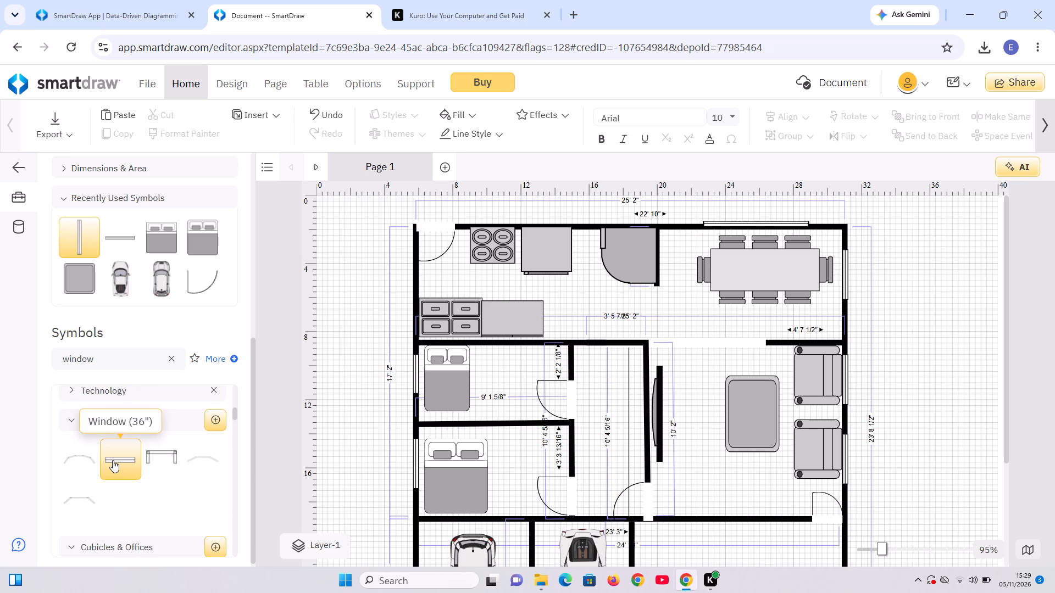
double_click(113, 460)
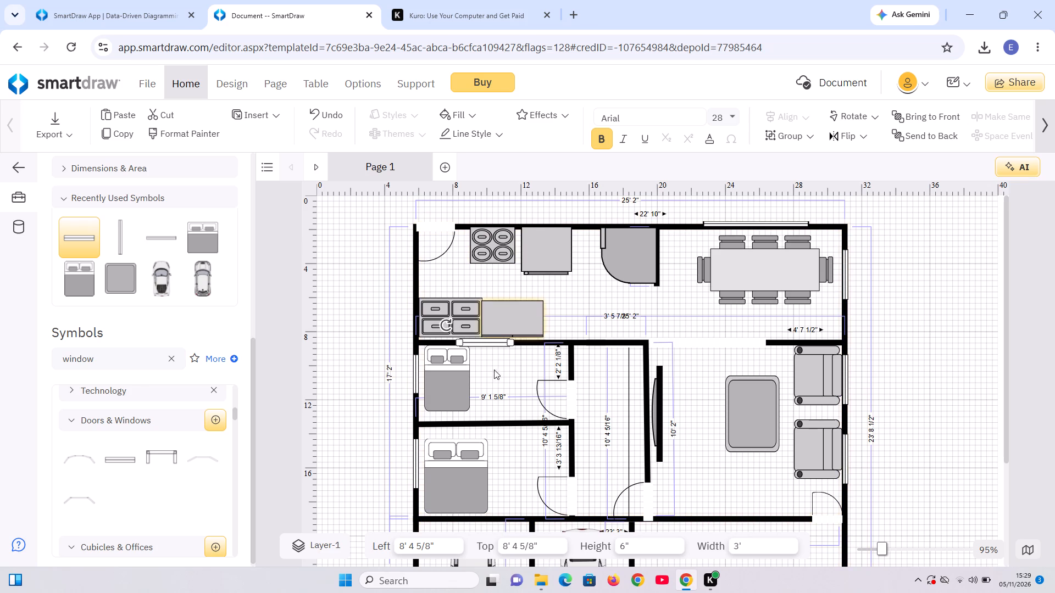
left_click_drag(480, 344, 519, 220)
left_click_drag(559, 226, 568, 226)
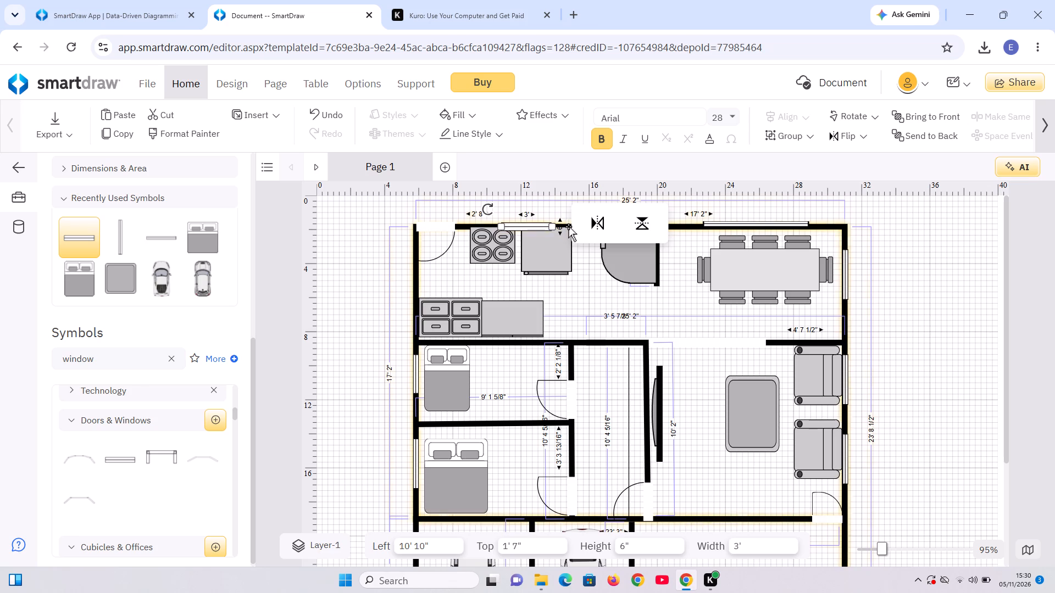
left_click_drag(568, 226, 572, 225)
left_click(354, 240)
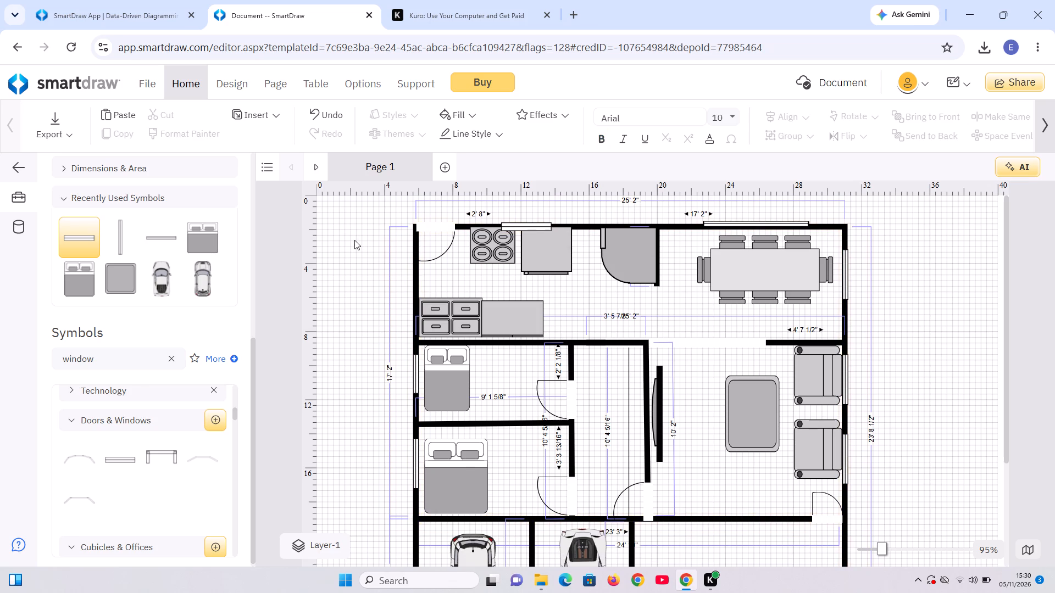
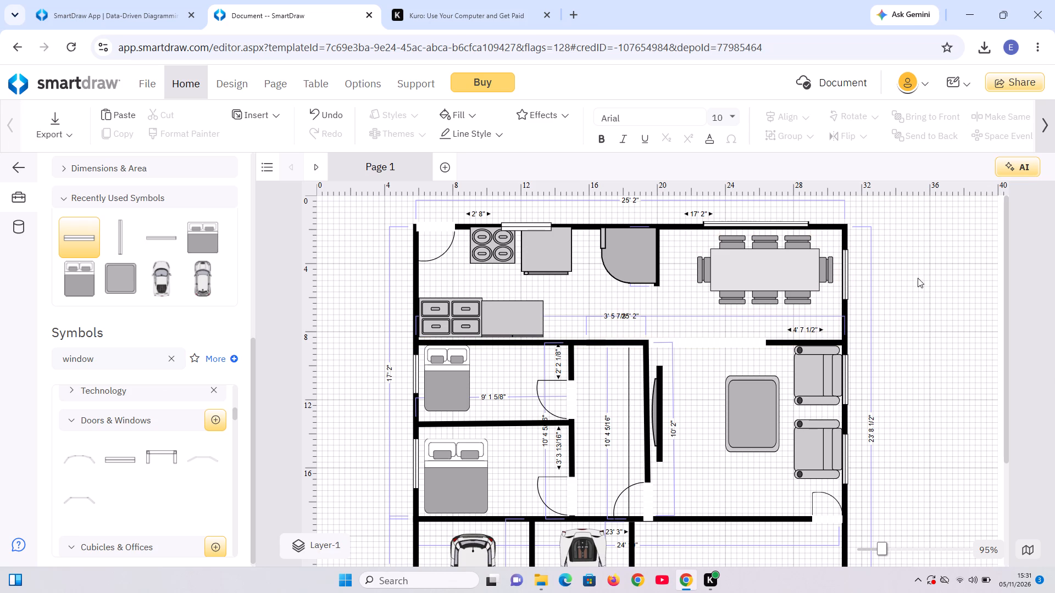
Search the symbol library for "door".
scroll(931, 299, "down", 1)
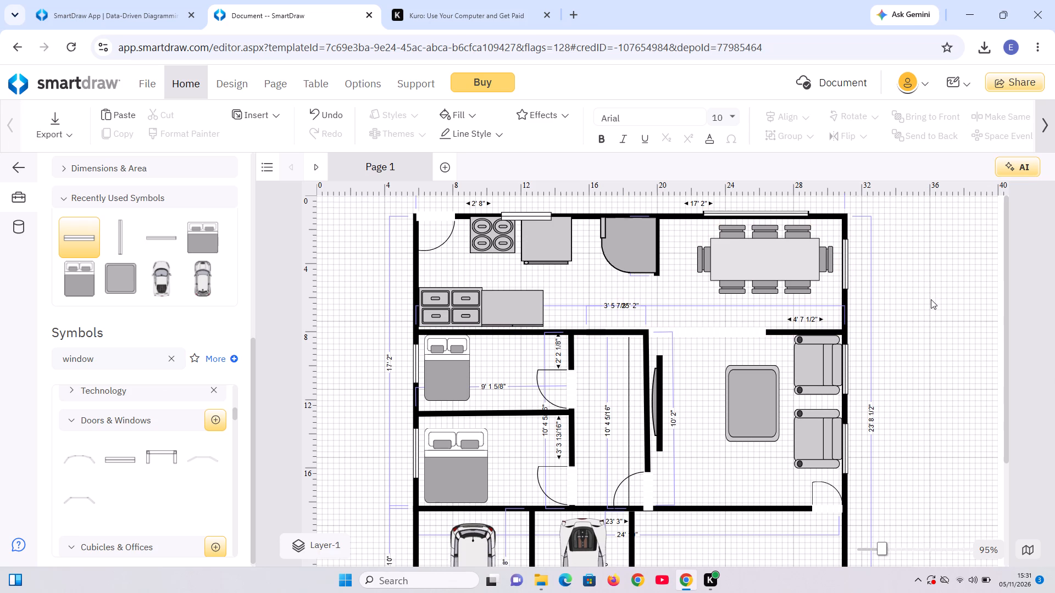
scroll(931, 299, "down", 2)
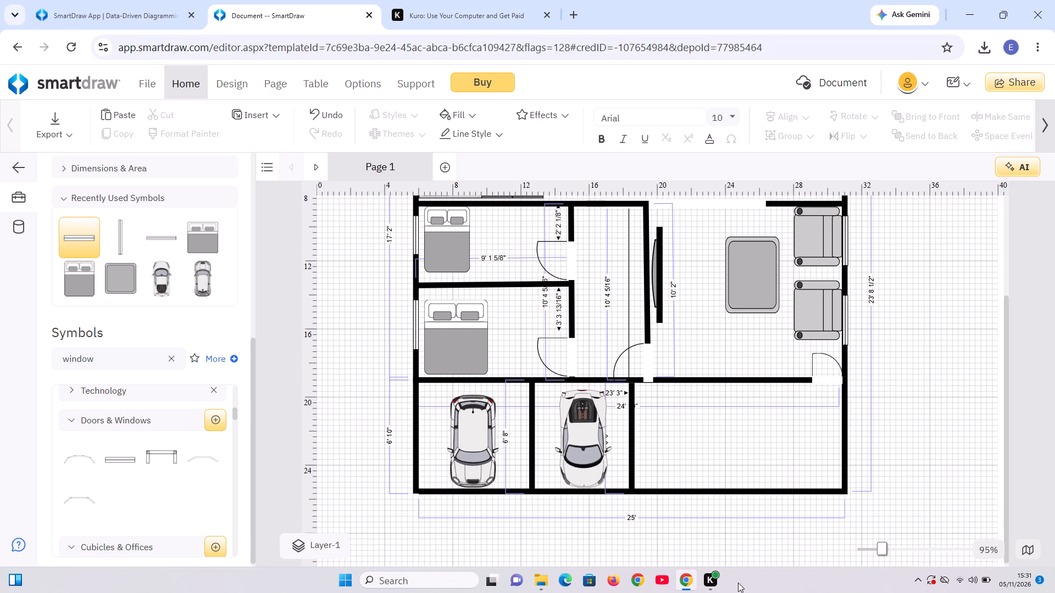
left_click_drag(884, 544, 874, 549)
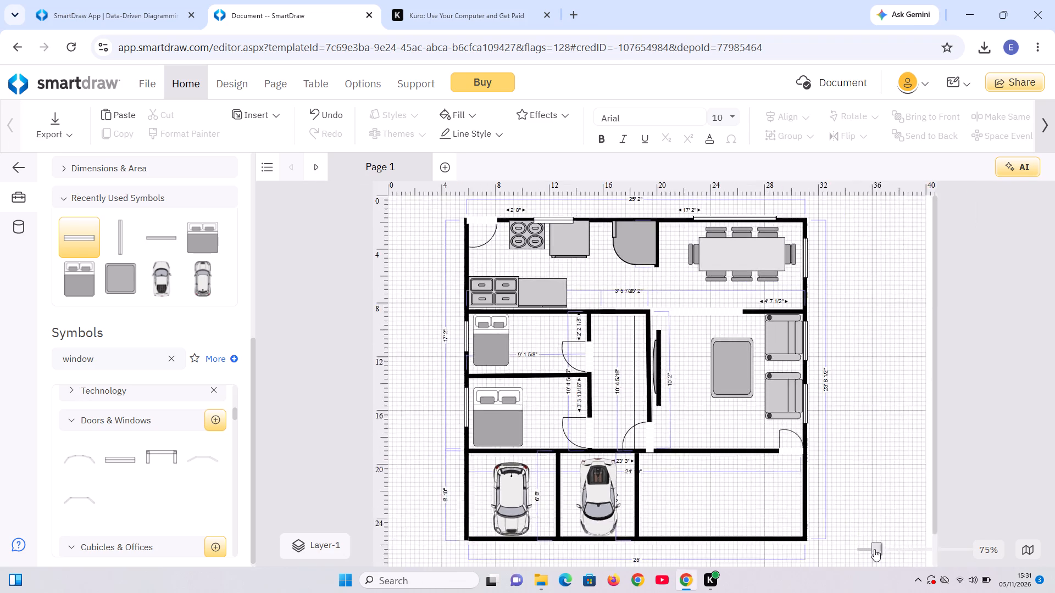
left_click_drag(874, 549, 875, 552)
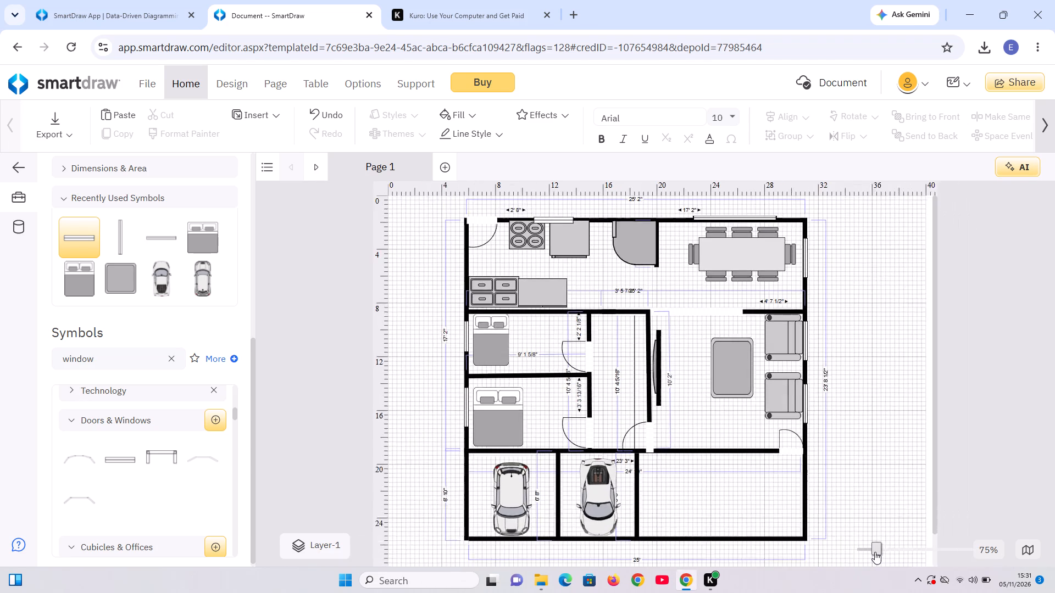
left_click_drag(875, 552, 874, 552)
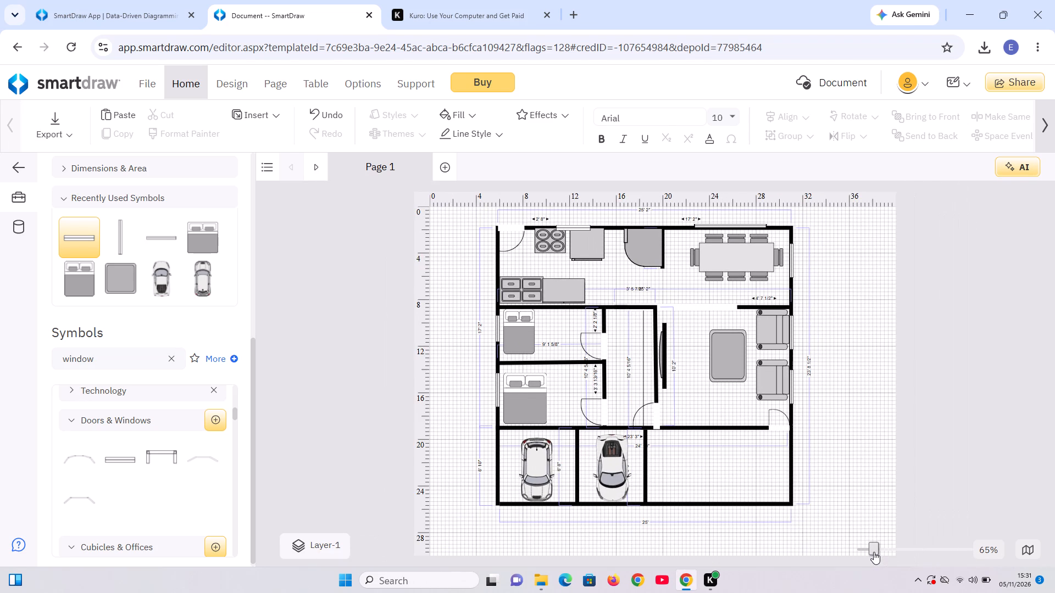
left_click_drag(874, 552, 877, 551)
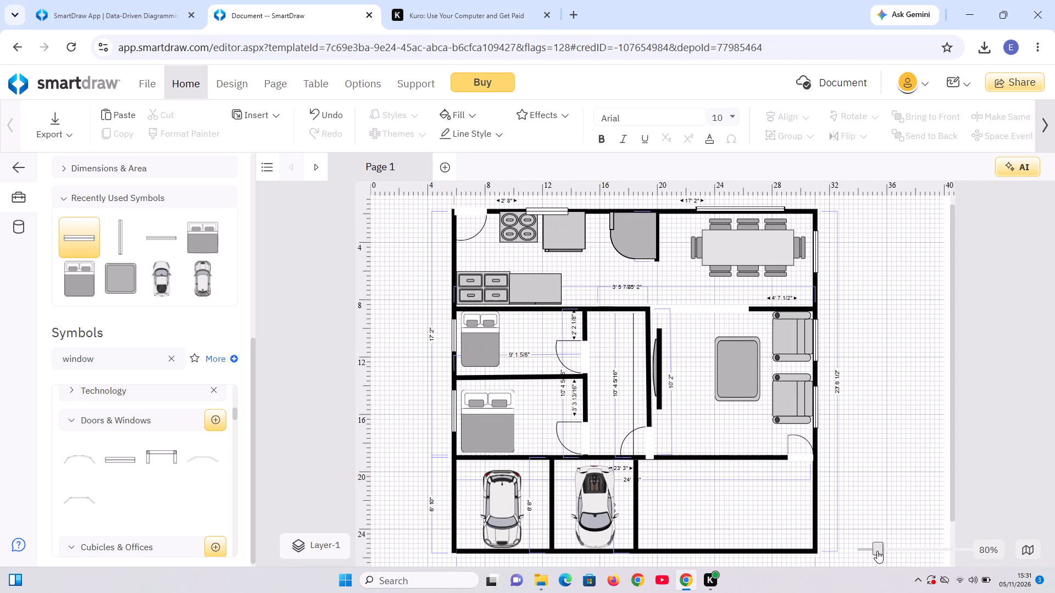
left_click_drag(877, 551, 874, 552)
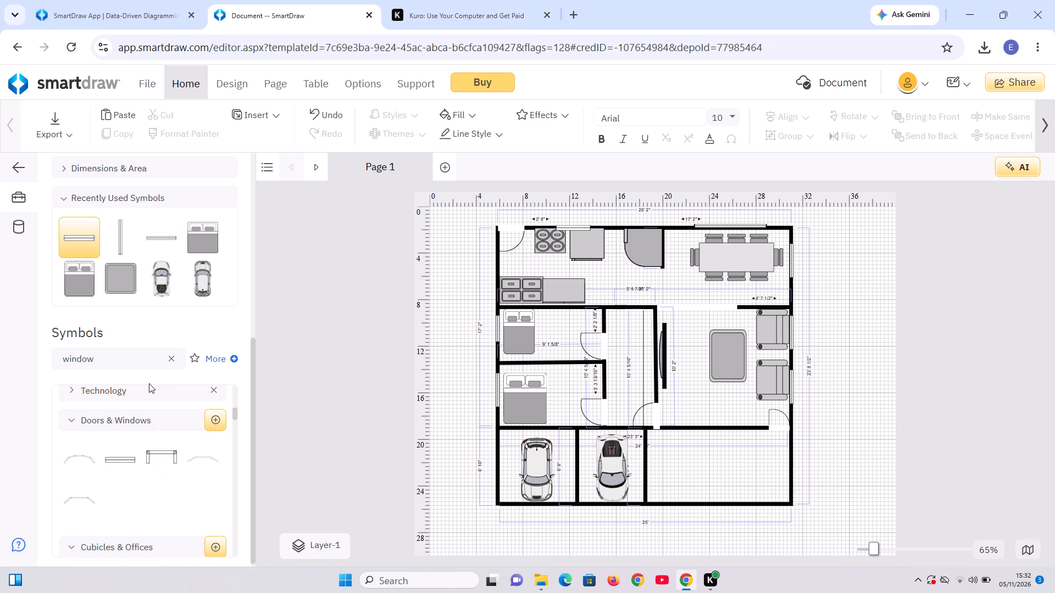
left_click(111, 368)
key("BackSpace")
key("BackSpace")
key("BackSpace")
key("BackSpace")
key("BackSpace")
key("BackSpace")
key("BackSpace")
key("BackSpace")
key("BackSpace")
key("BackSpace")
key("BackSpace")
key("BackSpace")
key("BackSpace")
key("BackSpace")
key("BackSpace")
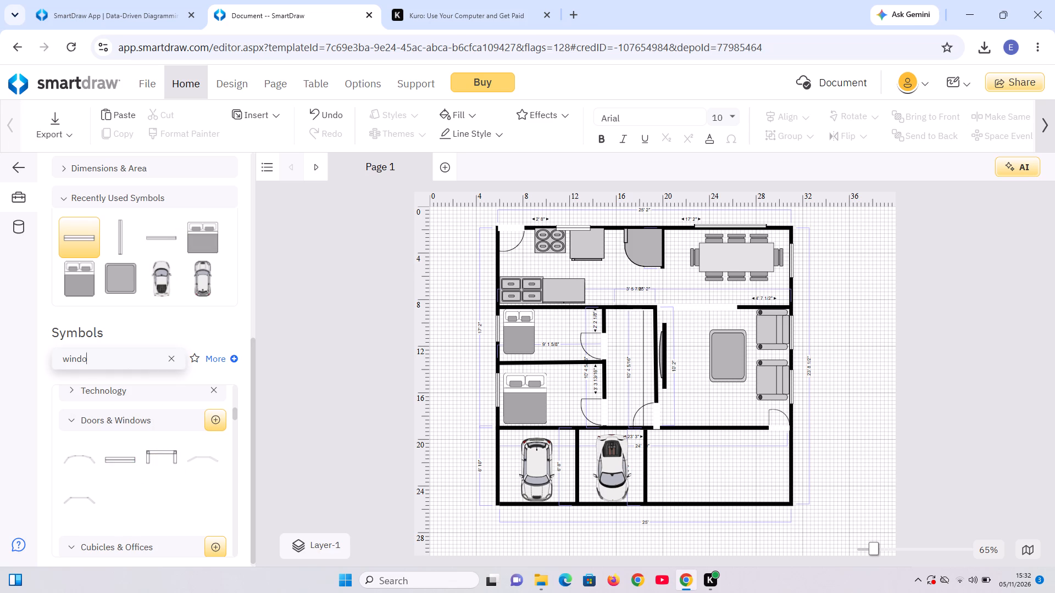
type("door")
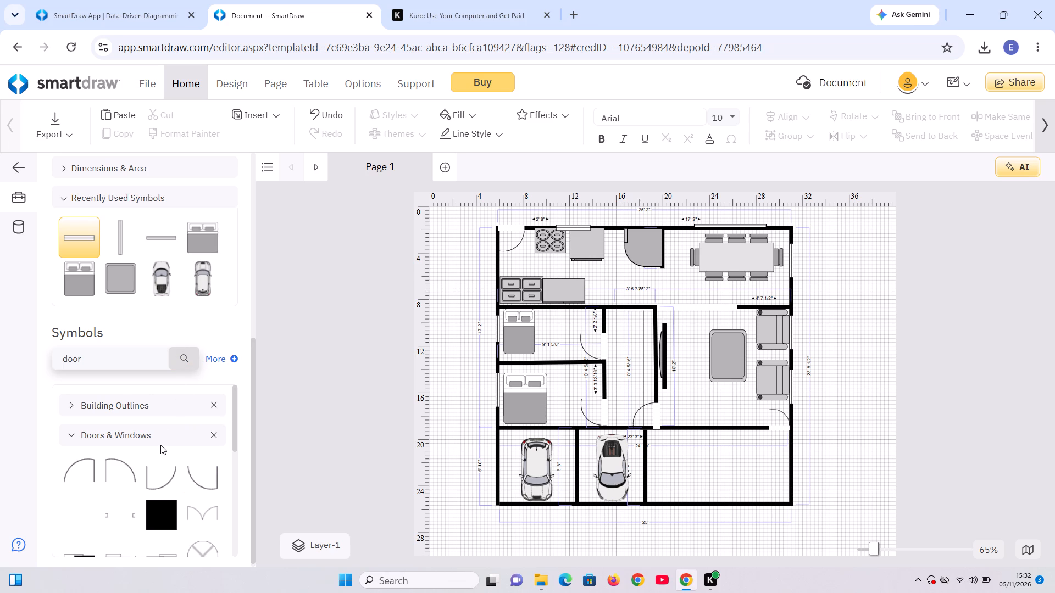
Add the Doors & Windows symbol Double Car Garage (192") into the outer wall by the two parked cars and narrow it to 13'.
scroll(160, 445, "down", 1)
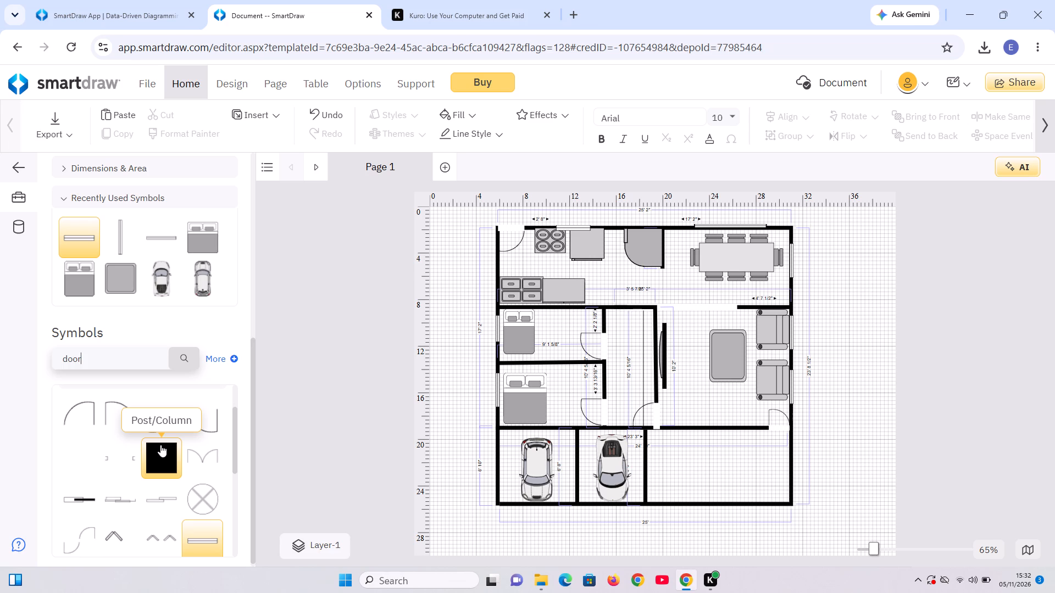
scroll(160, 445, "down", 3)
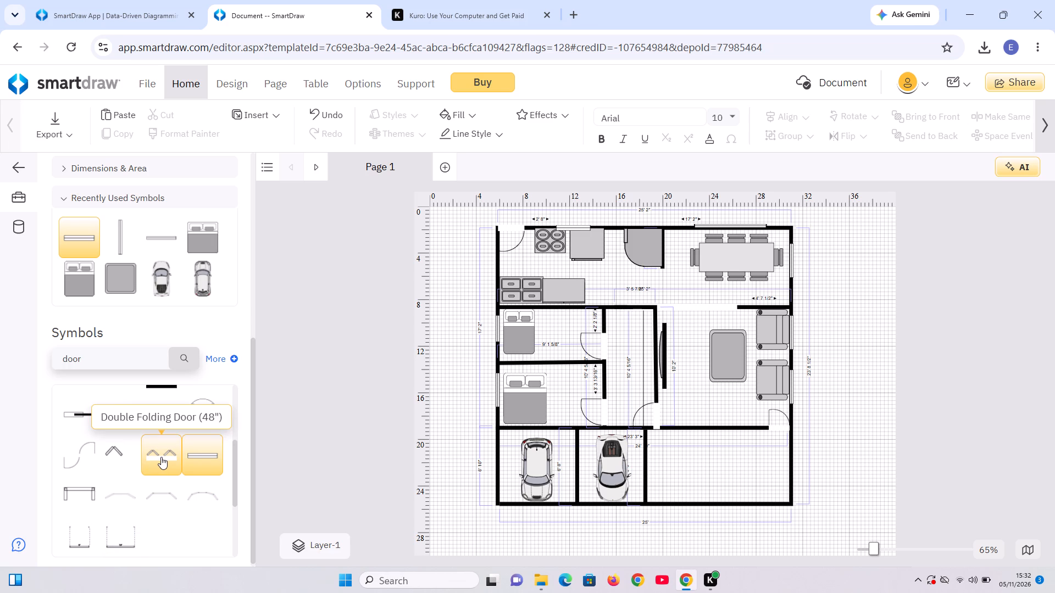
scroll(161, 457, "down", 5)
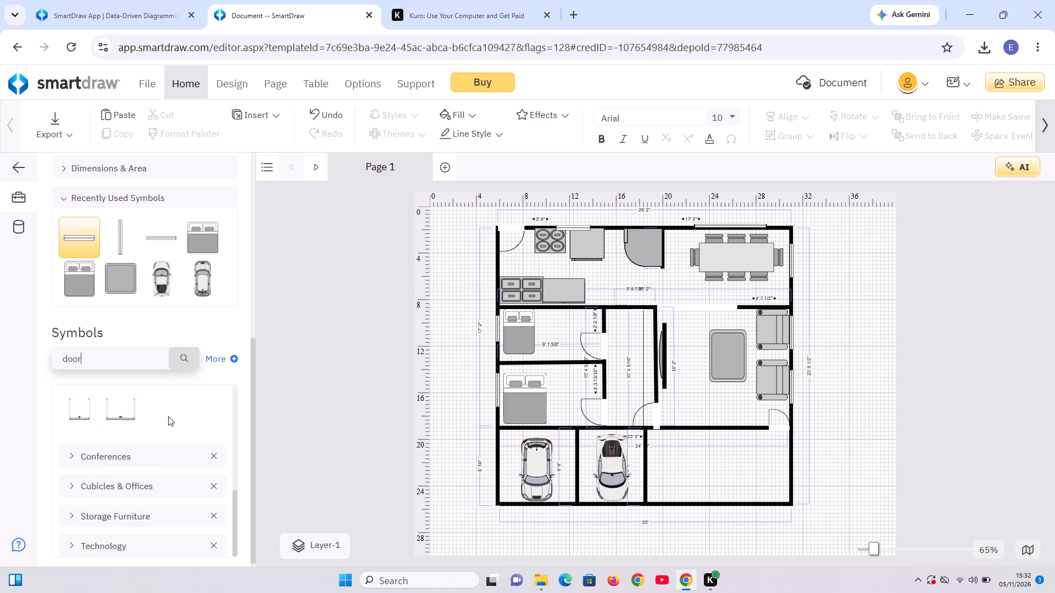
scroll(168, 416, "down", 2)
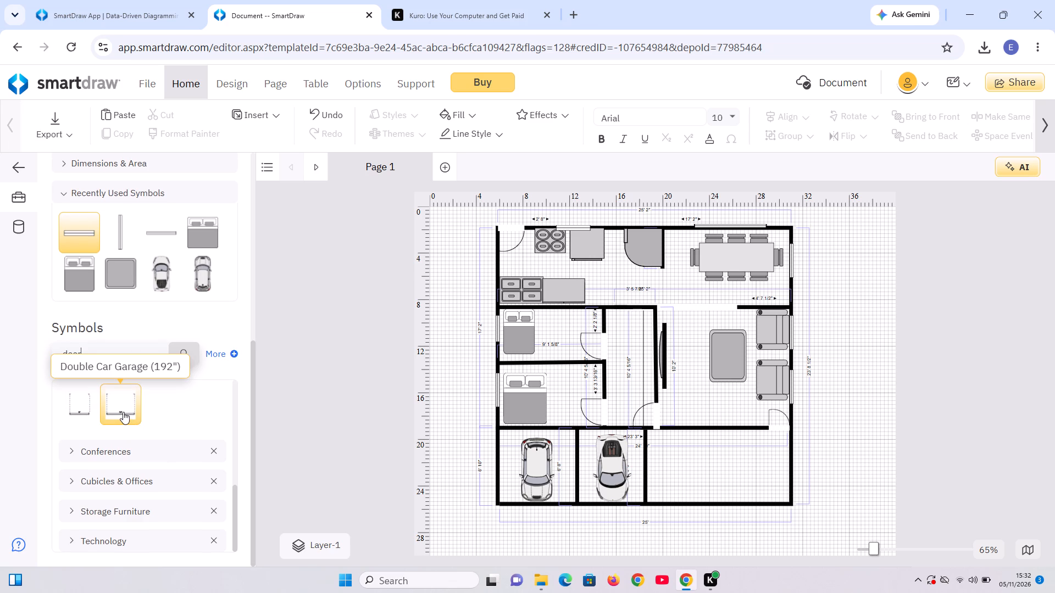
double_click(123, 412)
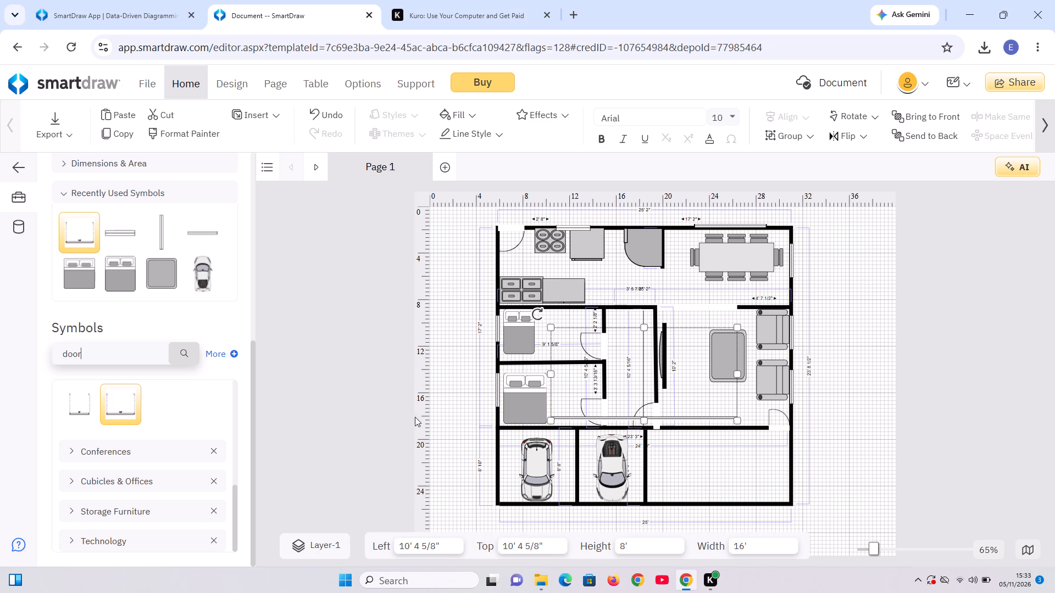
scroll(887, 359, "down", 1)
left_click_drag(664, 380, 647, 415)
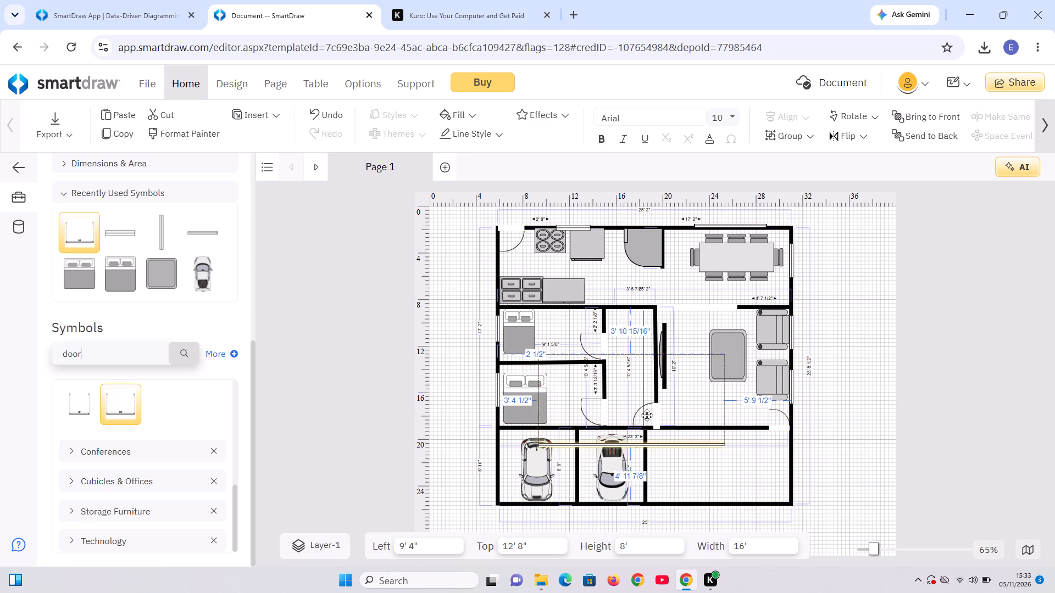
left_click_drag(647, 415, 609, 471)
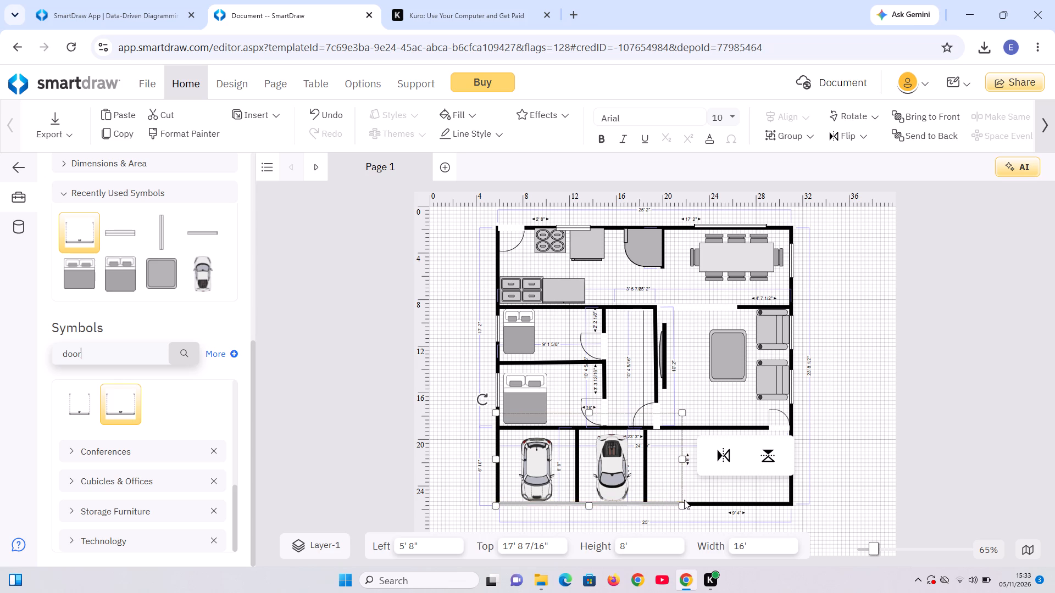
left_click_drag(683, 504, 647, 506)
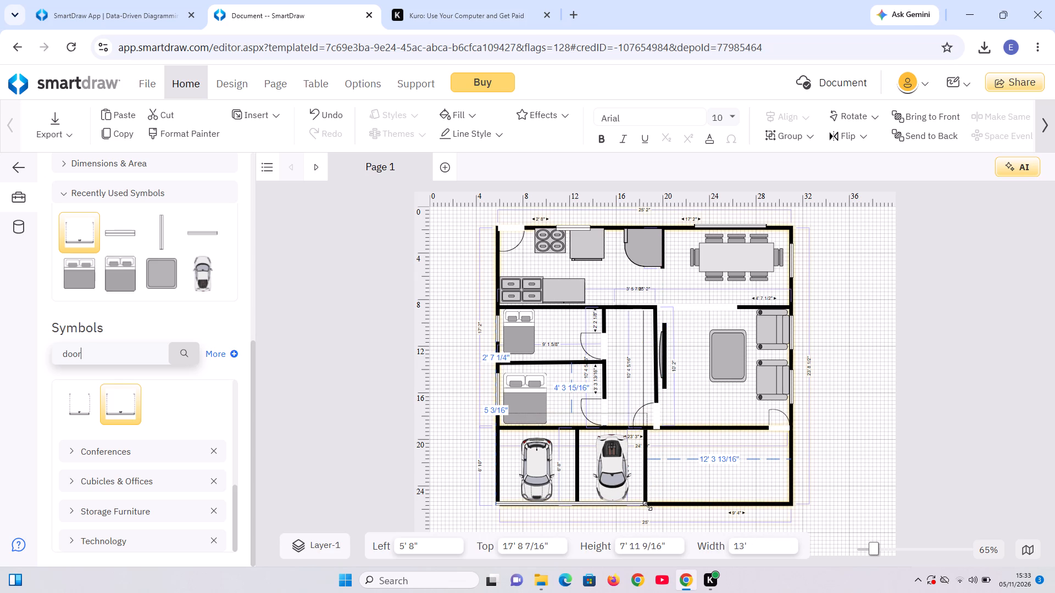
left_click_drag(647, 506, 647, 506)
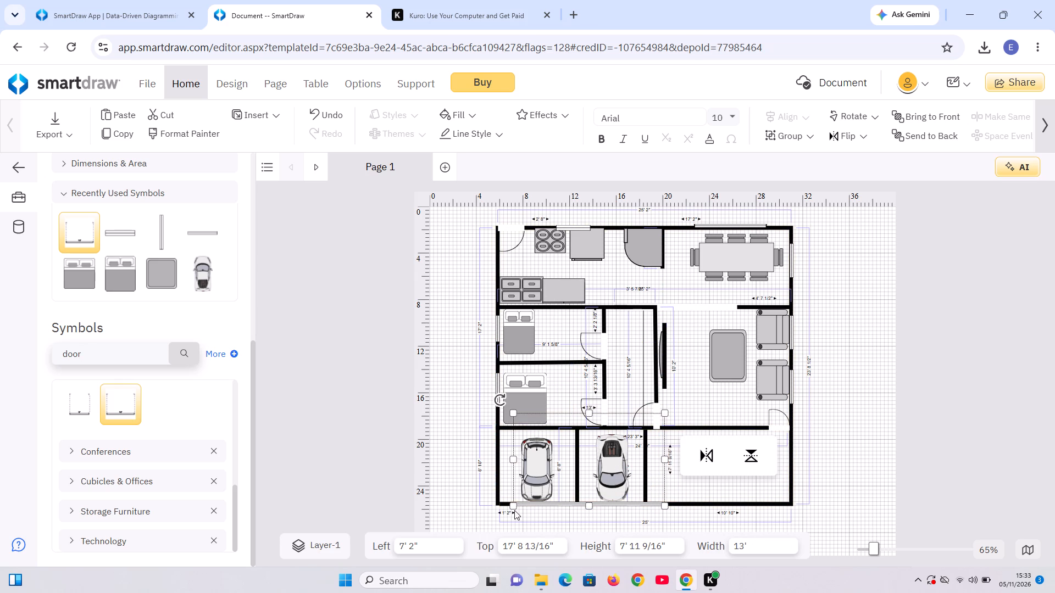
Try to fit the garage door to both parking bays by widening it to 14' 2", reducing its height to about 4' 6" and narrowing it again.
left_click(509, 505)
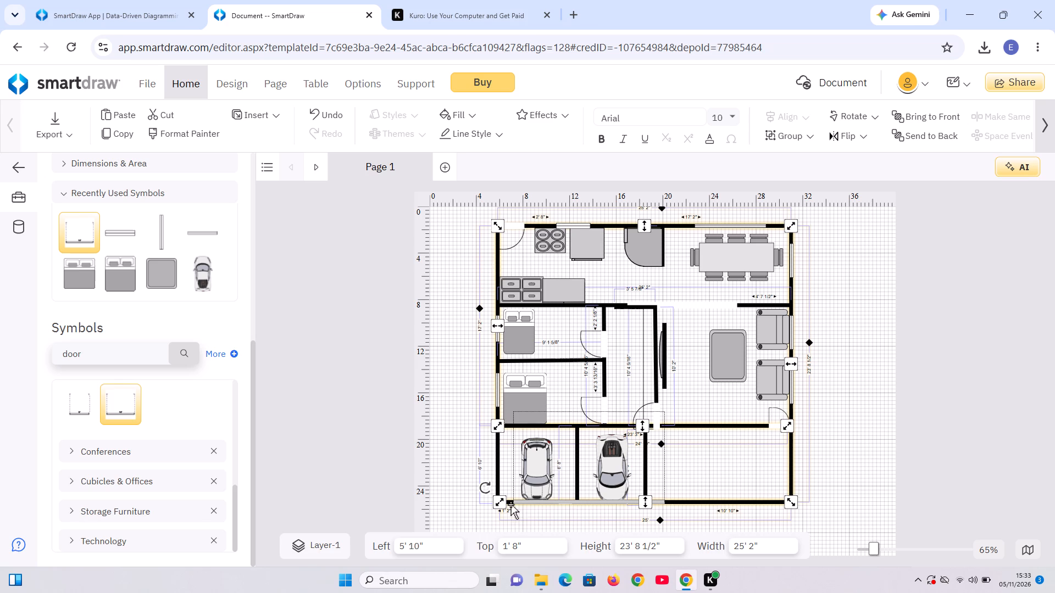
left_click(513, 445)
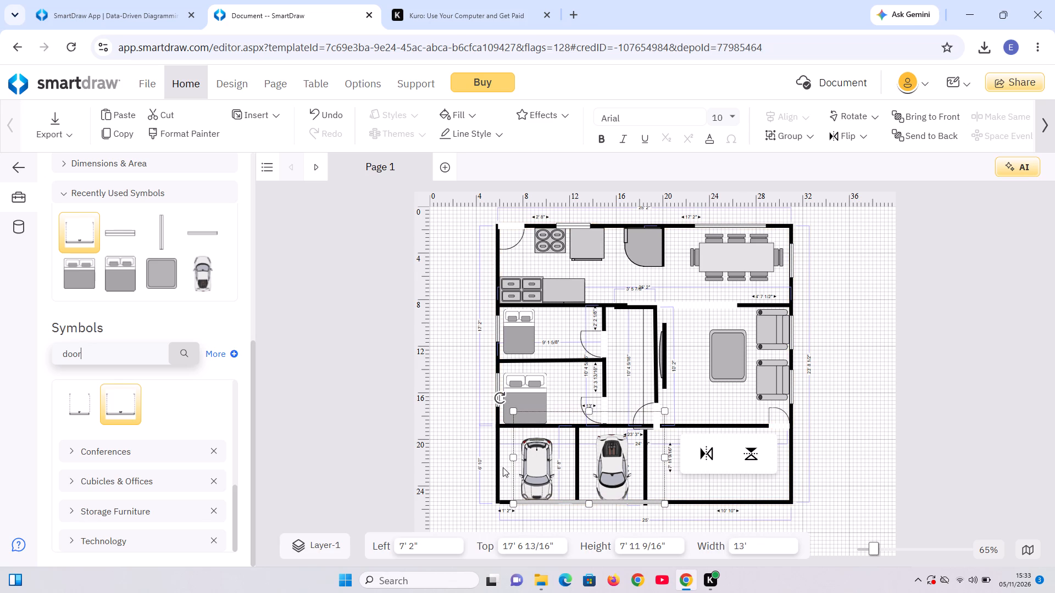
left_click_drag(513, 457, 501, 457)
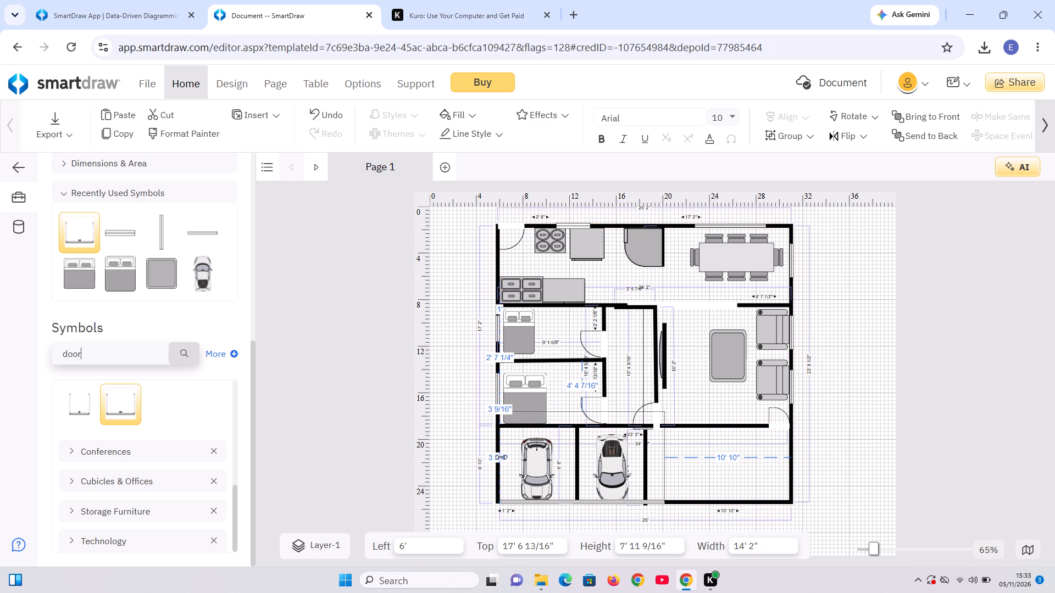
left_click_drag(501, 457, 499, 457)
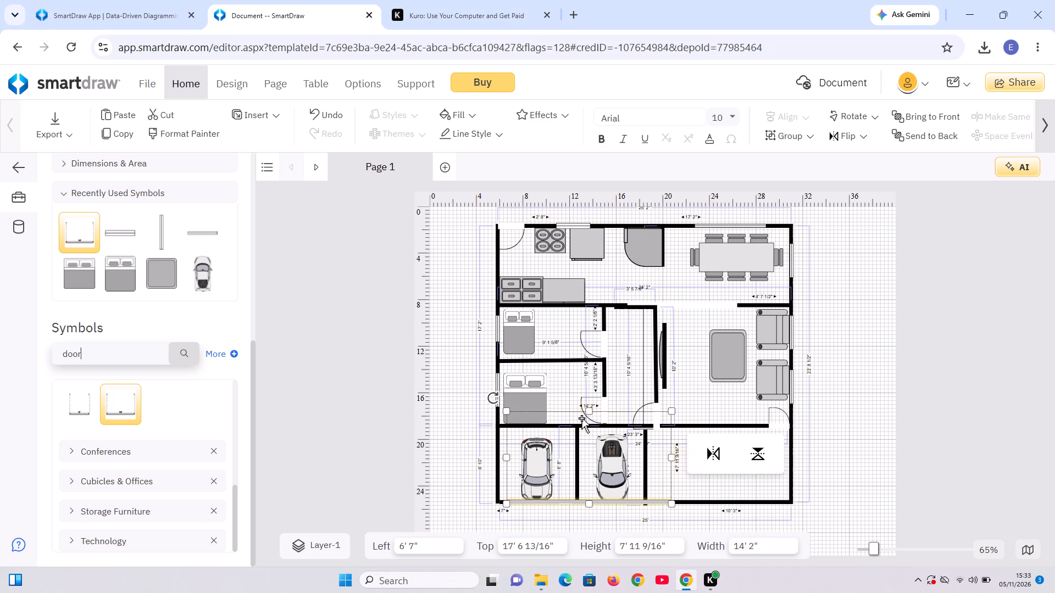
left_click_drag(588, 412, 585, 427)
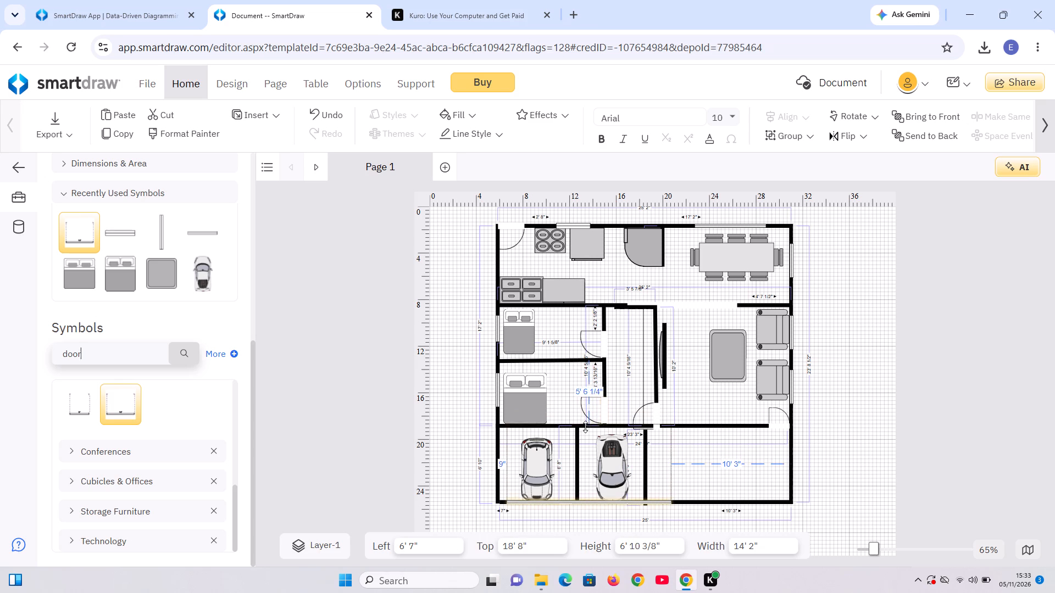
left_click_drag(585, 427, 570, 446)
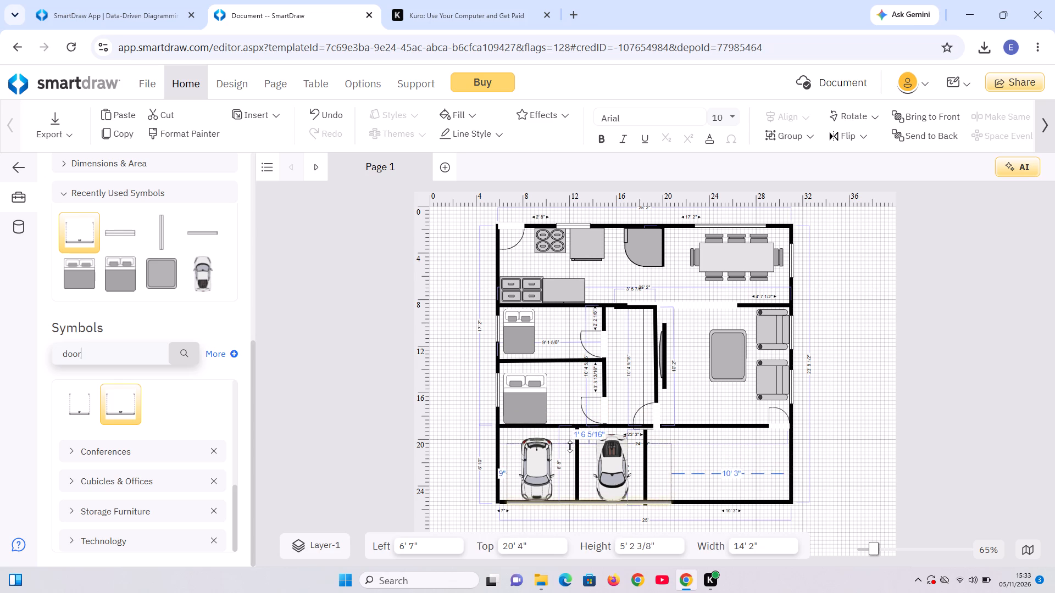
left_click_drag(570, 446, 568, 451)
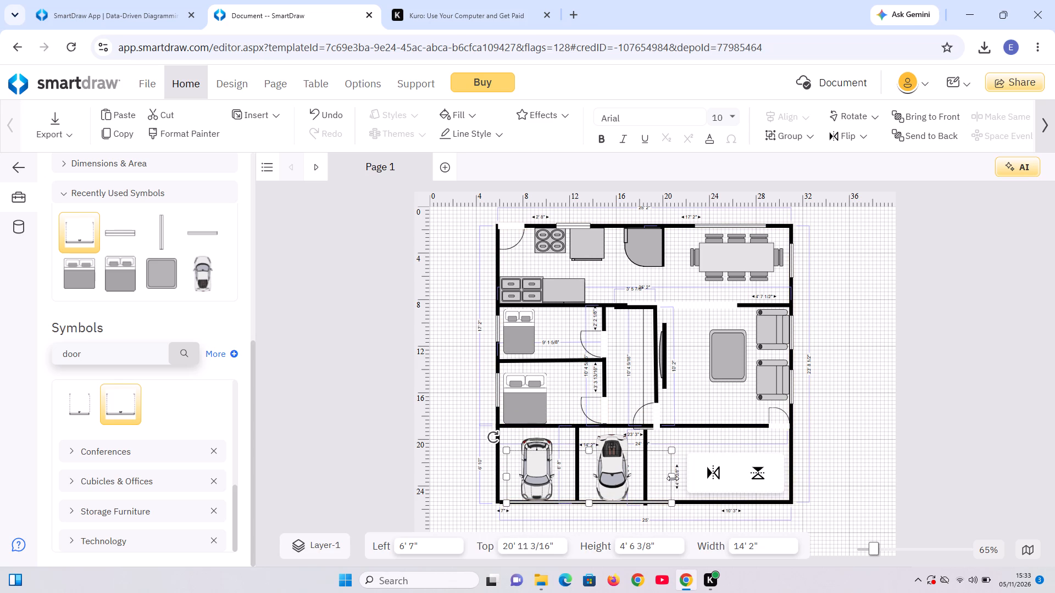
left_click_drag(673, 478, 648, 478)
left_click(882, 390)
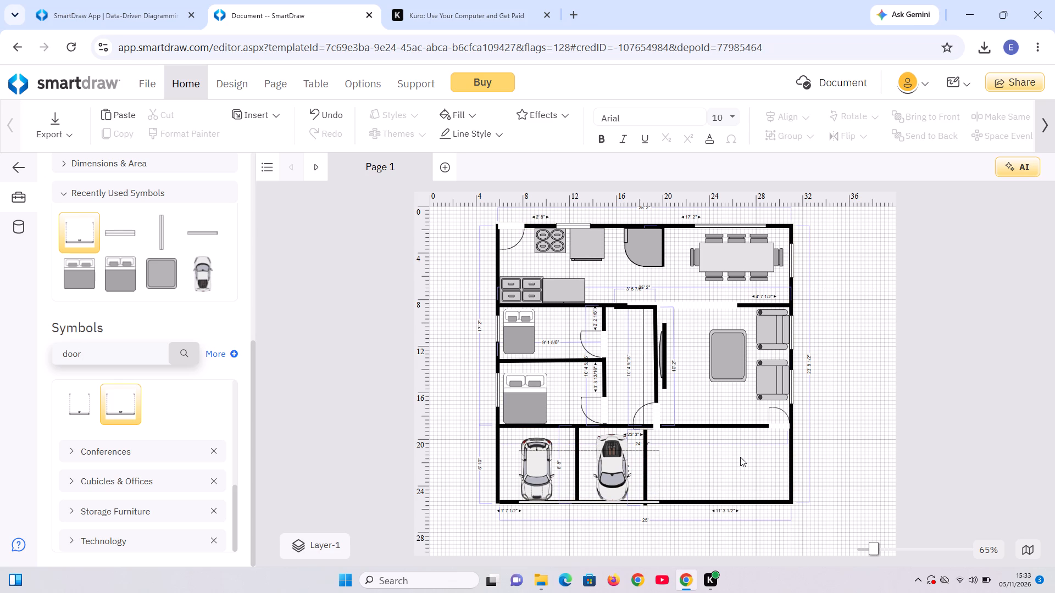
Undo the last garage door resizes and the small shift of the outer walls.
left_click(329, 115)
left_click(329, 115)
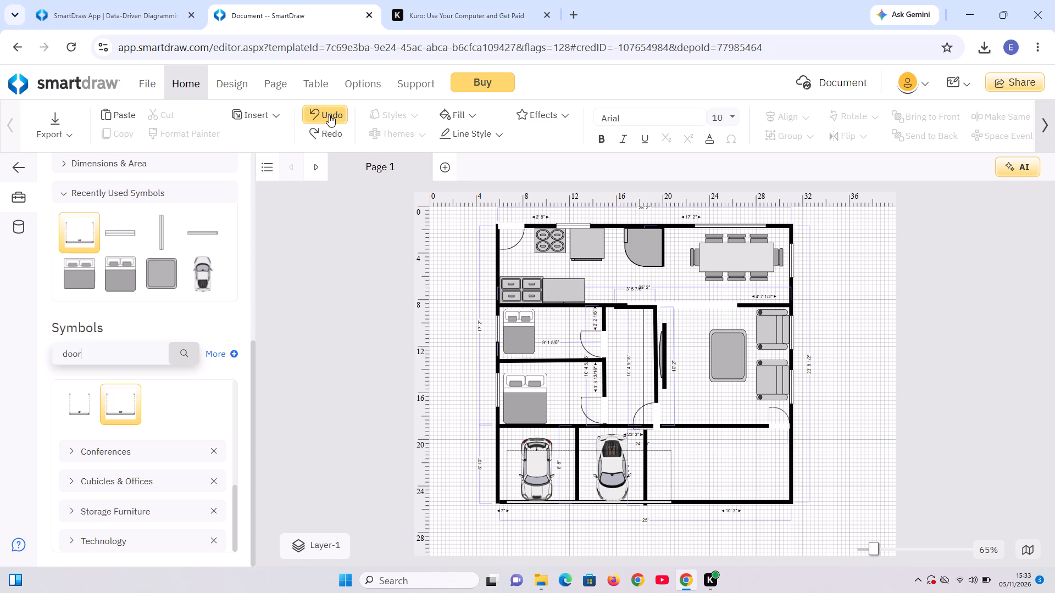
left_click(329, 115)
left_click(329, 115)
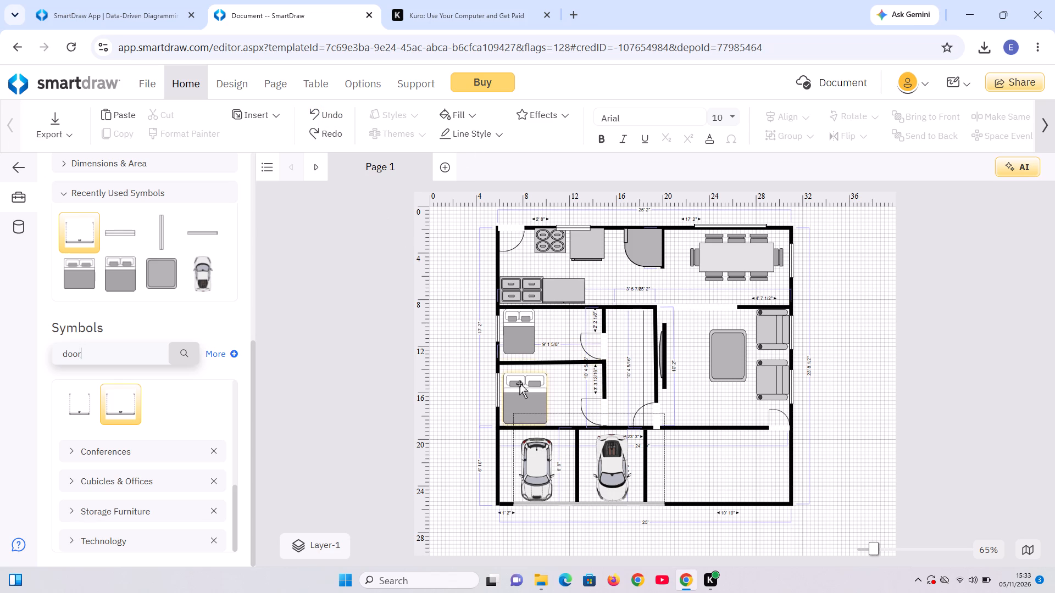
Resize the double garage door to about 8' 3" high and 11' 2" wide, keeping it in the outer wall by the parked cars.
left_click(587, 503)
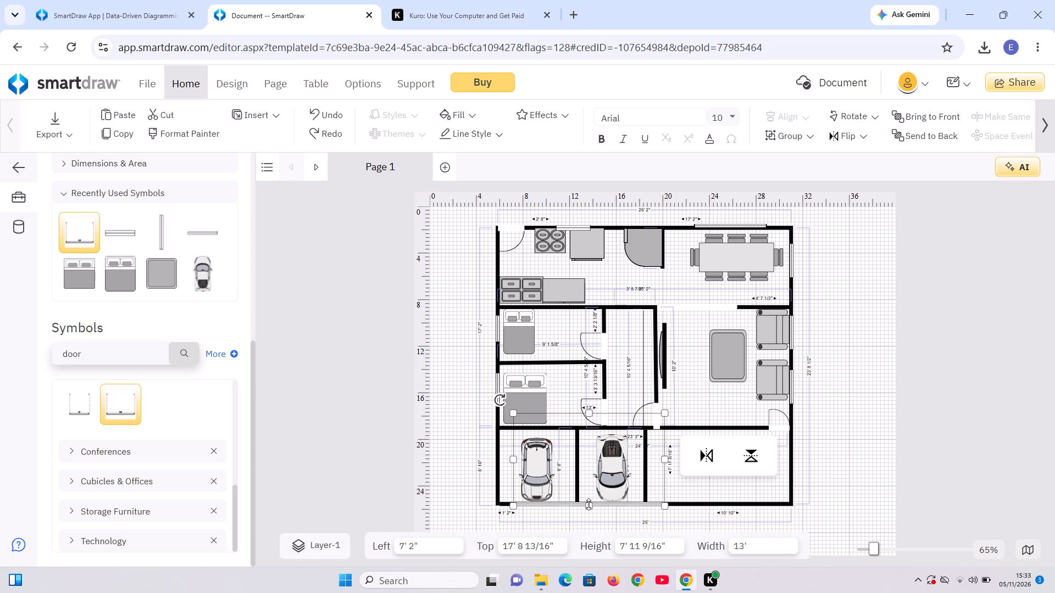
left_click_drag(588, 504, 575, 509)
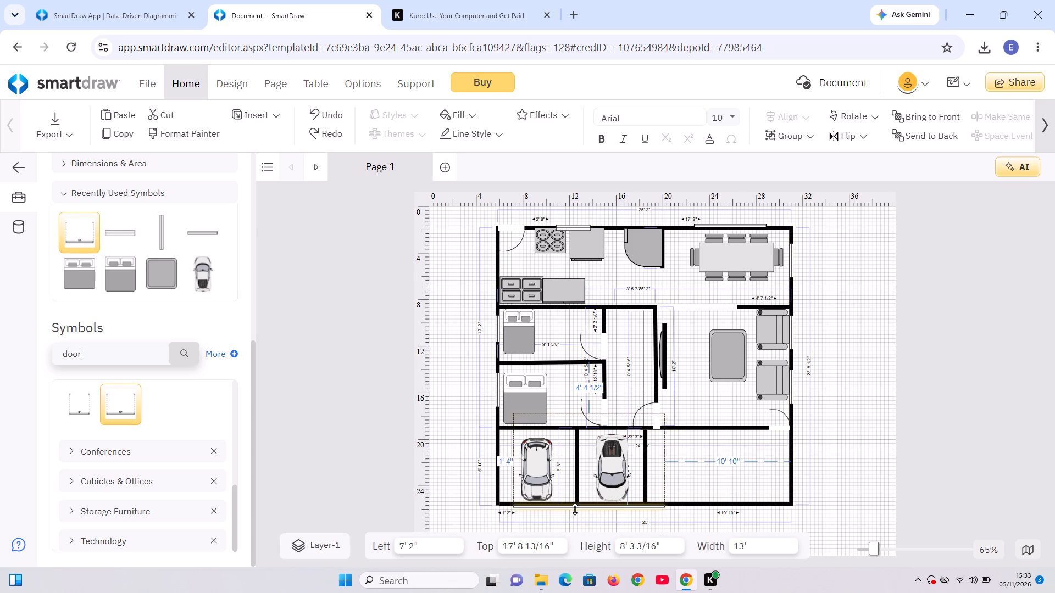
left_click_drag(575, 509, 574, 510)
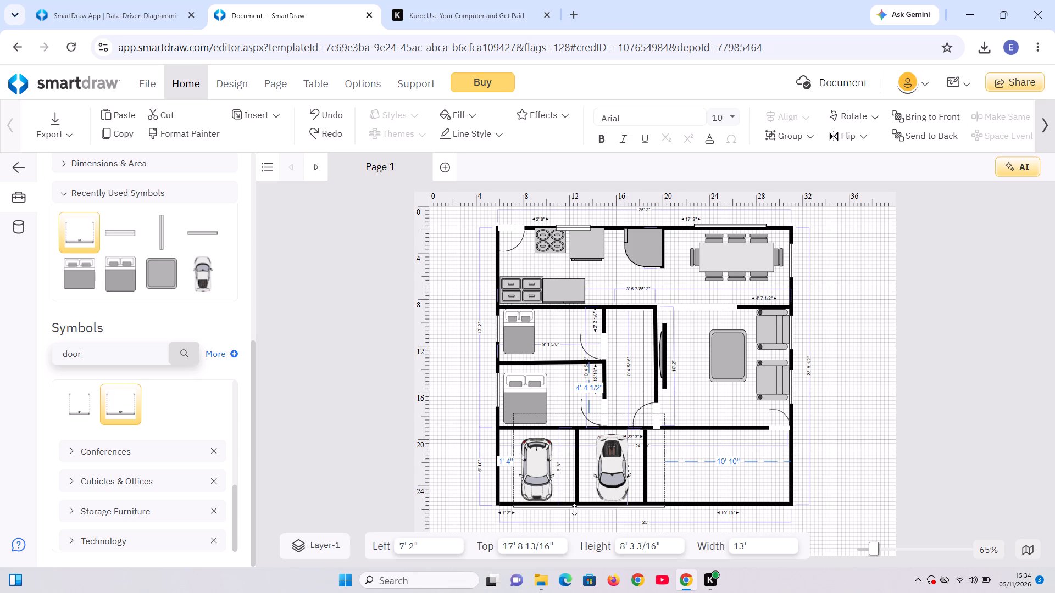
left_click_drag(574, 510, 573, 507)
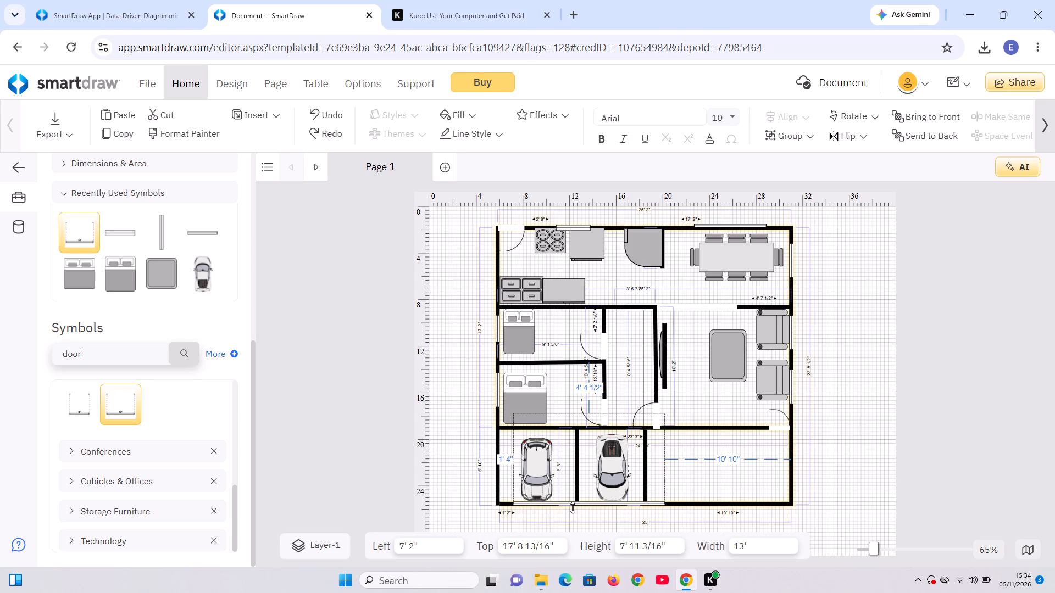
left_click_drag(573, 507, 569, 511)
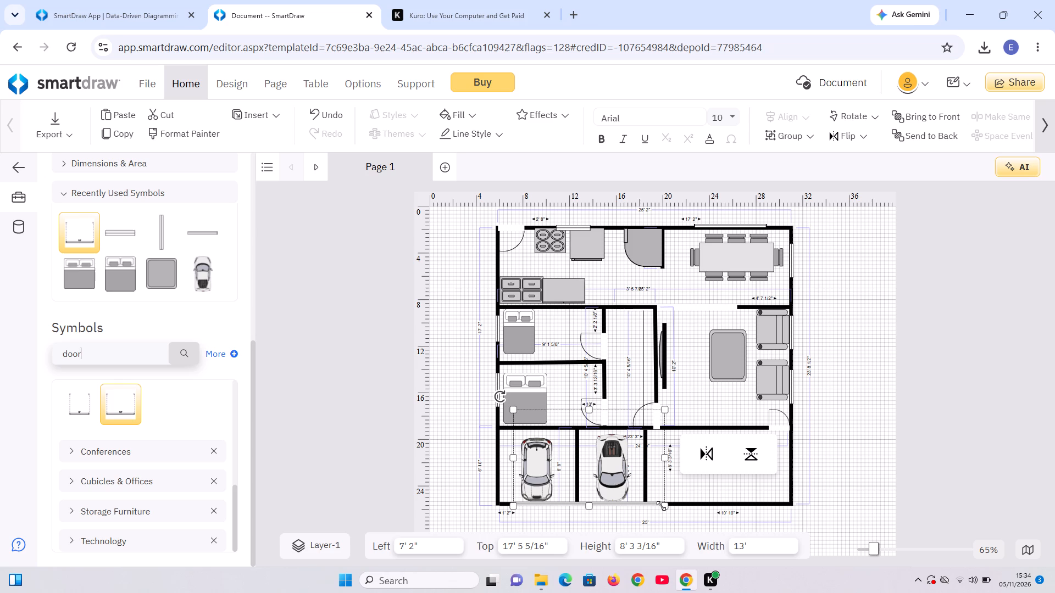
left_click_drag(664, 506, 642, 505)
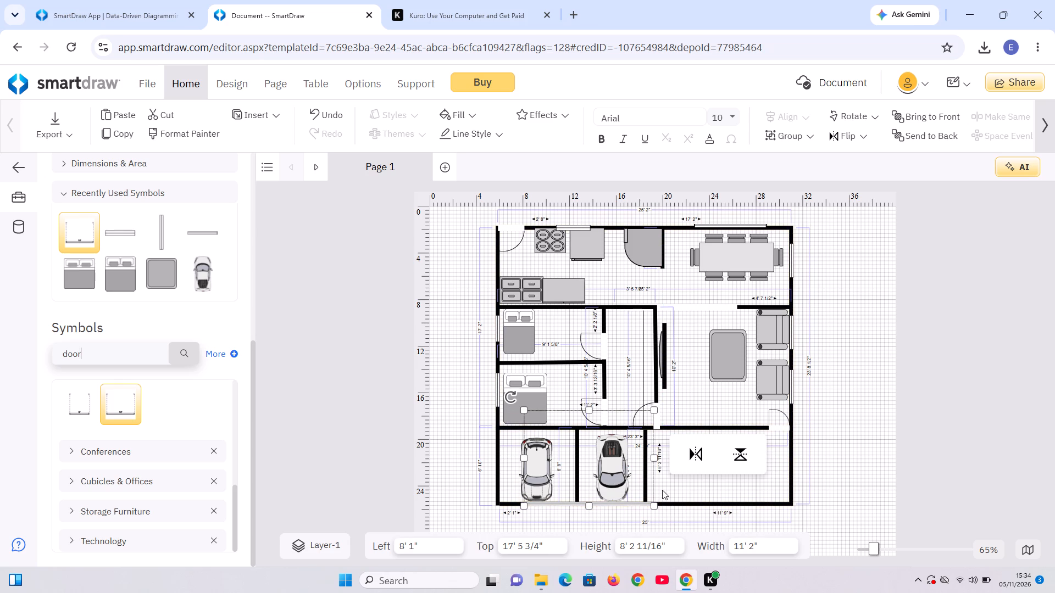
Widen the double garage door to about 12' 7" and slide it along the outer wall until it spans both parking bays.
left_click_drag(652, 459, 642, 459)
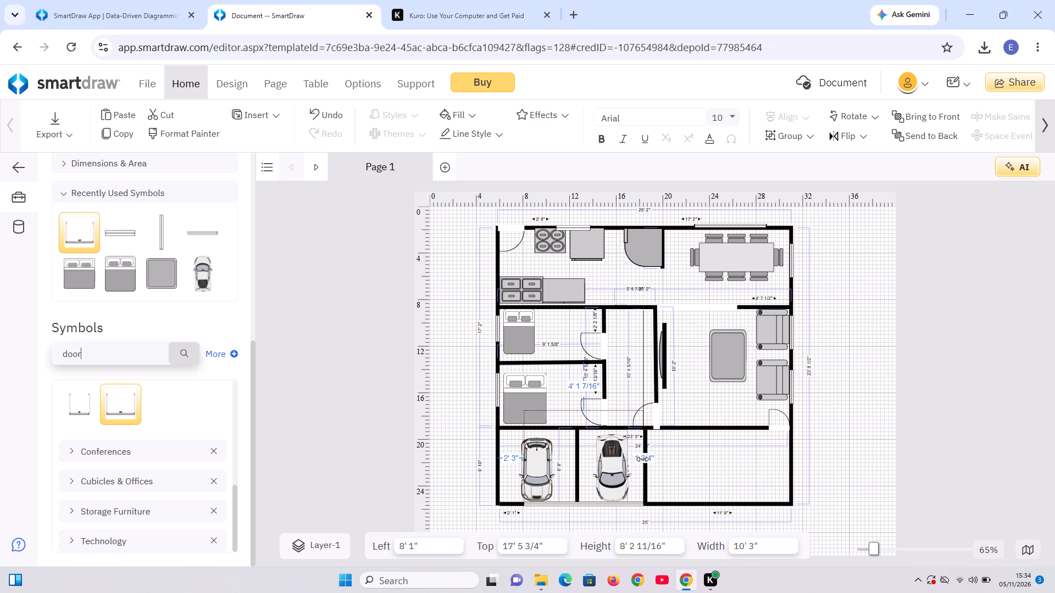
left_click_drag(642, 459, 638, 461)
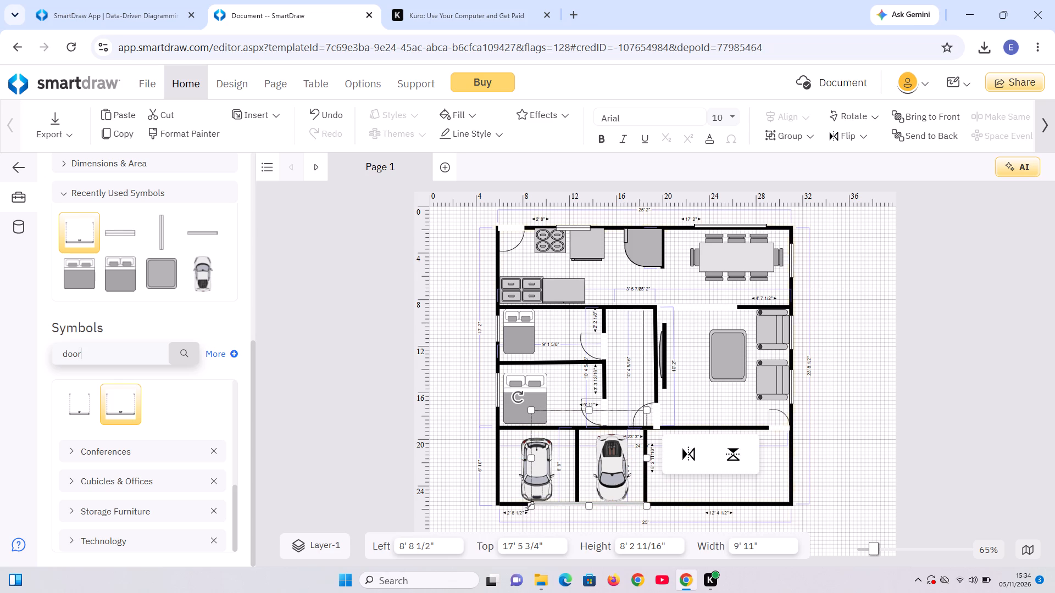
left_click_drag(530, 506, 509, 506)
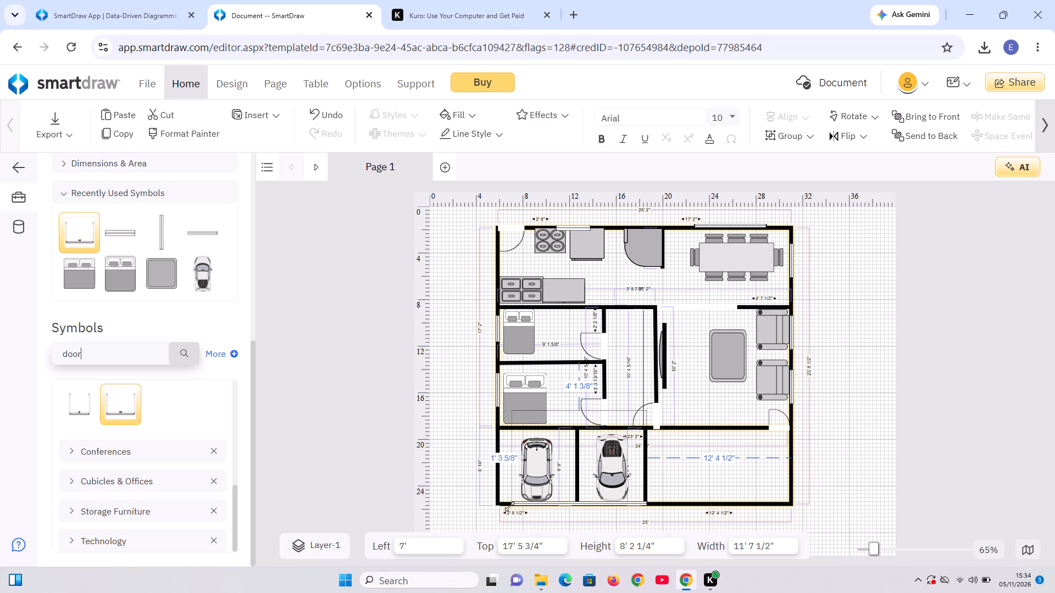
left_click_drag(509, 506, 499, 507)
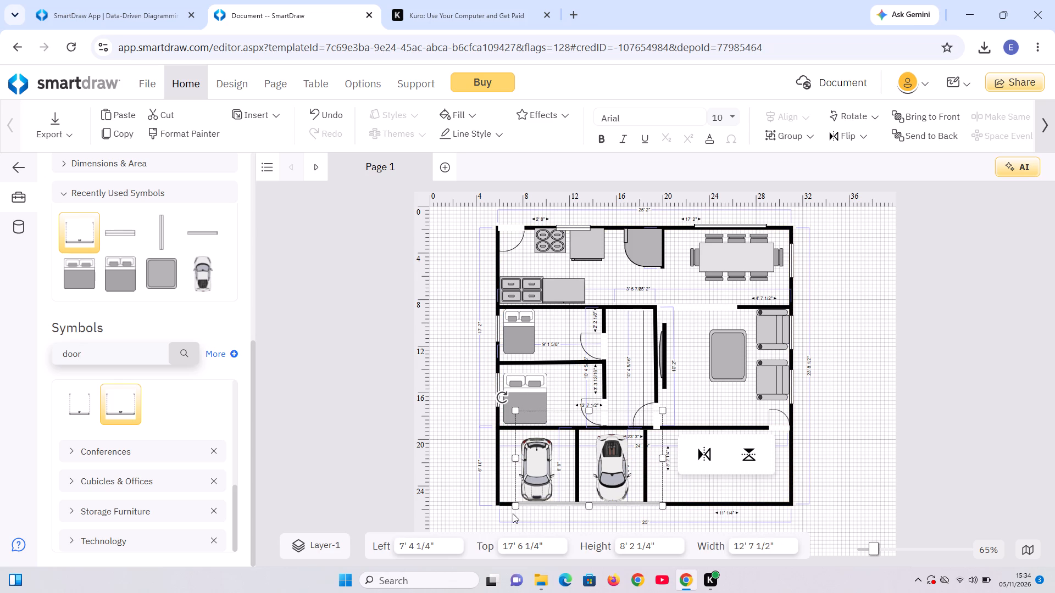
left_click_drag(576, 464, 575, 466)
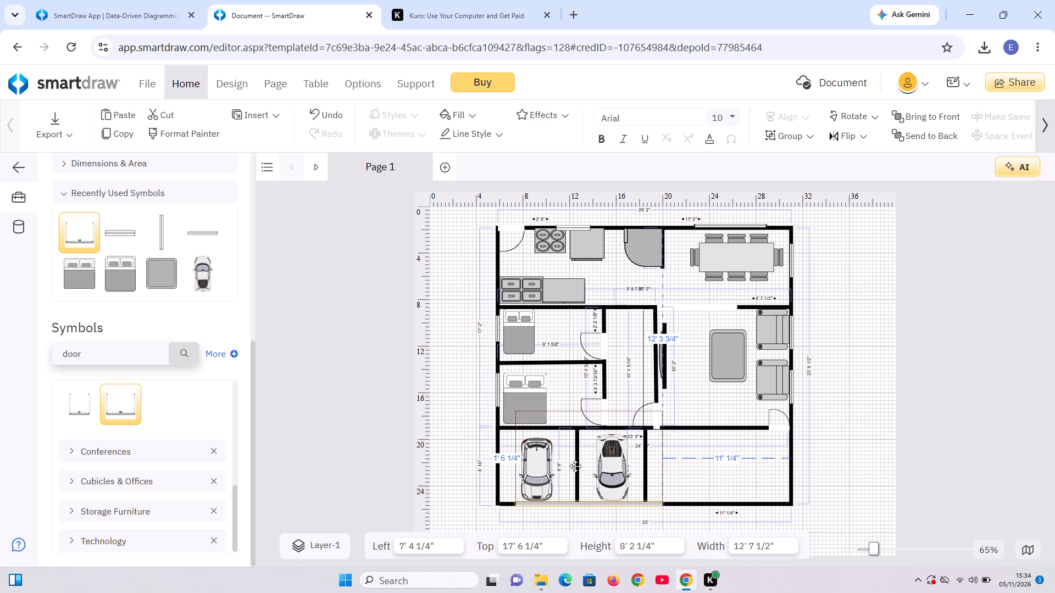
left_click_drag(575, 466, 558, 472)
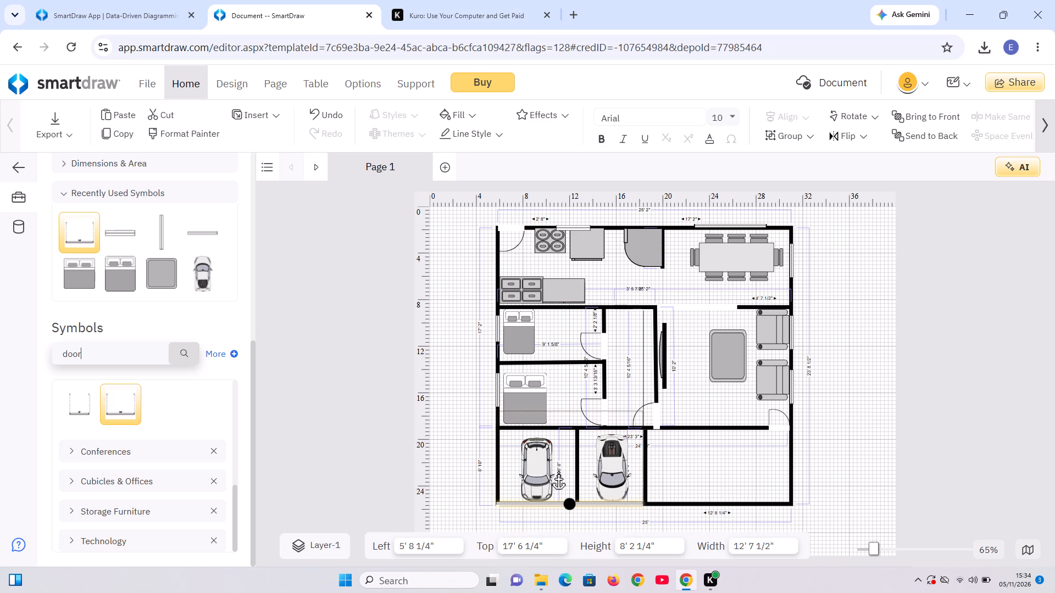
left_click_drag(558, 472, 559, 472)
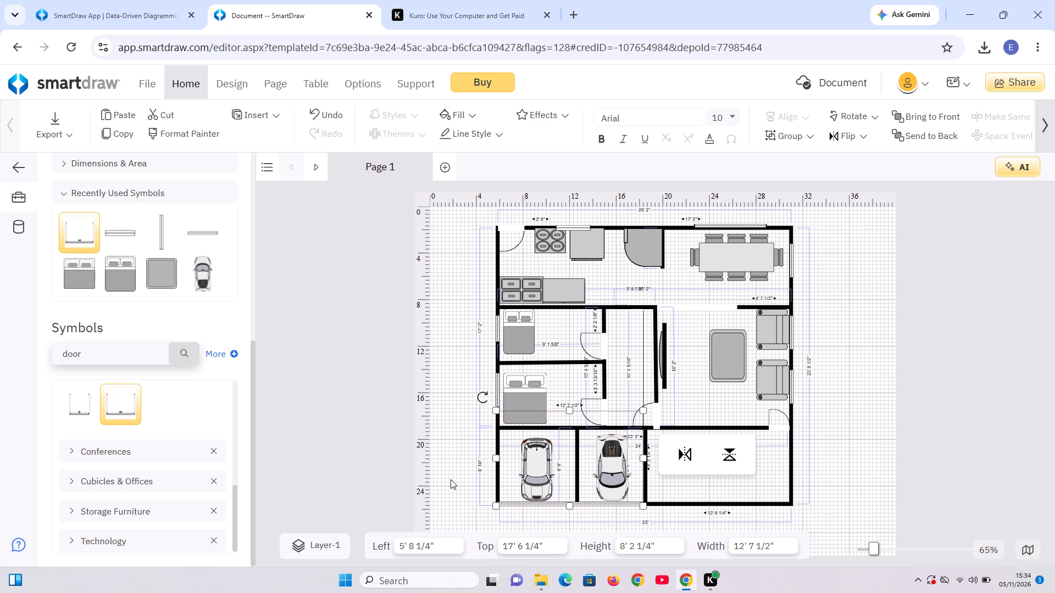
left_click(451, 479)
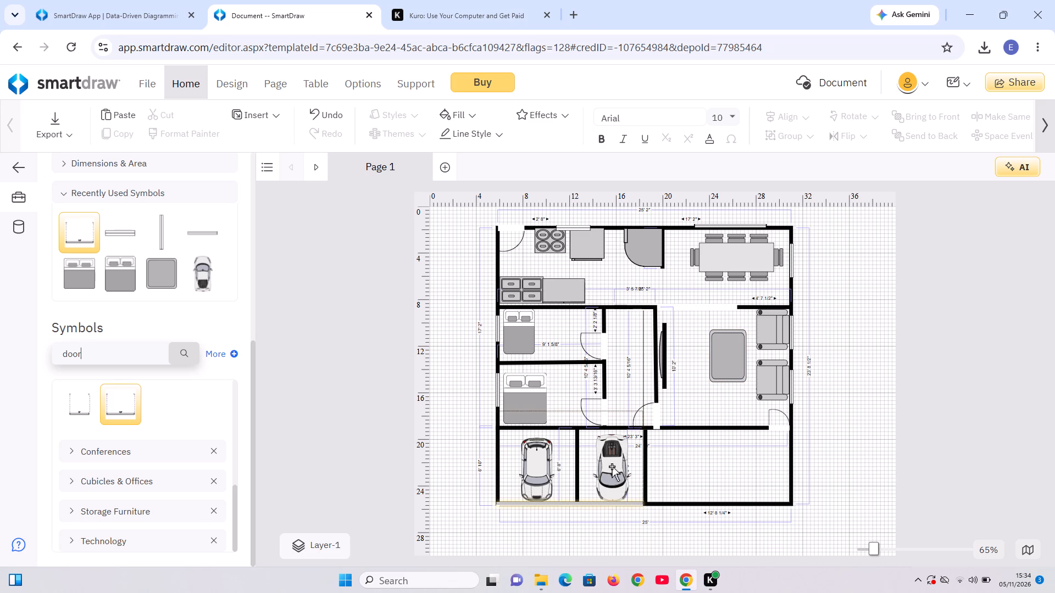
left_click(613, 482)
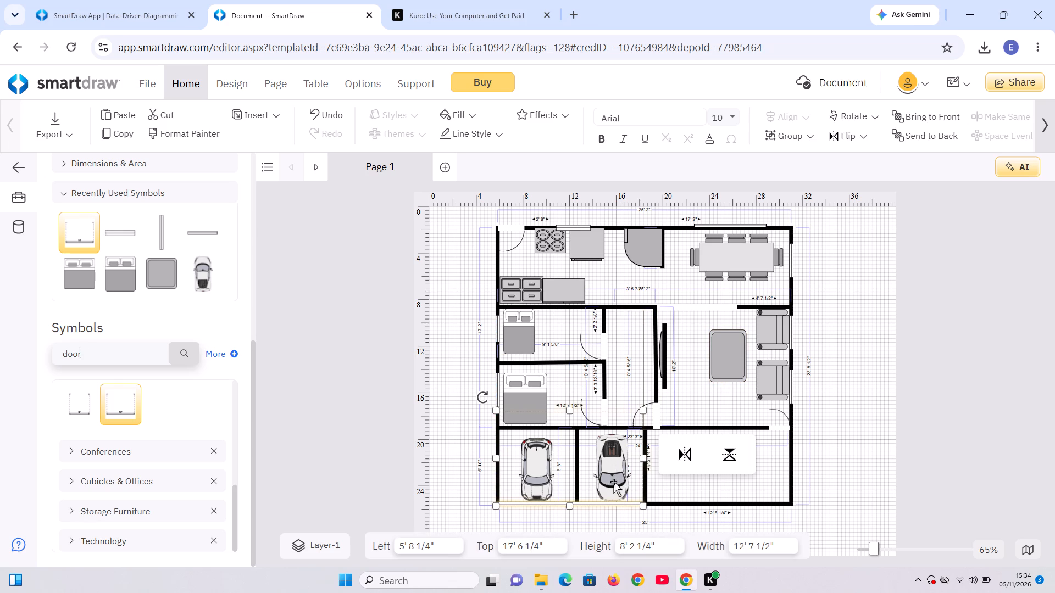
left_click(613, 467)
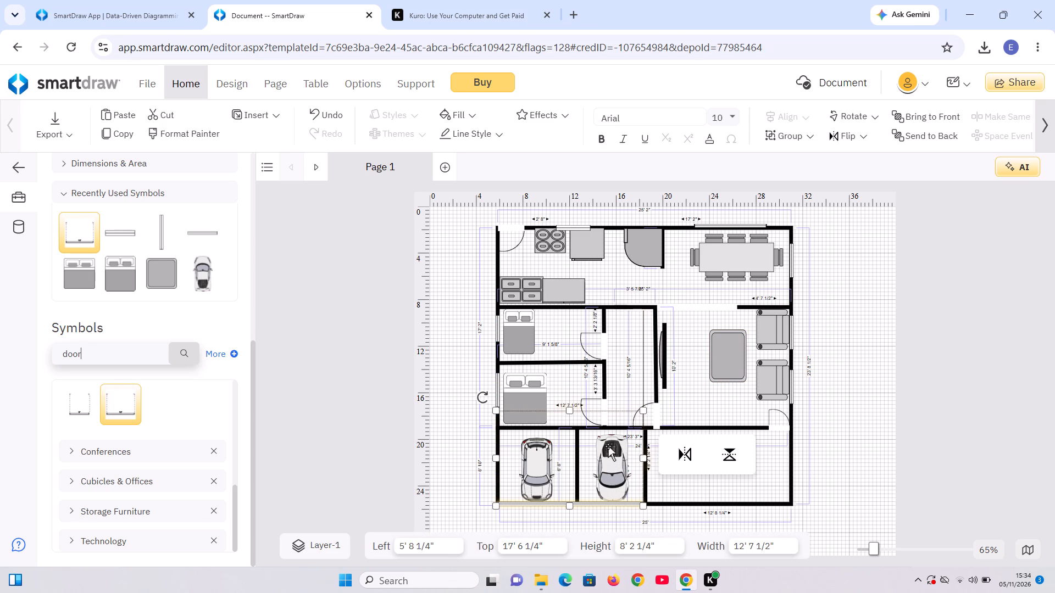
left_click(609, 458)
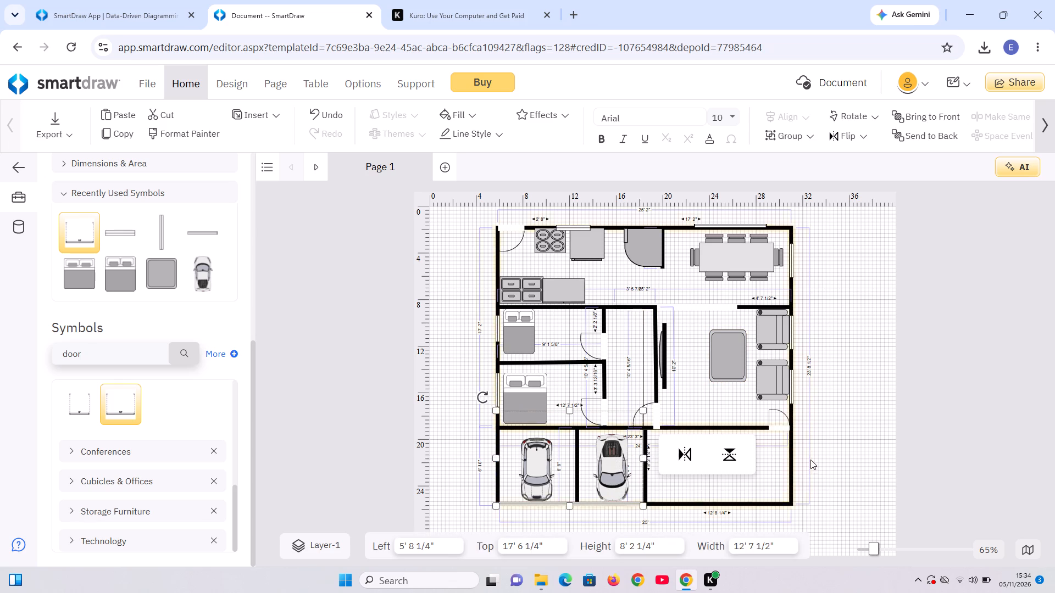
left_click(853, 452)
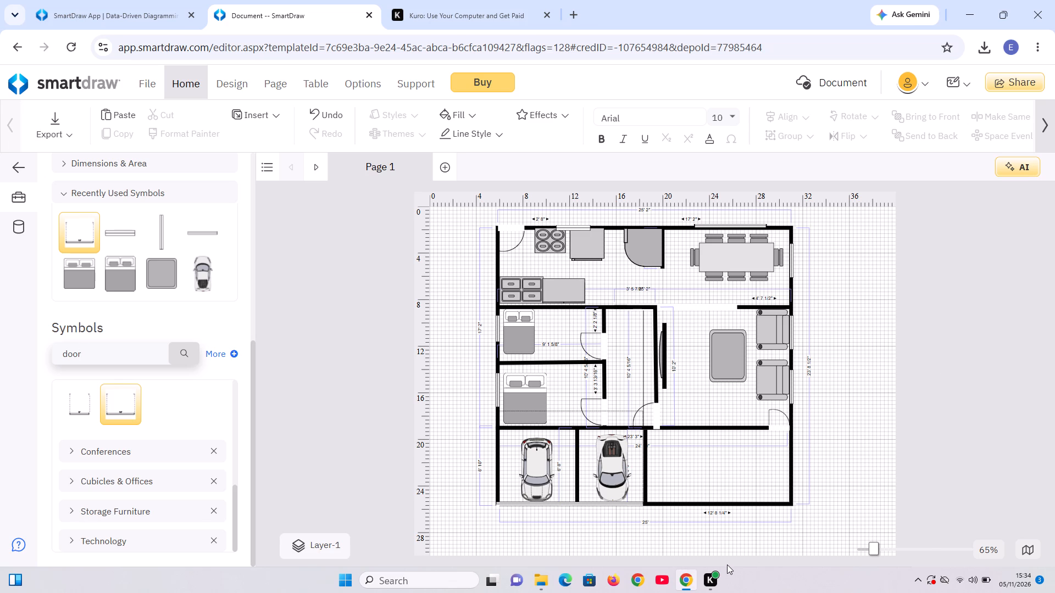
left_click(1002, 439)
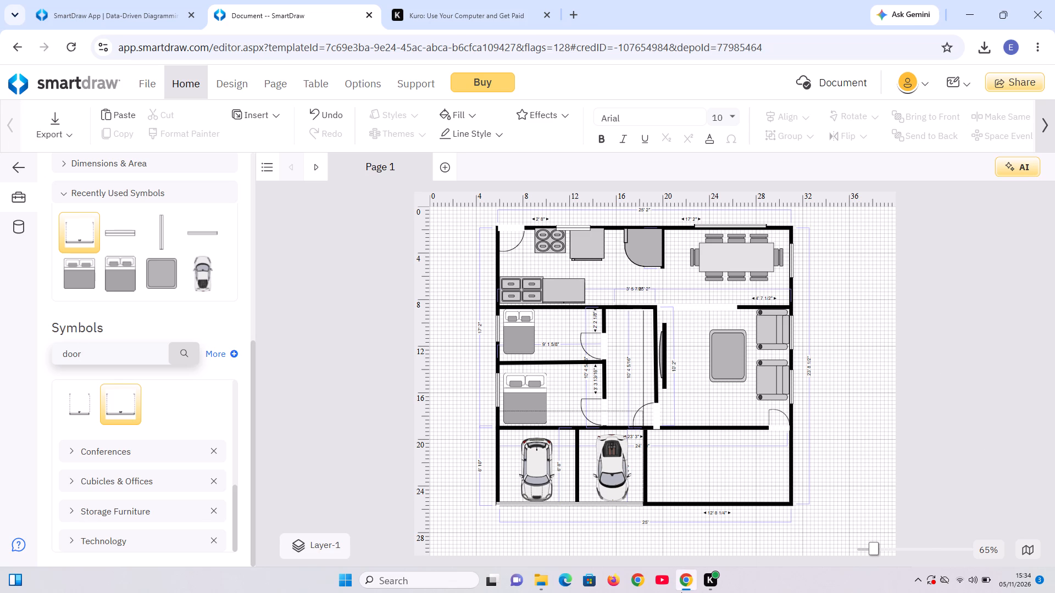
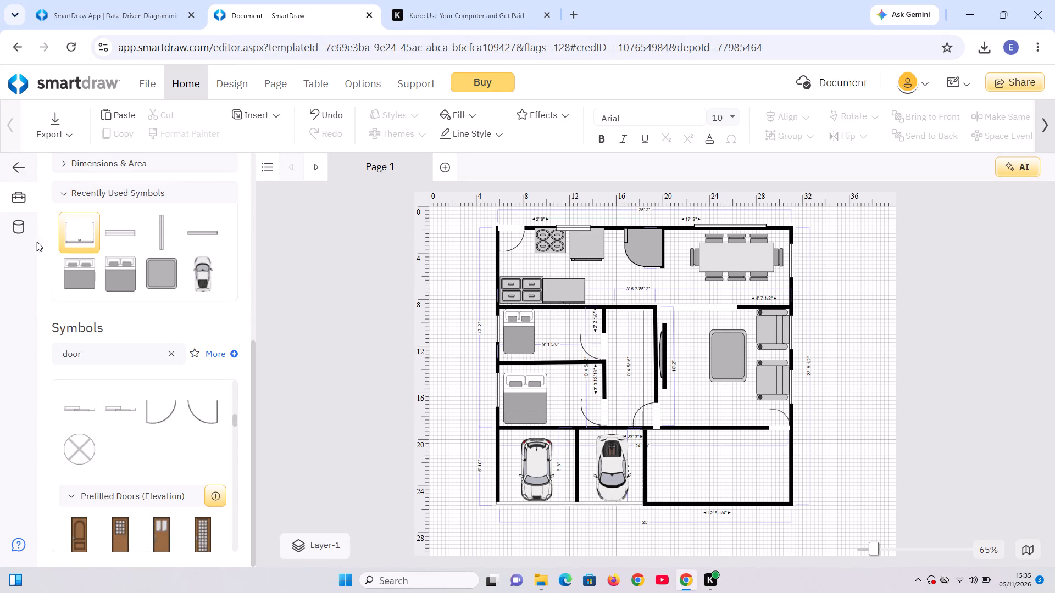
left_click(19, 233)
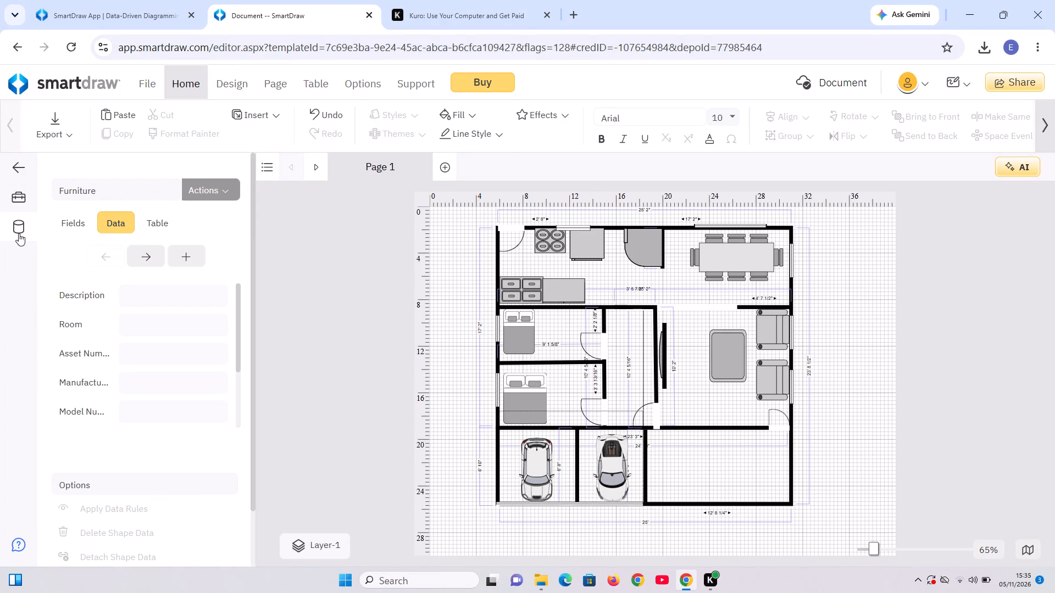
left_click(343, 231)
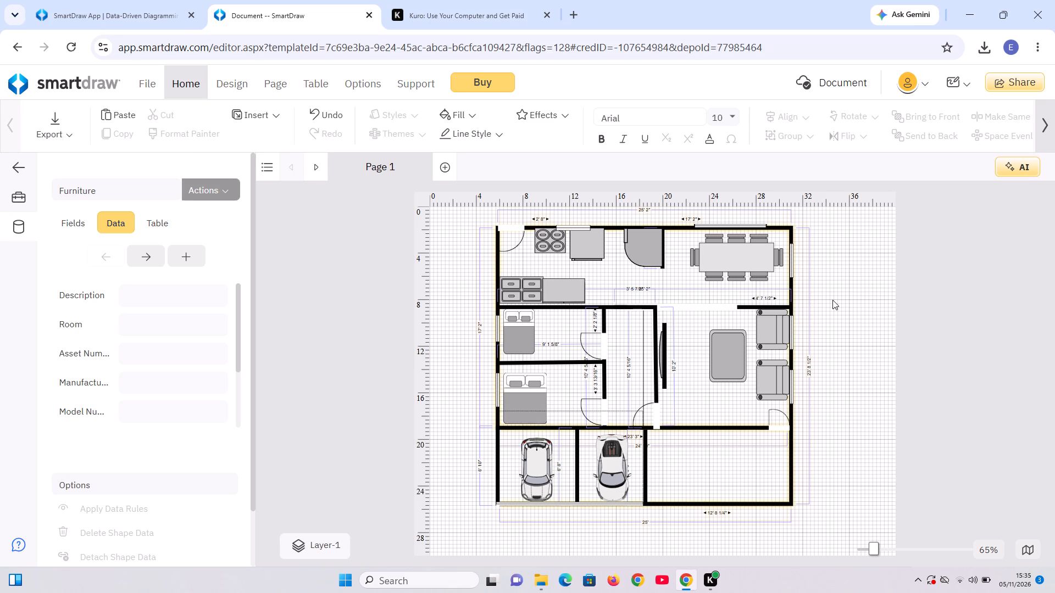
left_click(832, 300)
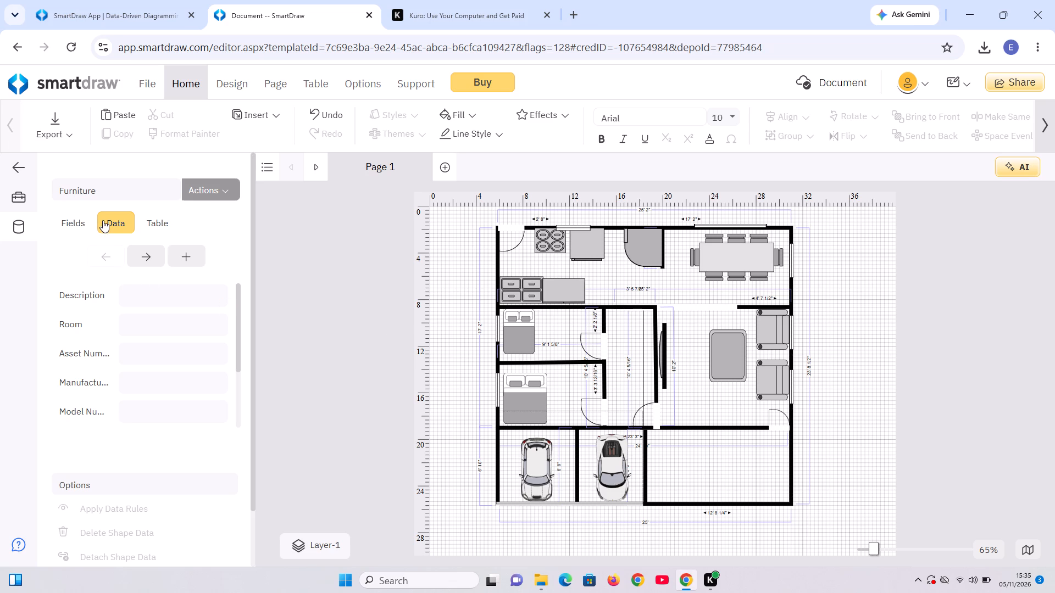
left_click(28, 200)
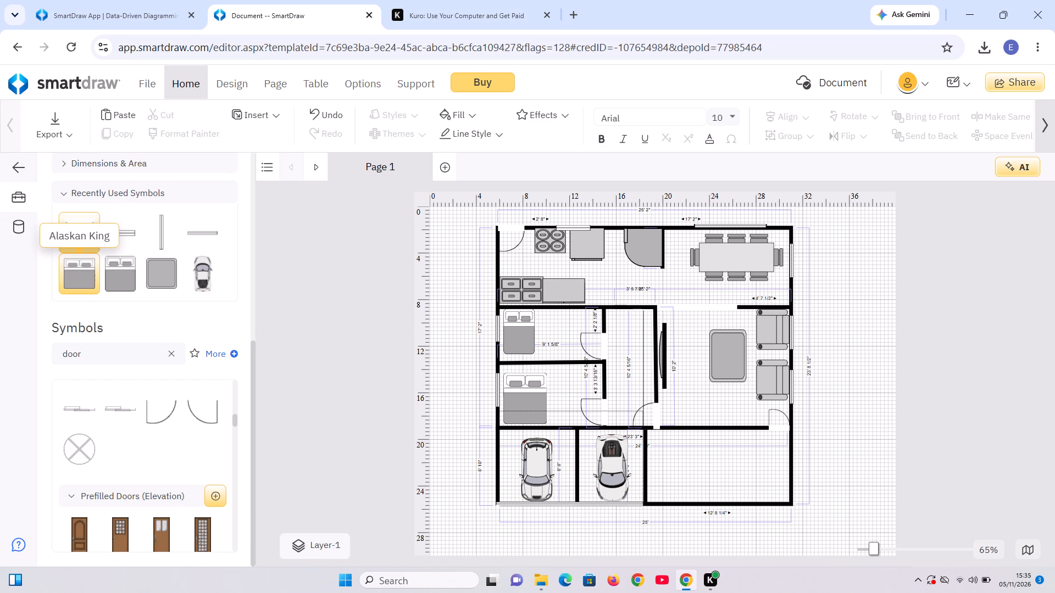
Replace the current symbol search with "pooltable" and search the symbol library.
left_click(108, 360)
key("BackSpace")
key("BackSpace")
key("BackSpace")
key("BackSpace")
key("BackSpace")
key("BackSpace")
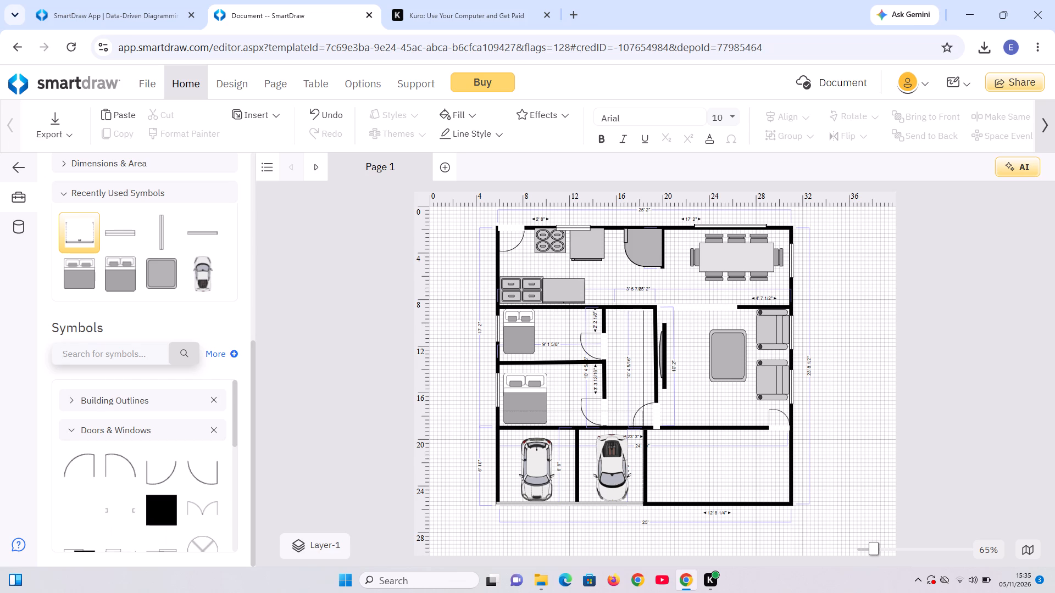
type("pool")
type("table")
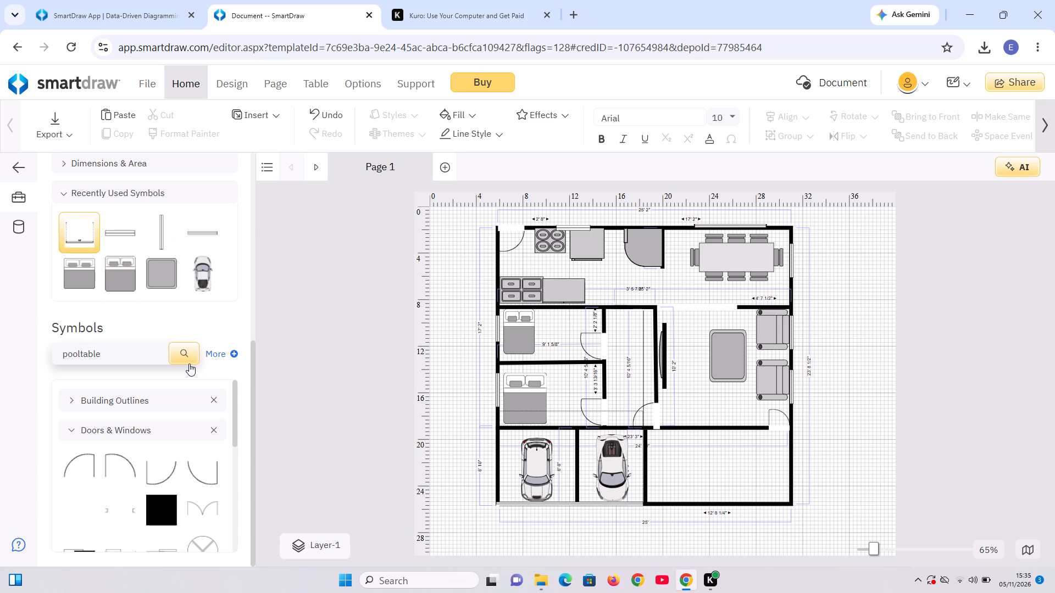
left_click(189, 363)
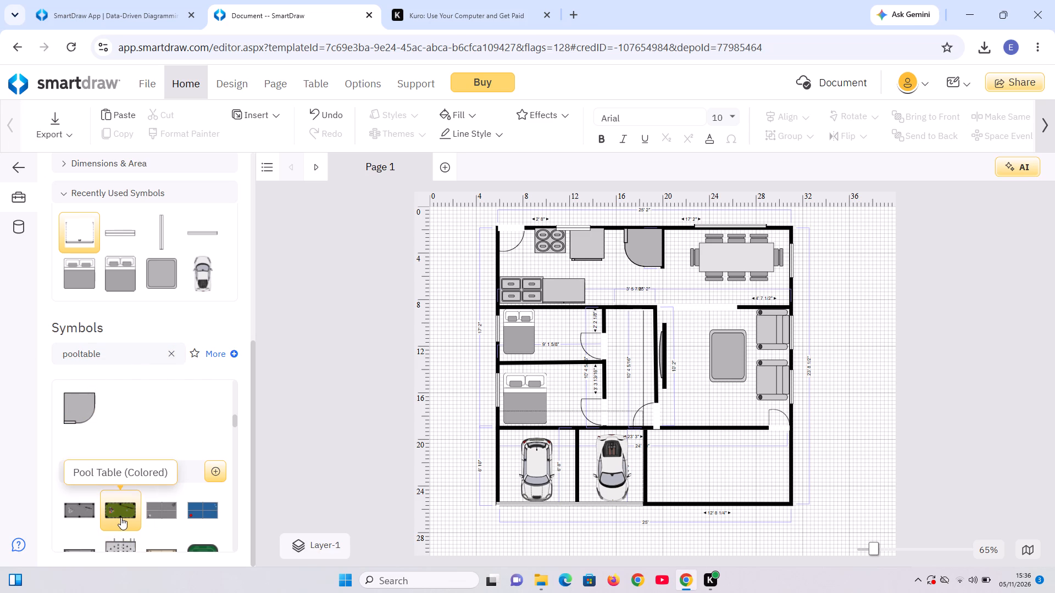
Place the grey Pool Table symbol in the empty room beside the parking bays, at about 19' 8" left and 20' 2" top.
left_click(80, 512)
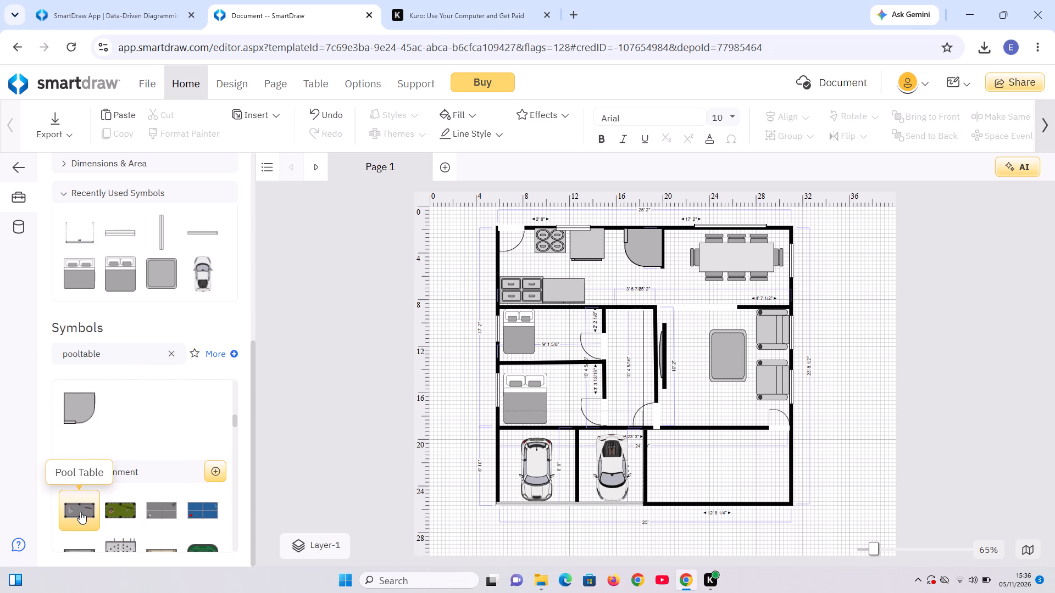
double_click(80, 512)
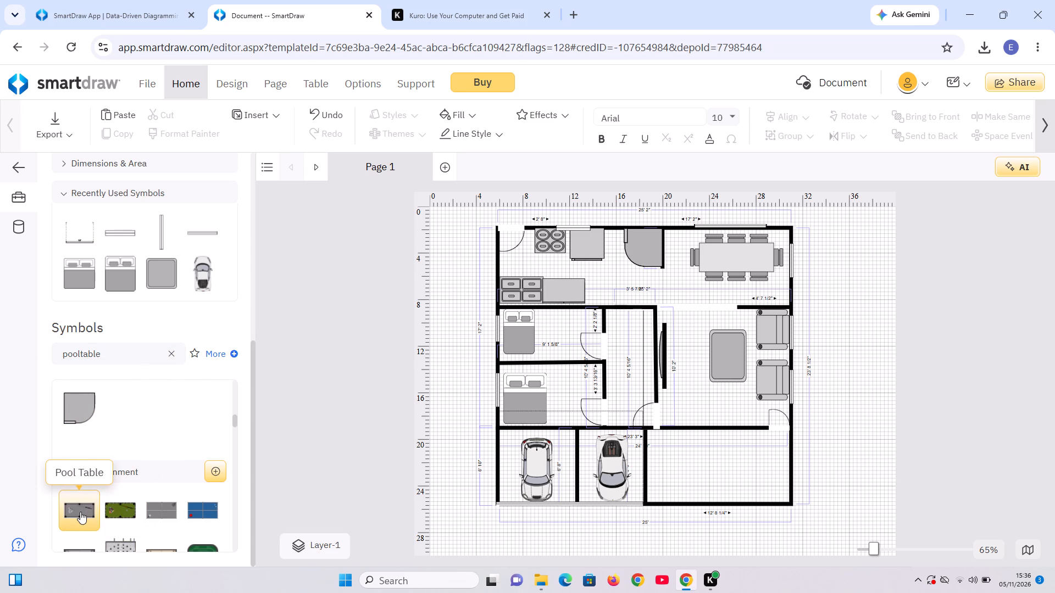
double_click(80, 512)
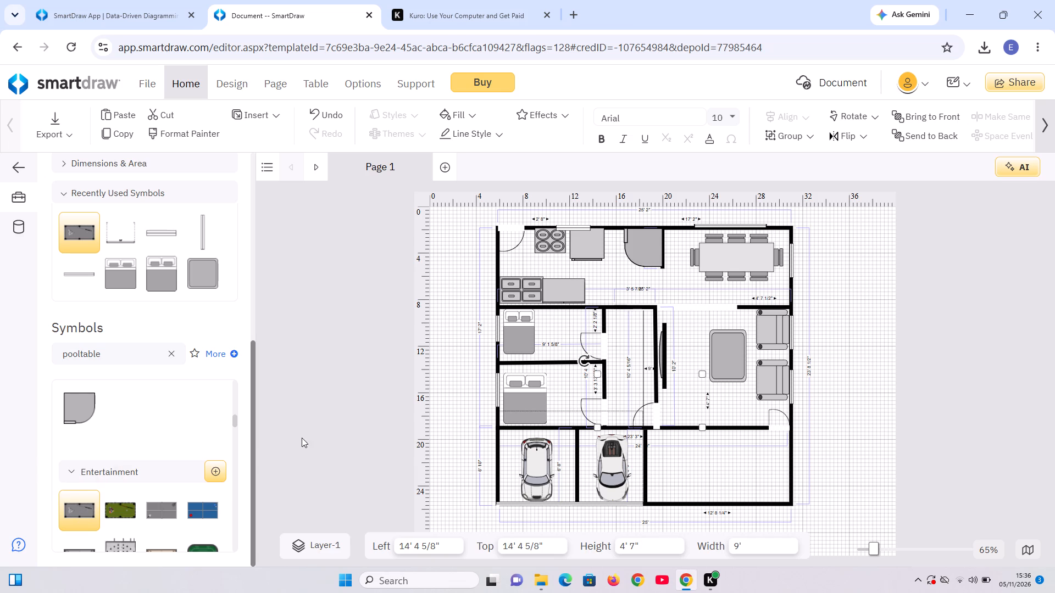
left_click_drag(661, 407, 661, 412)
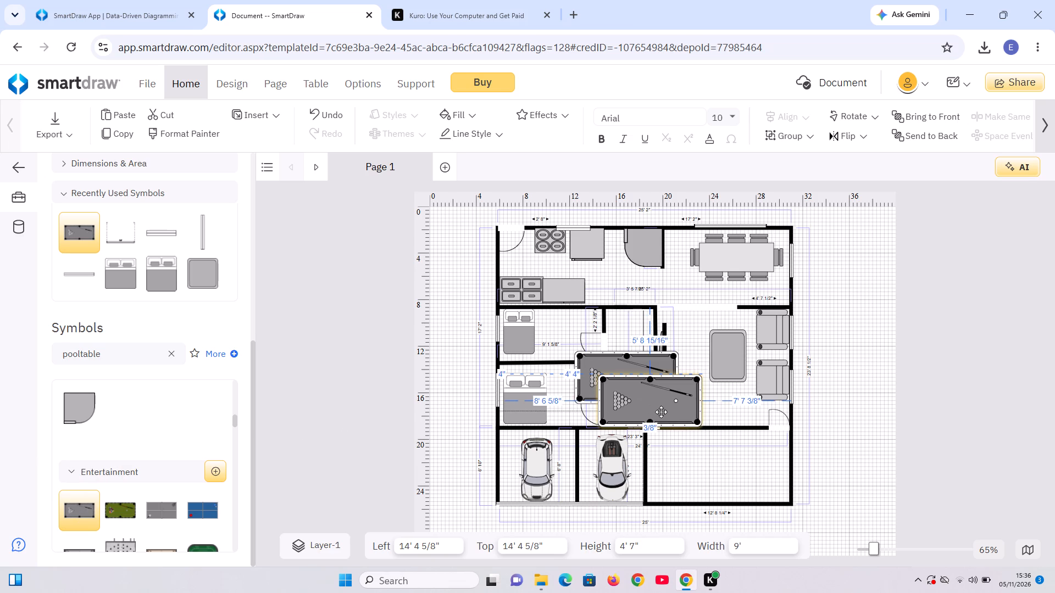
left_click_drag(661, 412, 724, 472)
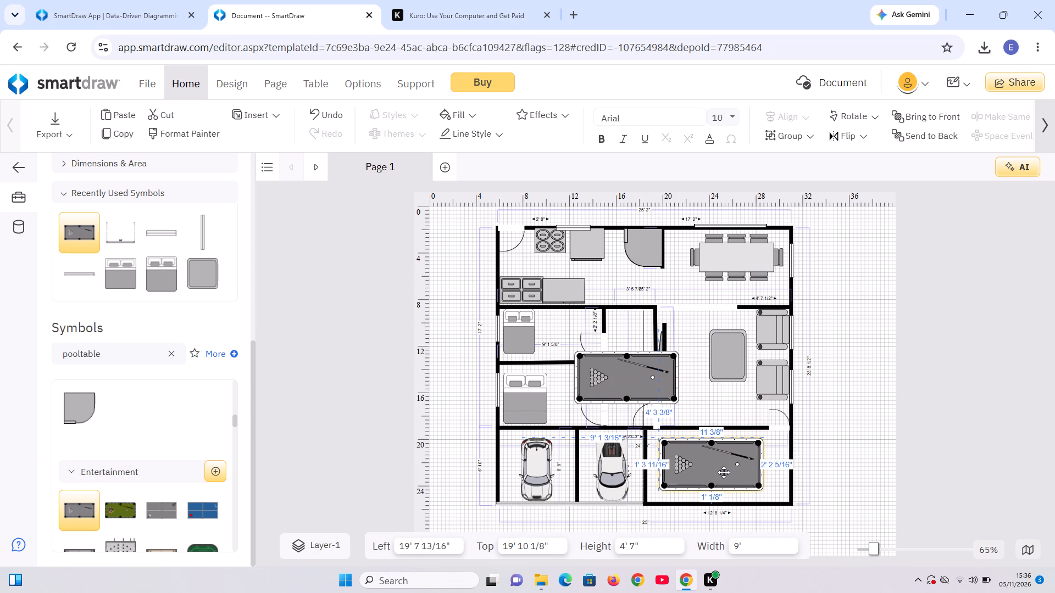
left_click_drag(724, 472, 723, 473)
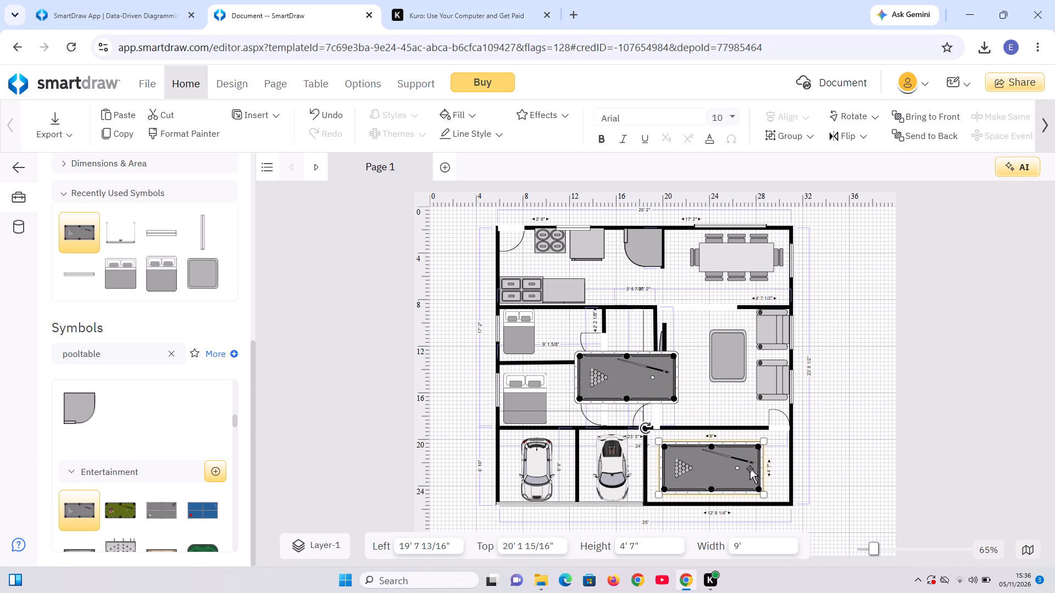
Delete the extra pool table lying over the bedroom and hallway walls, and leave nothing selected.
left_click(622, 376)
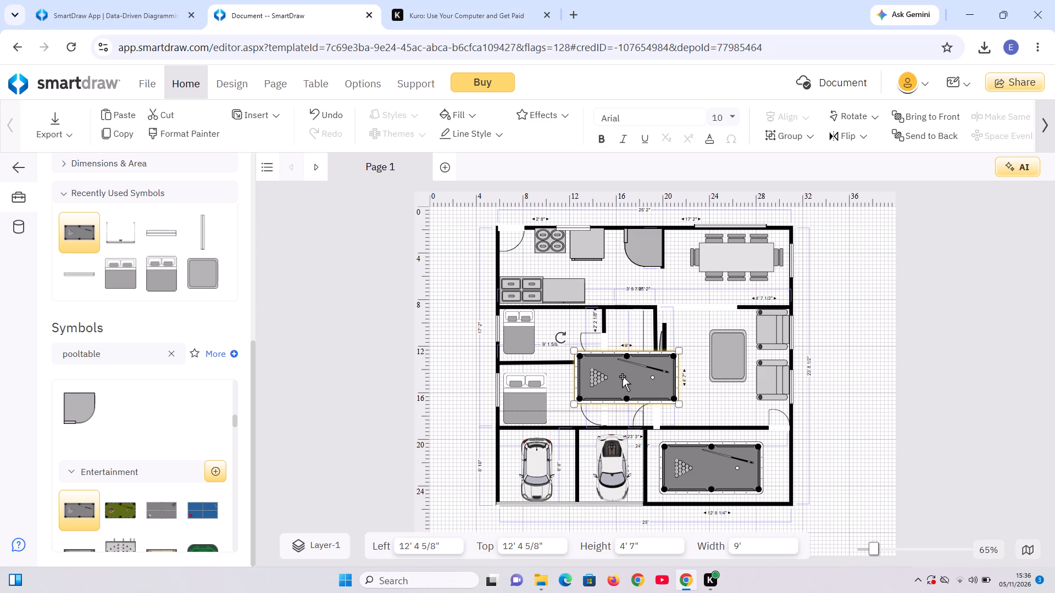
right_click(632, 372)
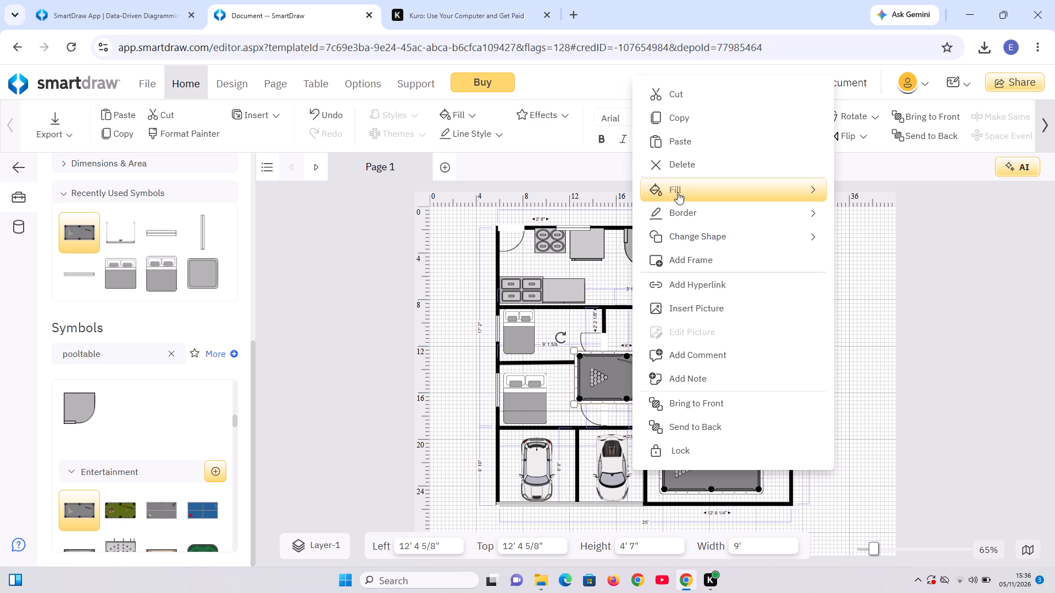
left_click(680, 169)
left_click(709, 305)
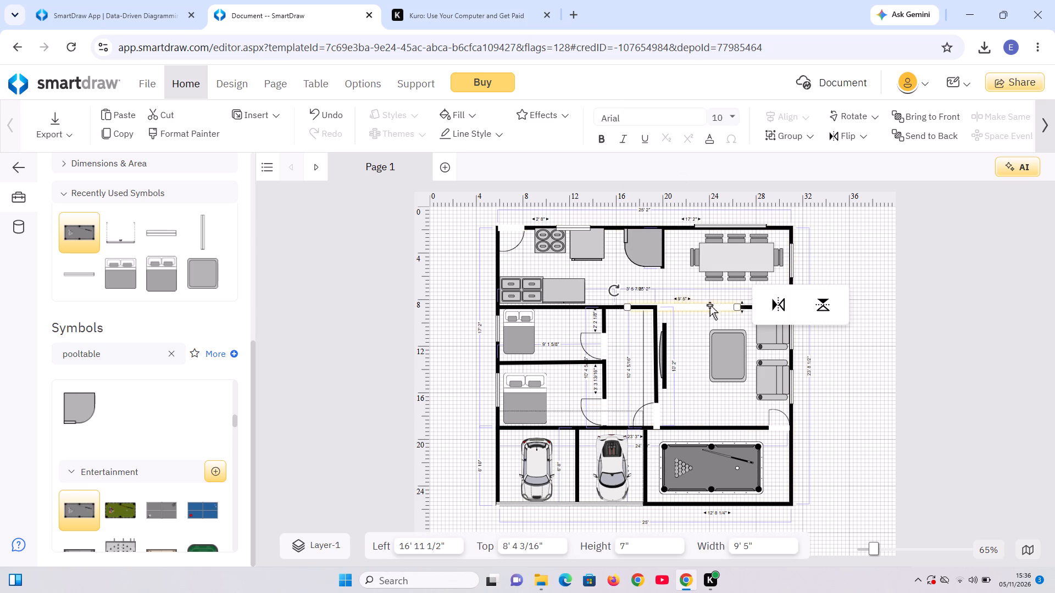
left_click(853, 430)
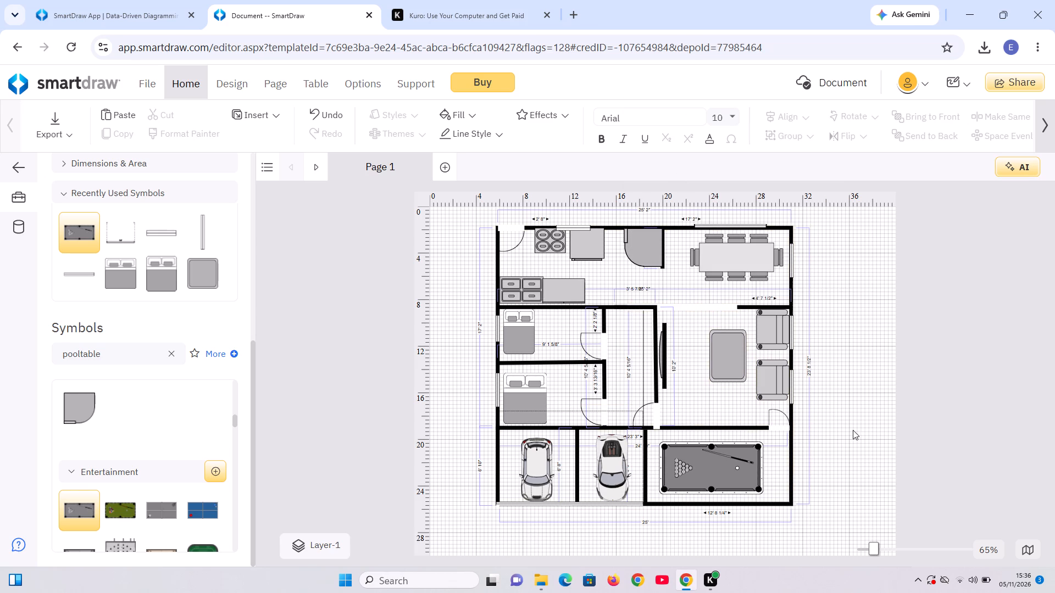
left_click_drag(987, 398, 926, 400)
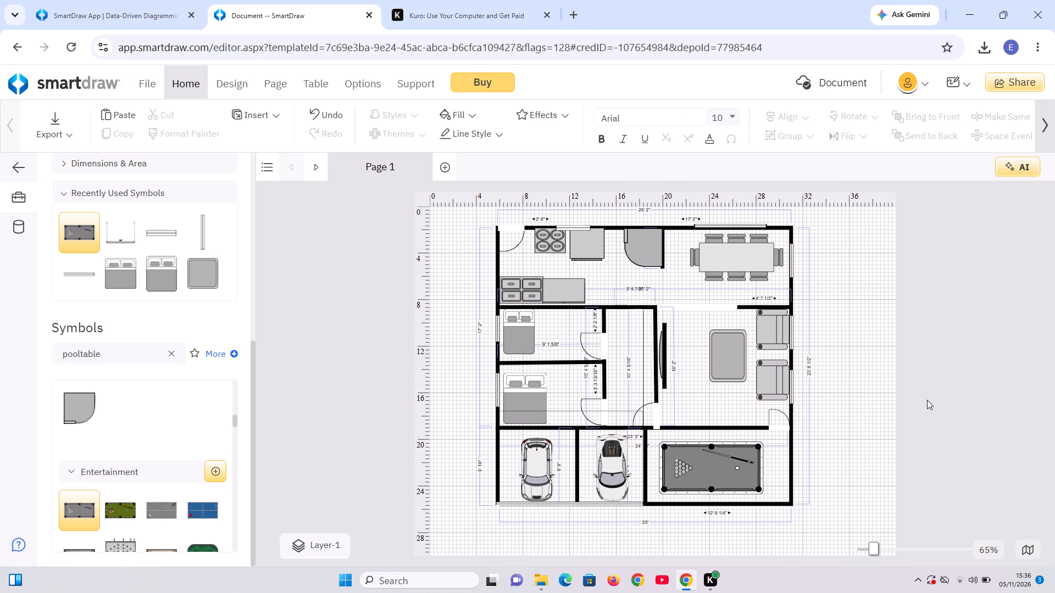
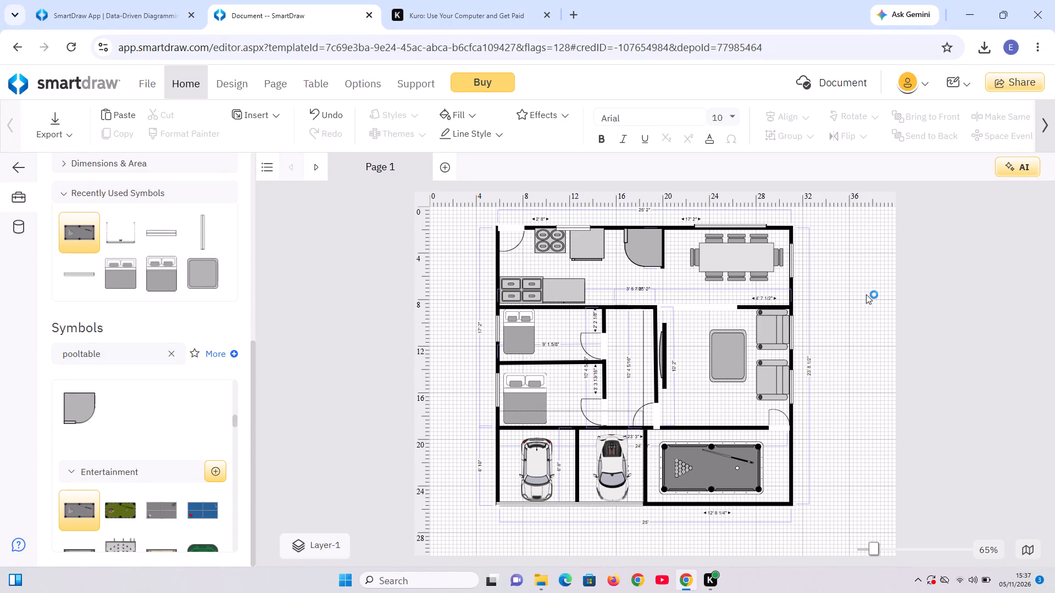
Save the floor plan document.
key("ctrl+s")
Look through the symbol library's landscape, entertainment, and doors and windows categories for further symbols.
left_click(729, 472)
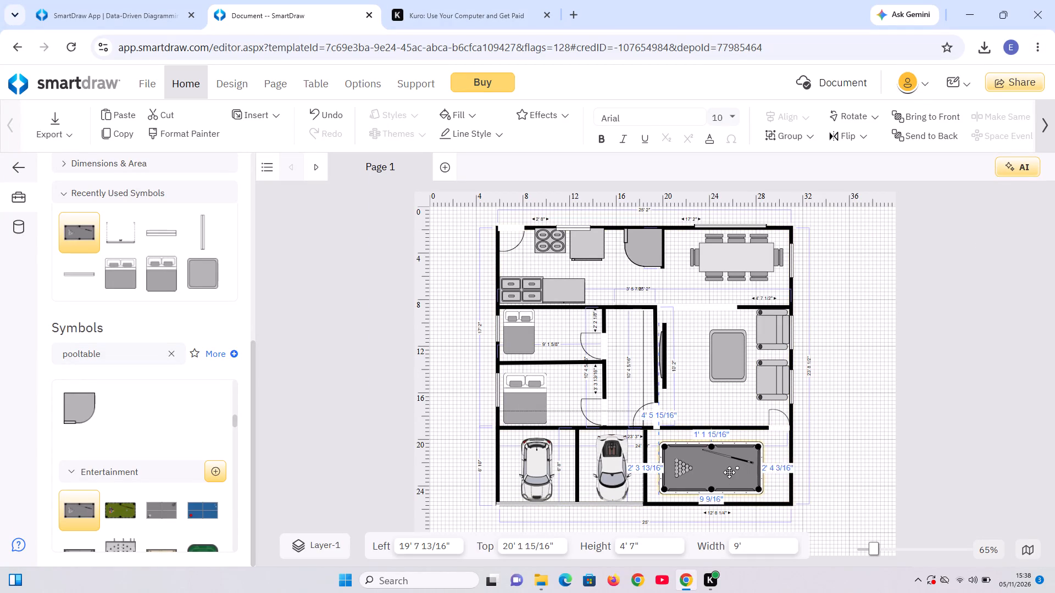
left_click(852, 424)
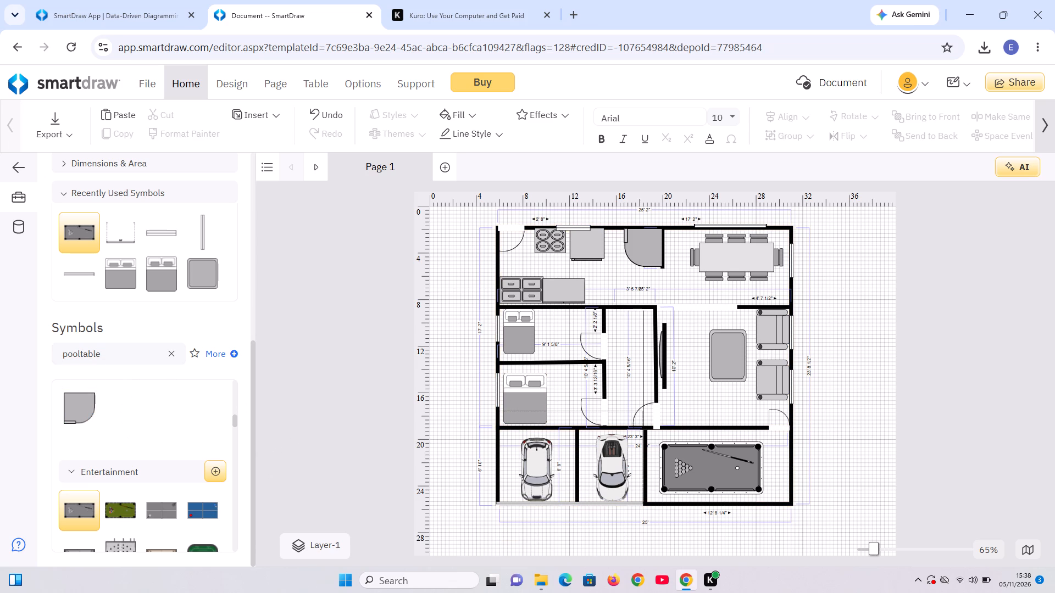
scroll(149, 360, "up", 5)
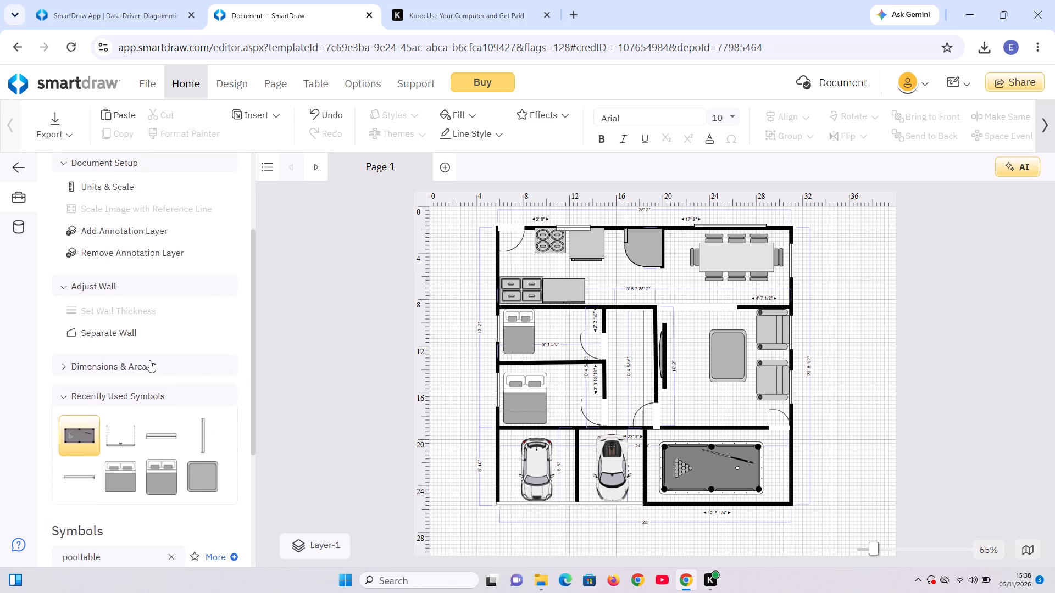
scroll(149, 360, "up", 5)
scroll(149, 360, "down", 12)
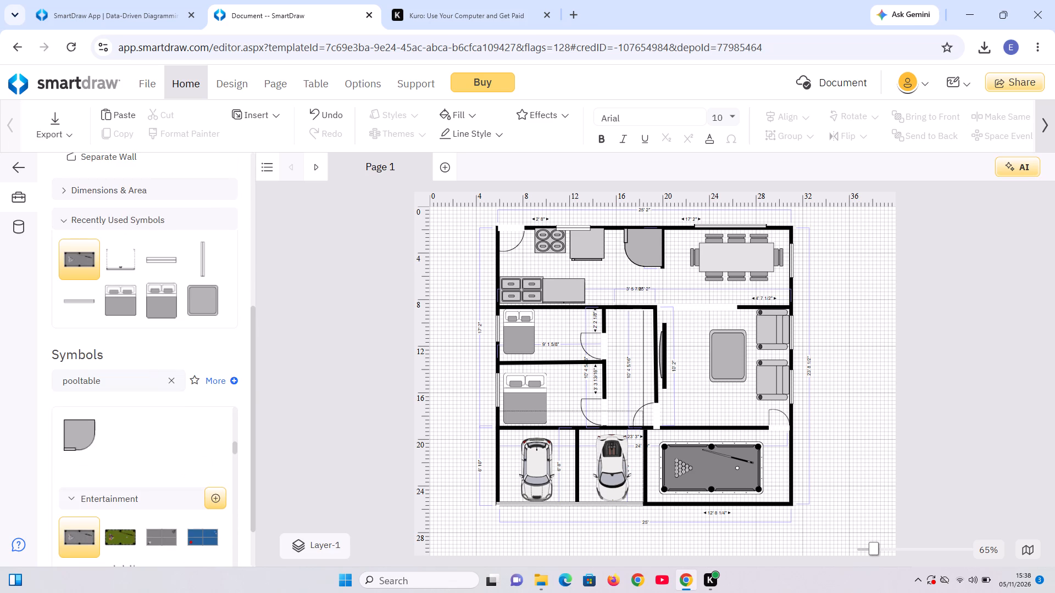
scroll(141, 485, "down", 5)
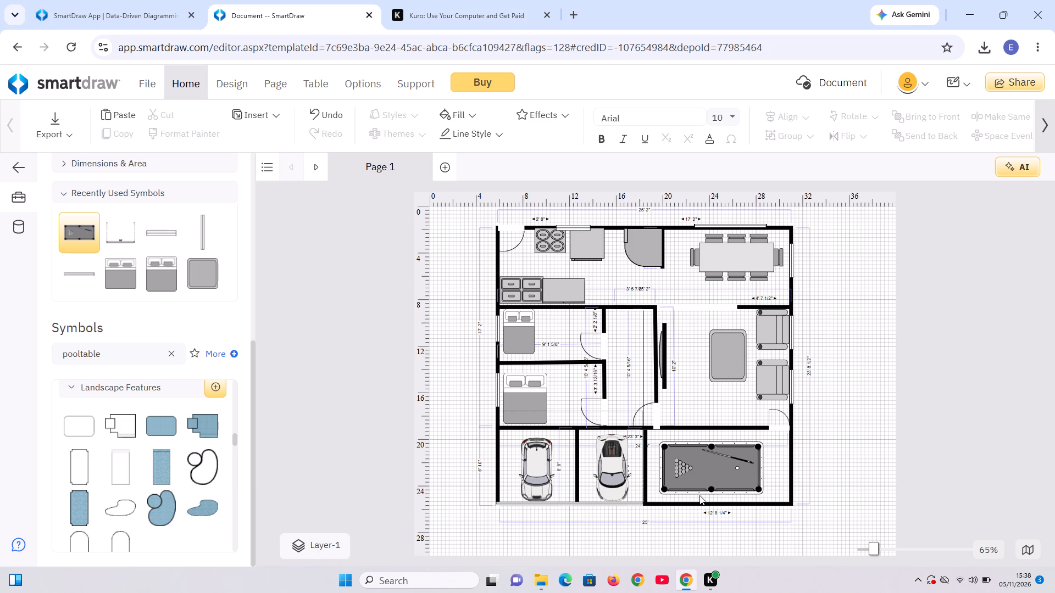
triple_click(614, 483)
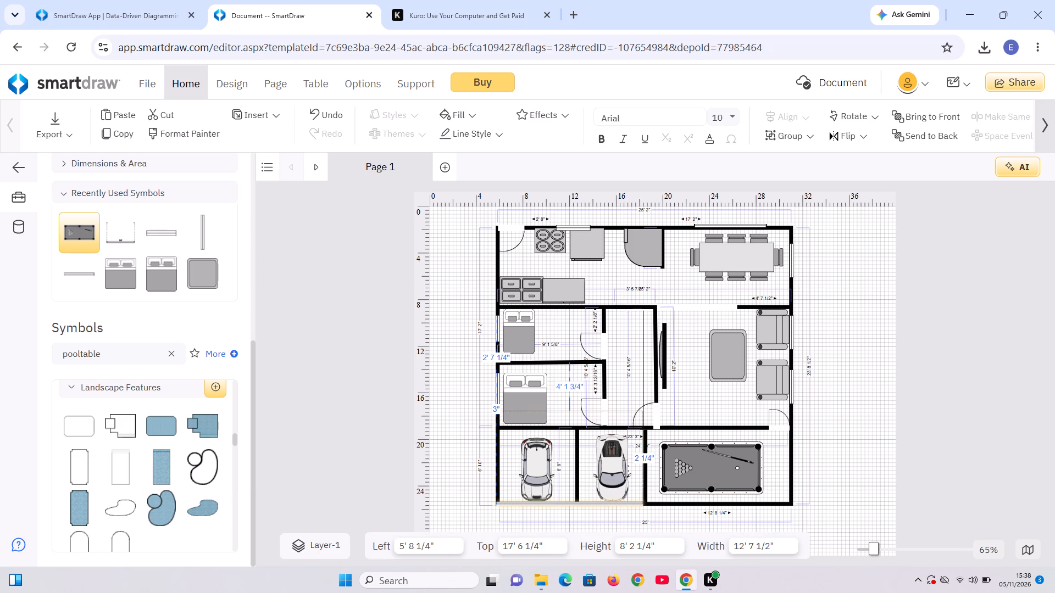
left_click(614, 483)
left_click(848, 458)
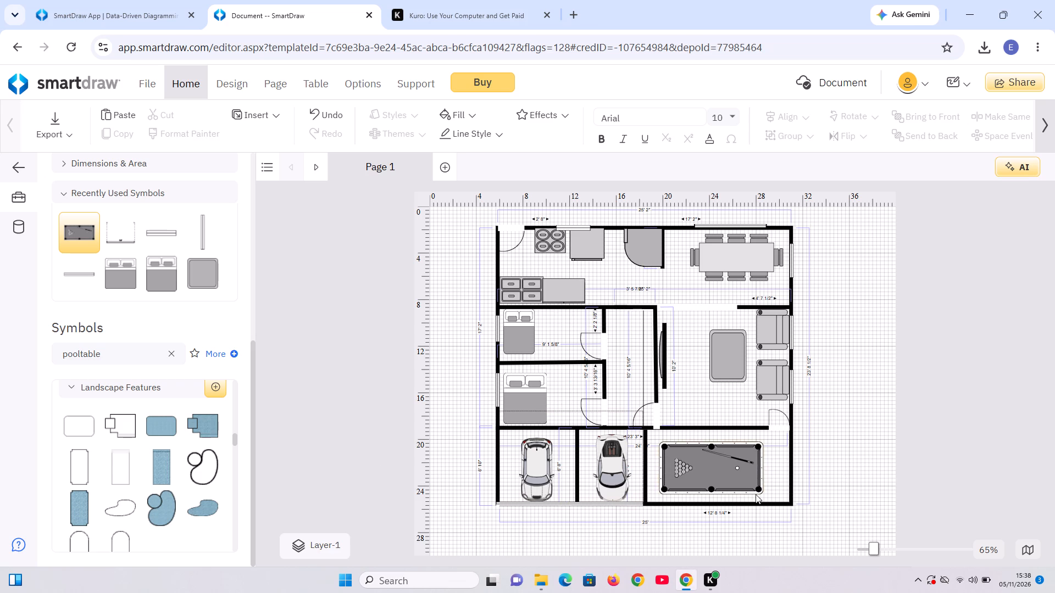
scroll(105, 394, "up", 1)
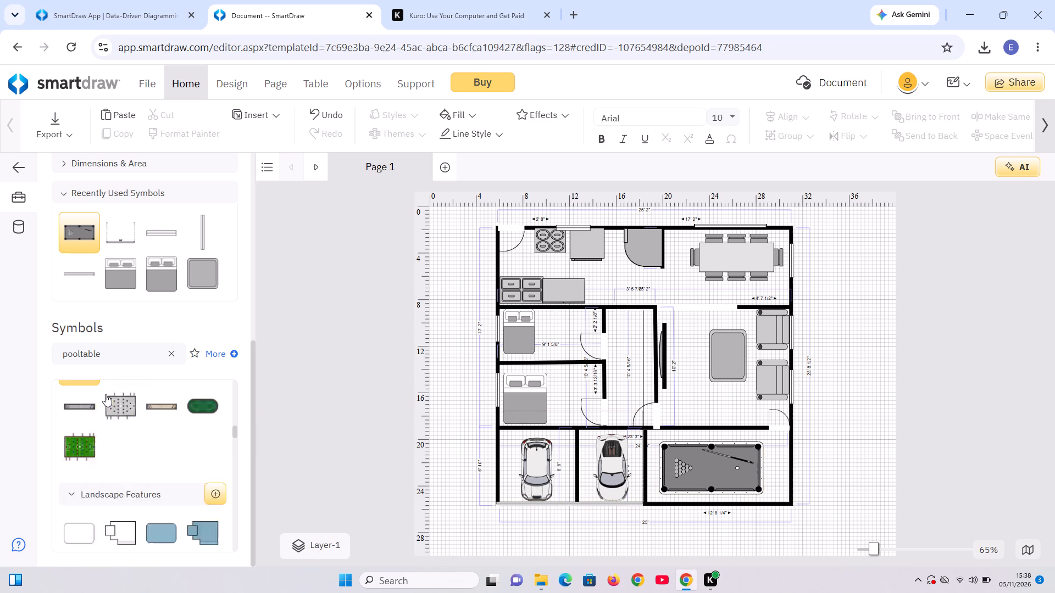
scroll(105, 394, "up", 7)
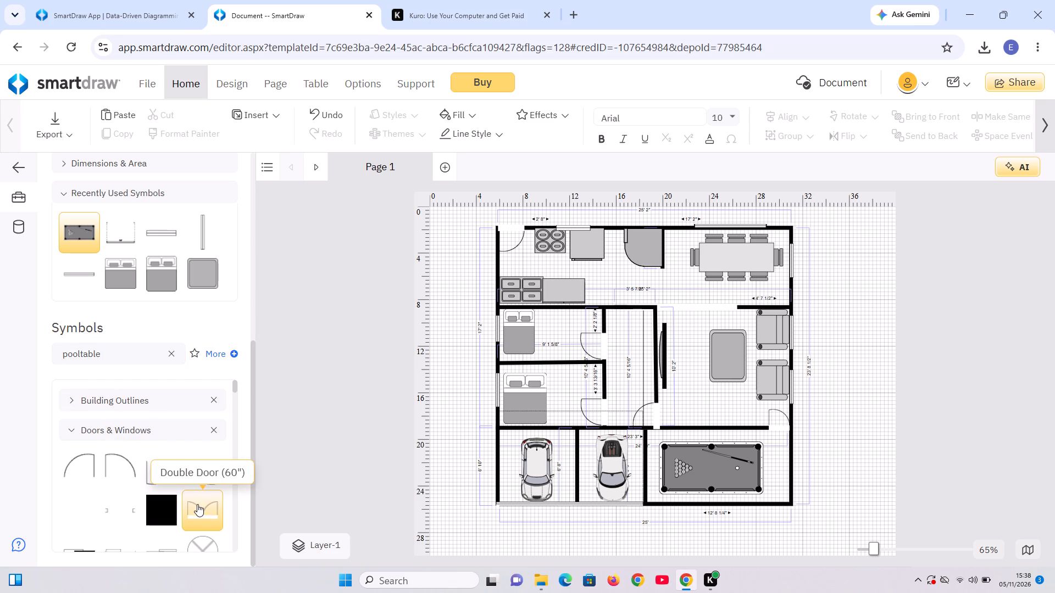
Shrink the pool table in the games room to about 7' wide by 3' 7" high.
left_click(742, 468)
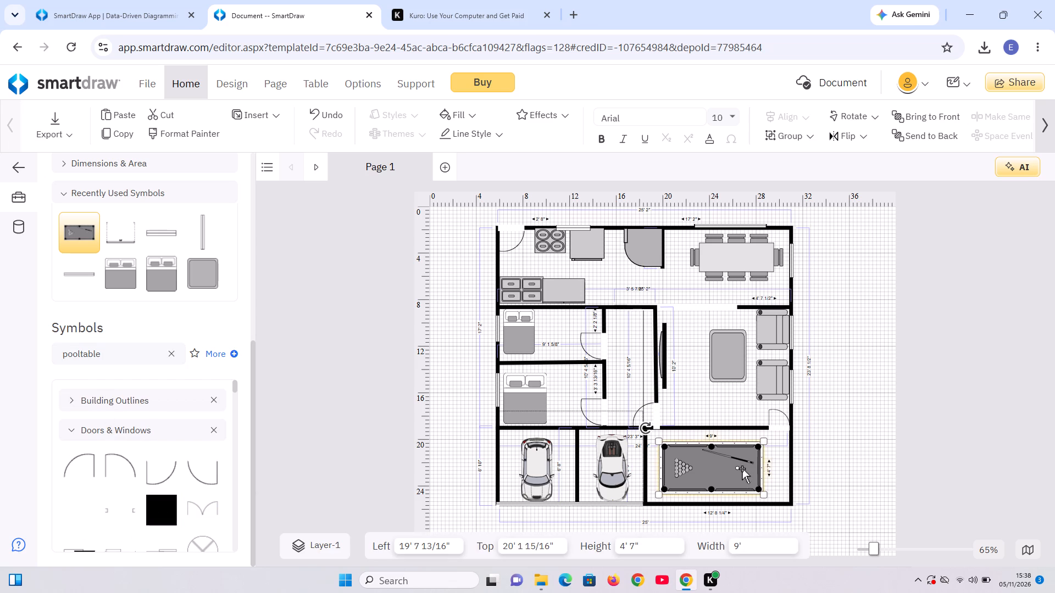
left_click_drag(763, 493, 750, 494)
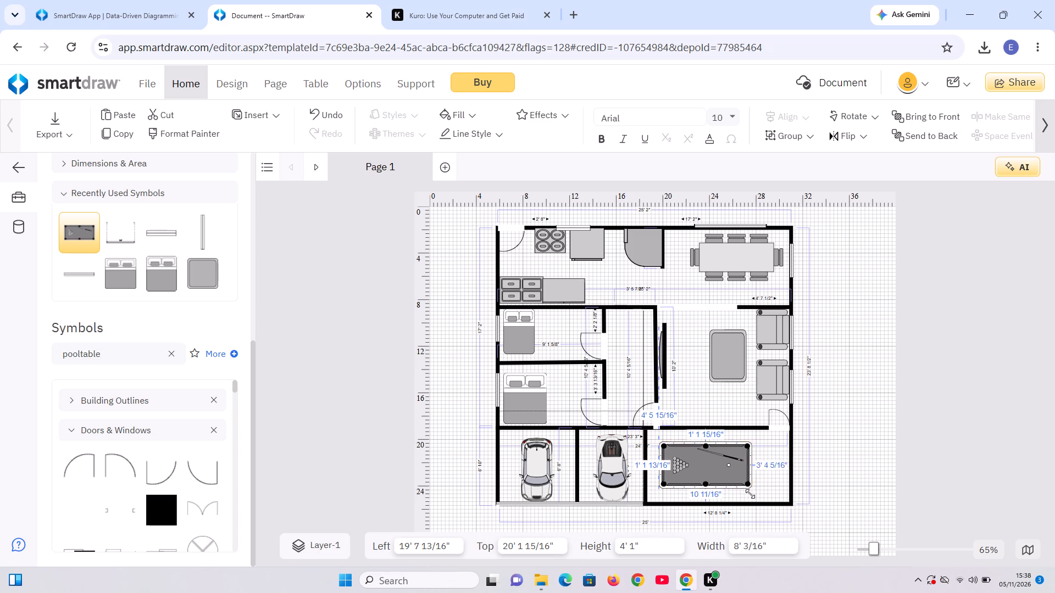
left_click_drag(750, 494, 741, 494)
left_click(692, 463)
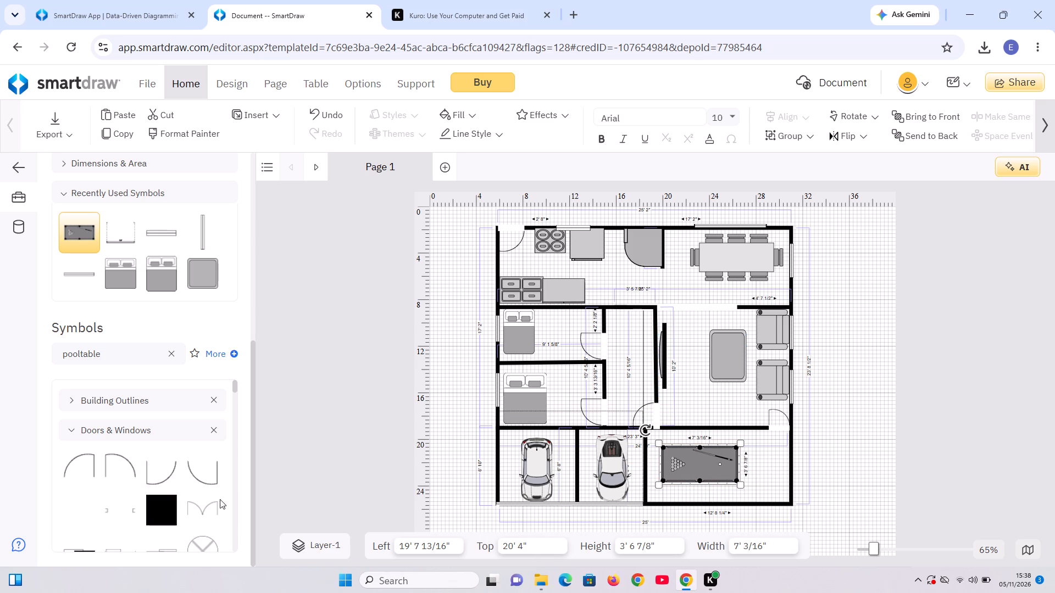
Add two Window (36") symbols and place one in the games room's outer wall below the pool table, at about 20' 2" left.
left_click(156, 231)
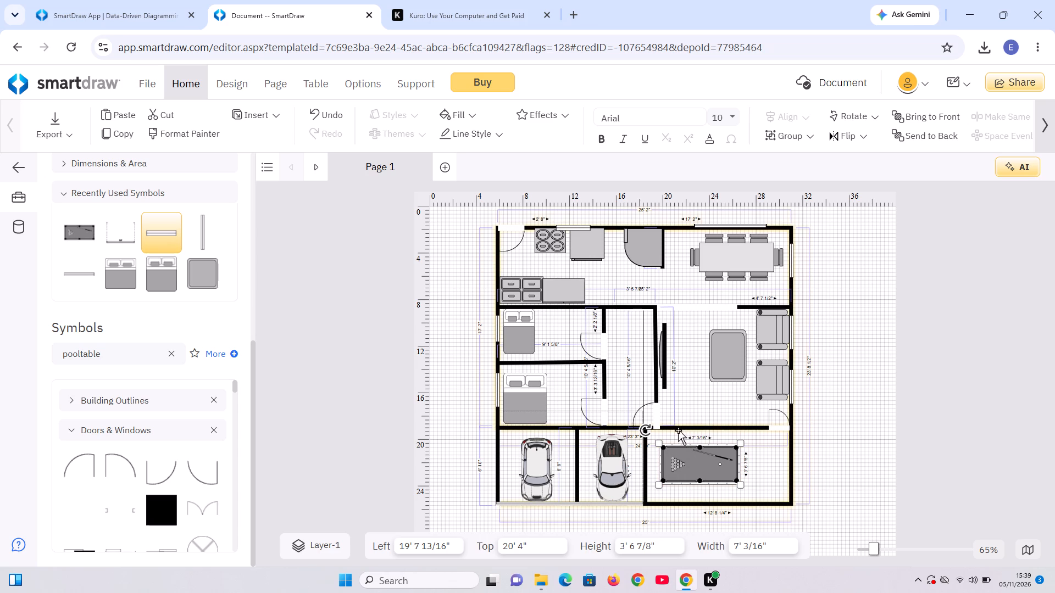
left_click(681, 504)
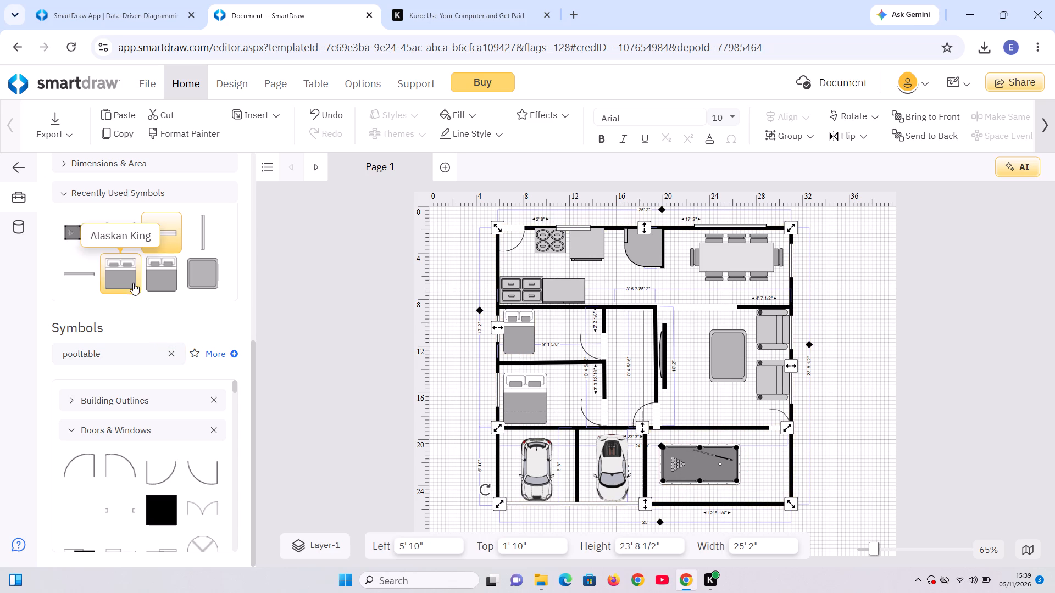
double_click(159, 247)
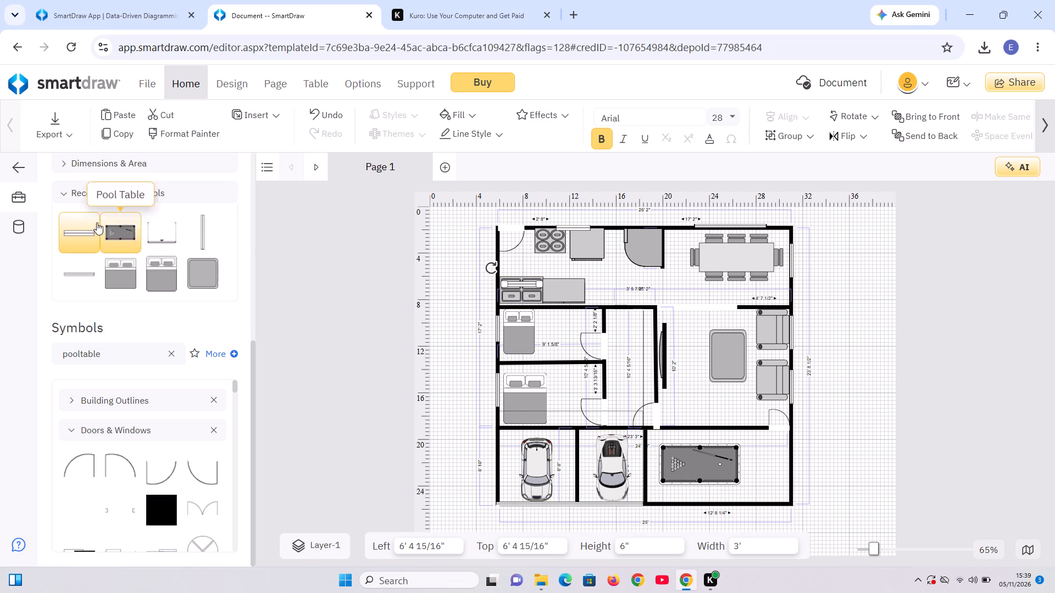
double_click(83, 236)
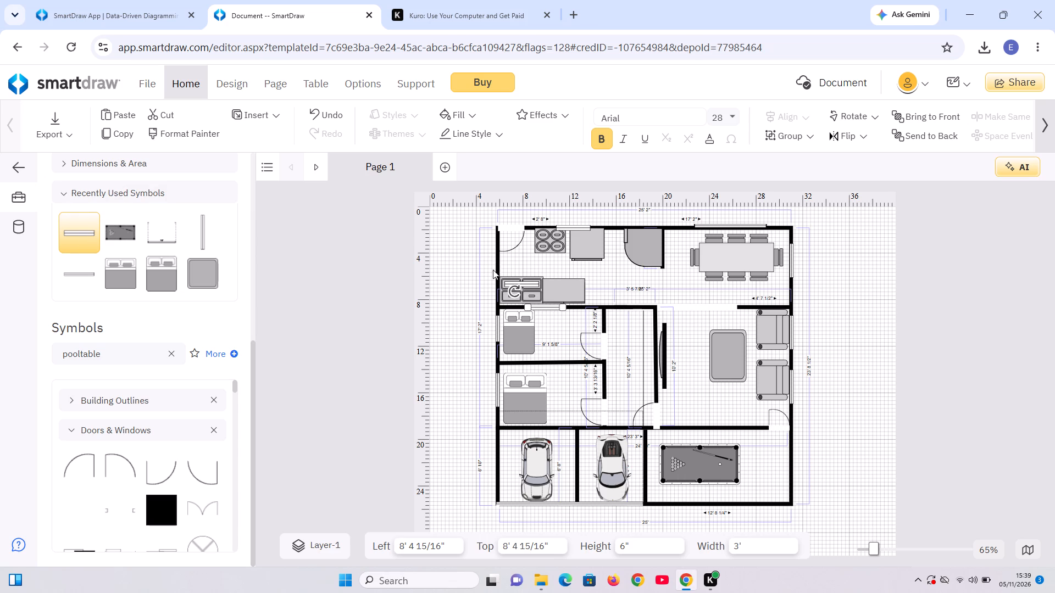
left_click_drag(547, 307, 621, 382)
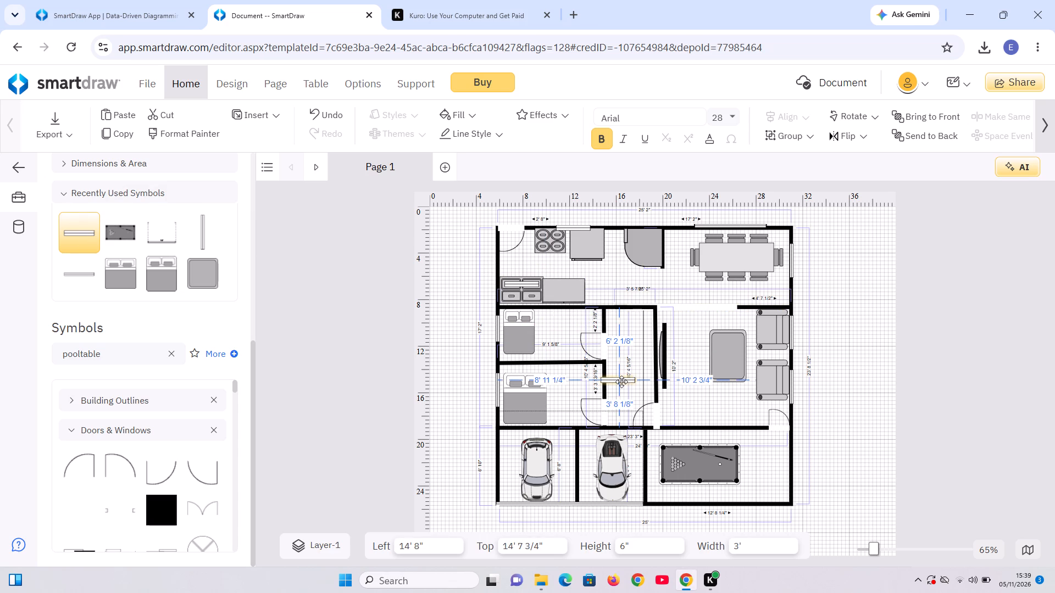
left_click_drag(621, 382, 703, 491)
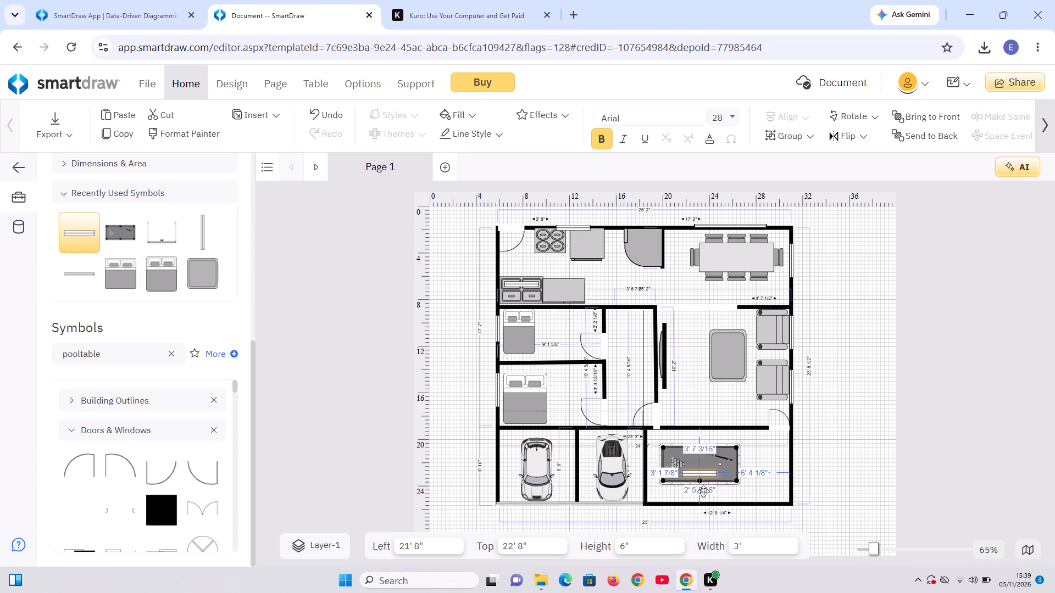
left_click_drag(703, 491, 685, 504)
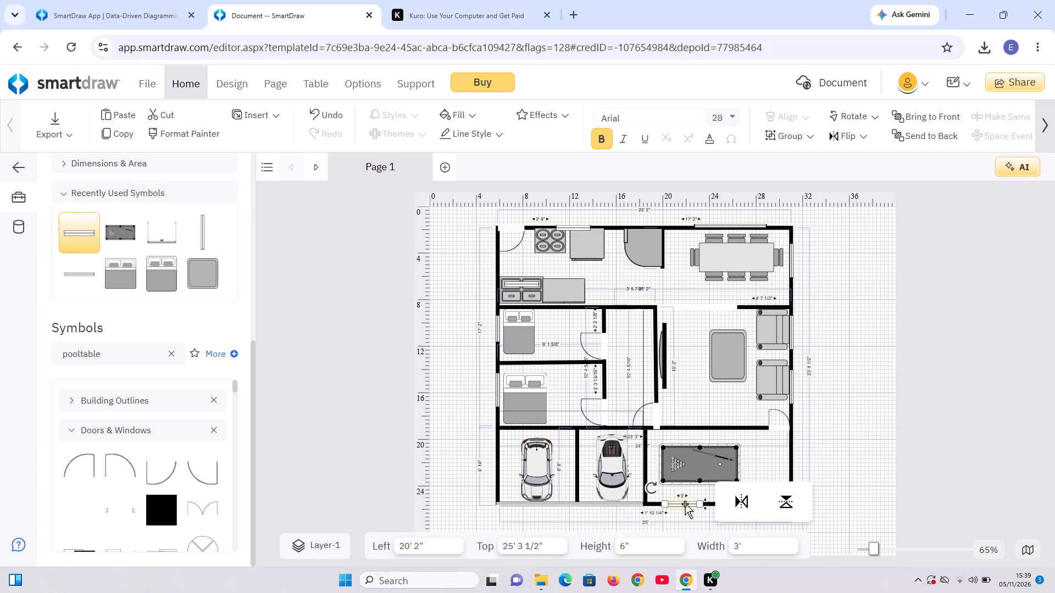
Move the other new 36" window from the kitchen into the games room's lower outer wall, at about 24' 6" left.
left_click_drag(517, 282, 613, 346)
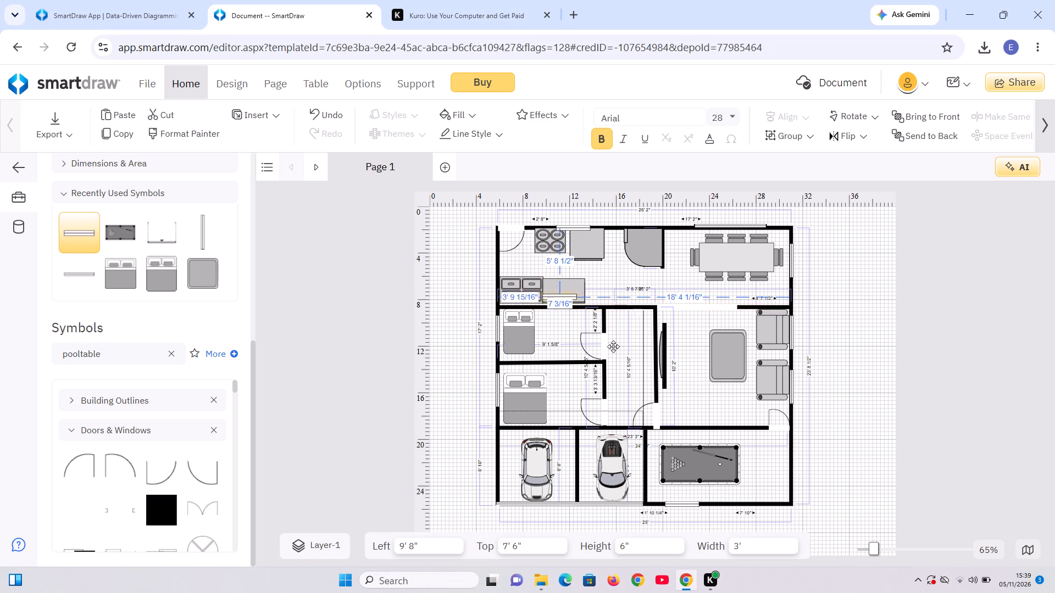
left_click_drag(613, 346, 749, 499)
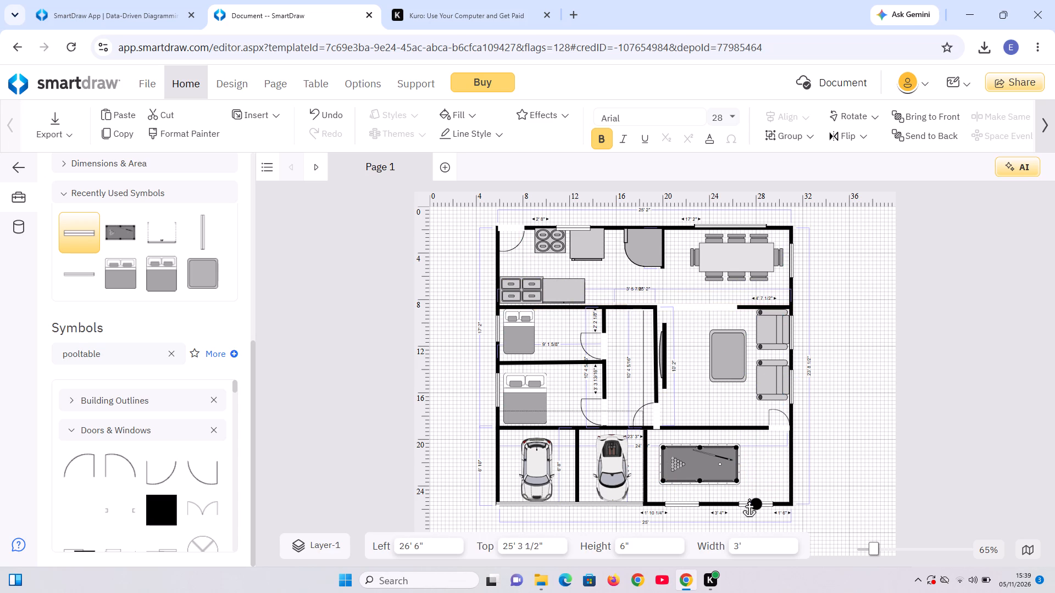
left_click_drag(749, 499, 727, 501)
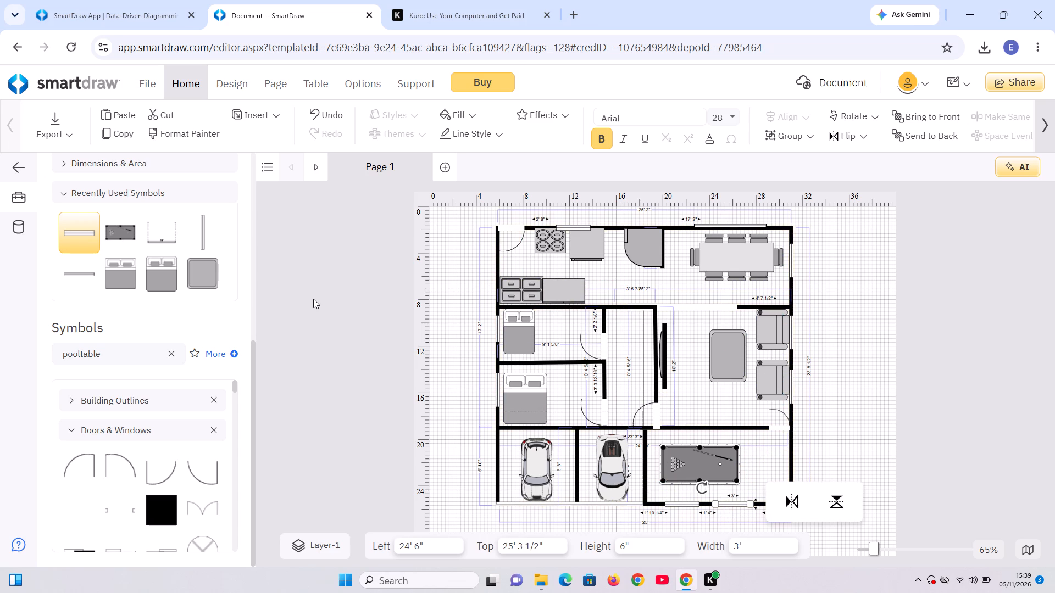
left_click(313, 299)
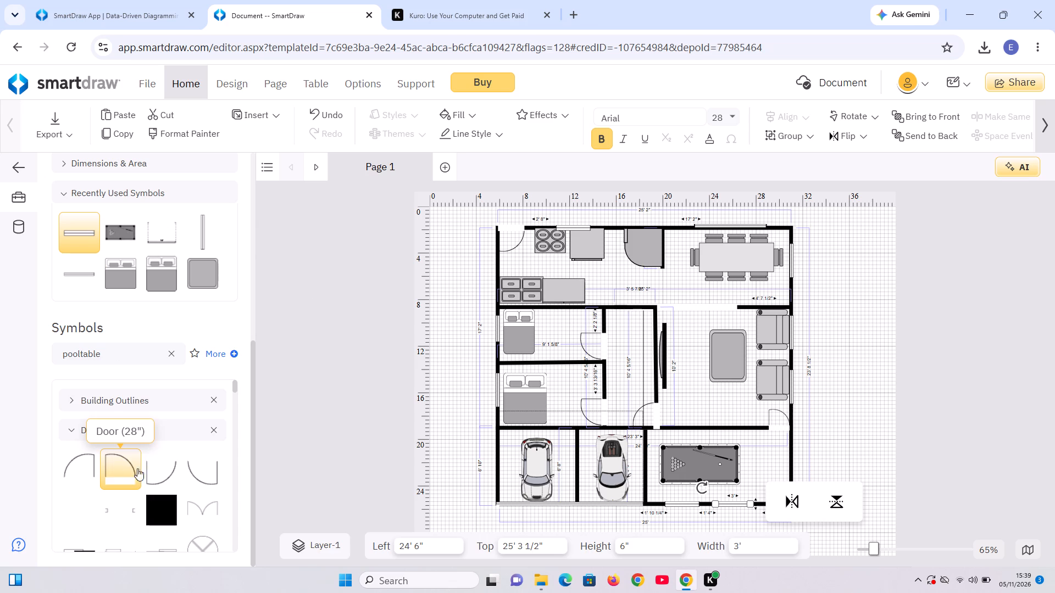
Add a Door (28") symbol and set it outside the house beside the games room, at about 412" left and 255" top.
left_click(119, 469)
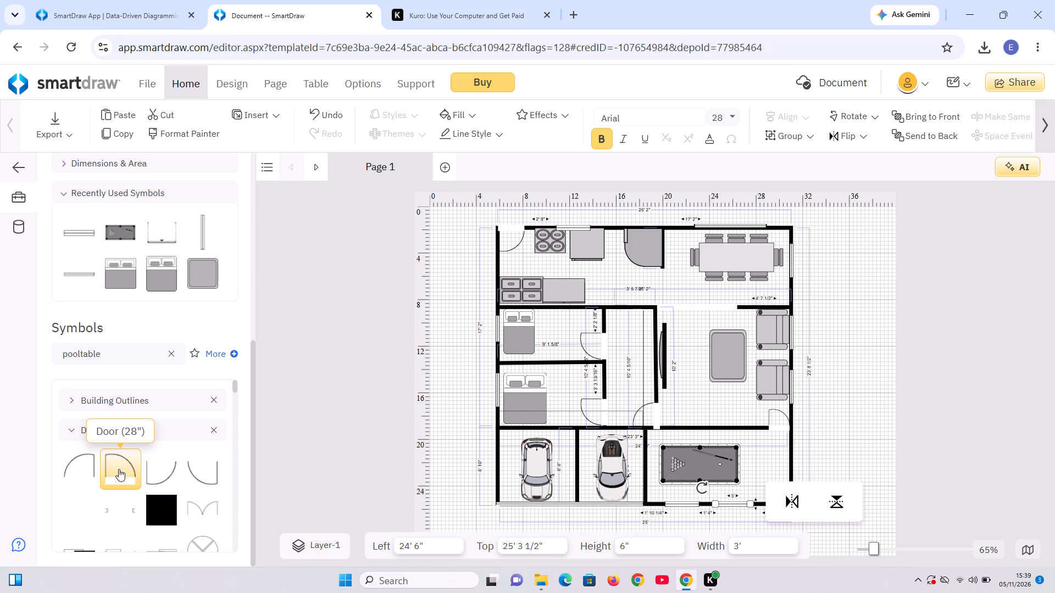
double_click(119, 469)
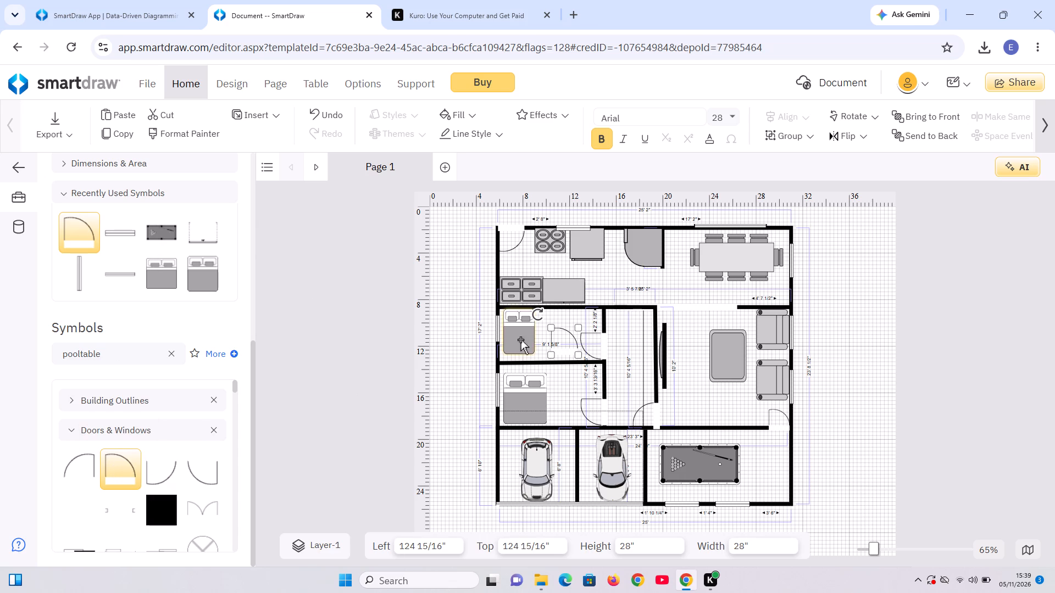
left_click(560, 342)
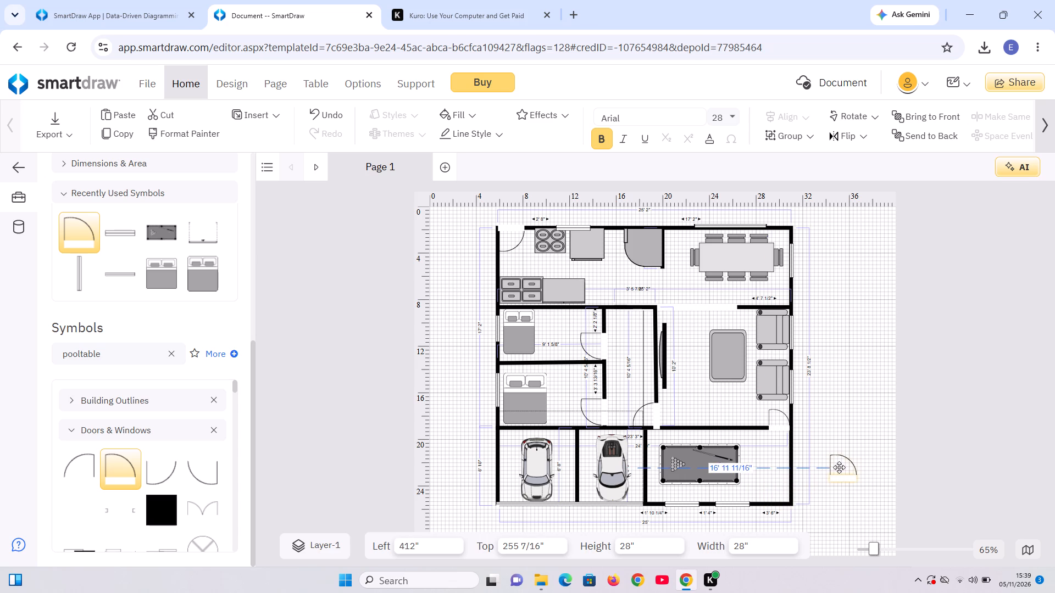
double_click(839, 467)
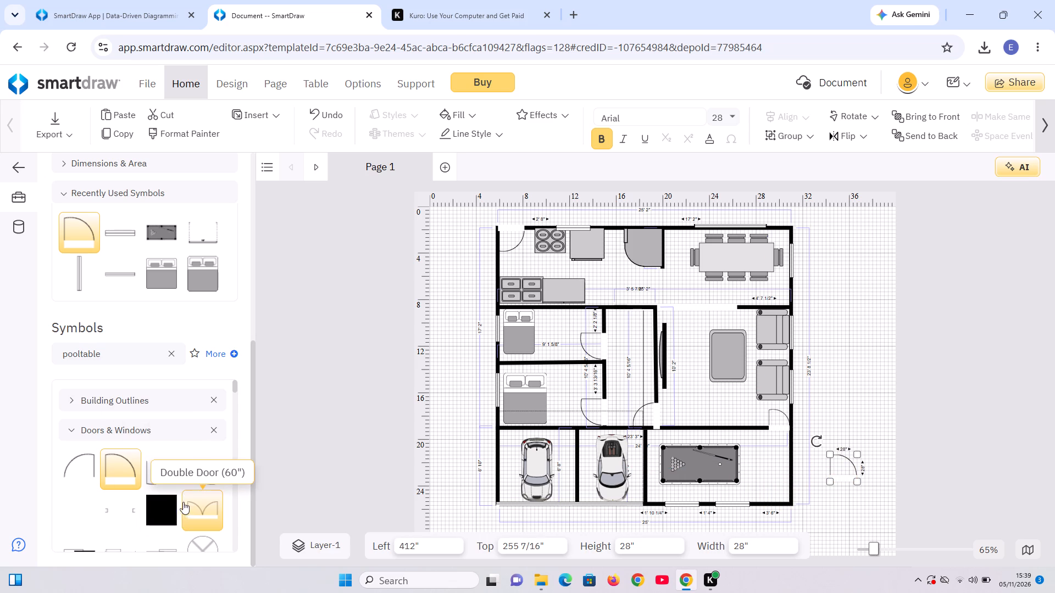
Place a Double Door (60") in the games room's lower outer wall near the corner, shrunk to about 3' 10" wide by 2' 2" high.
double_click(188, 503)
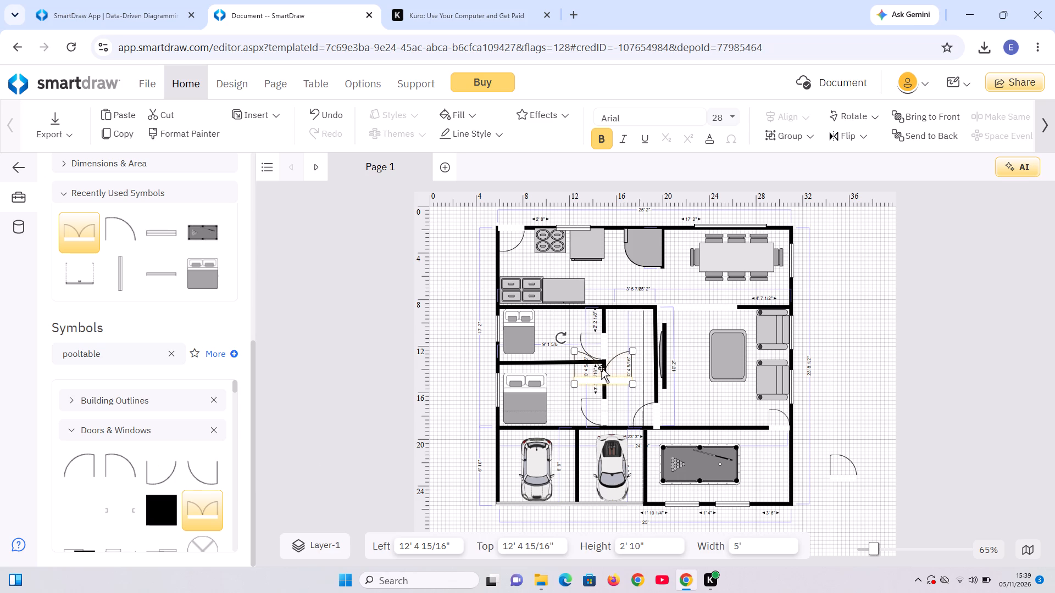
left_click_drag(601, 368, 759, 484)
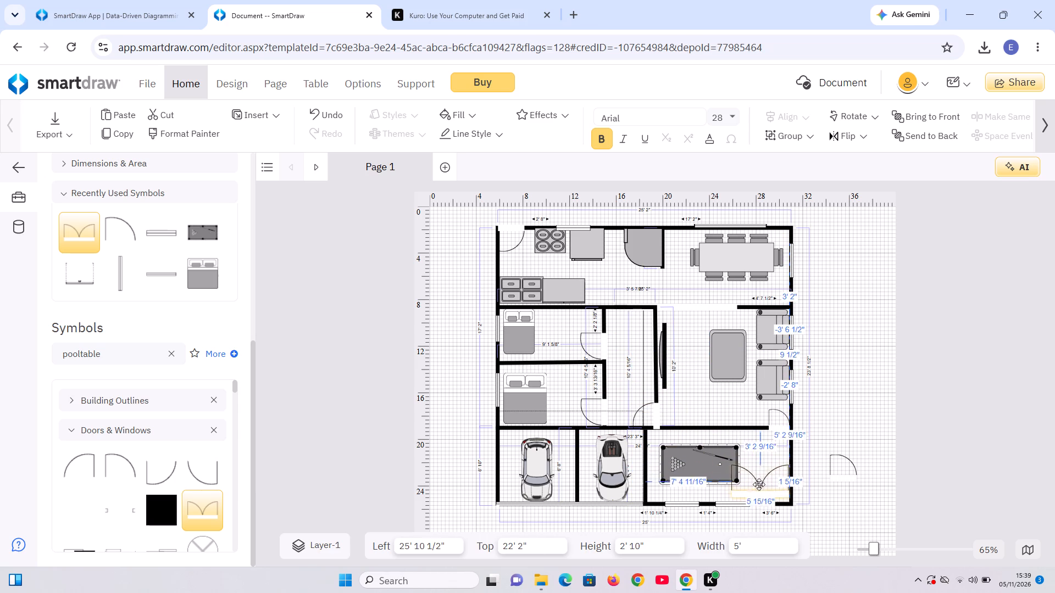
left_click_drag(759, 484, 759, 488)
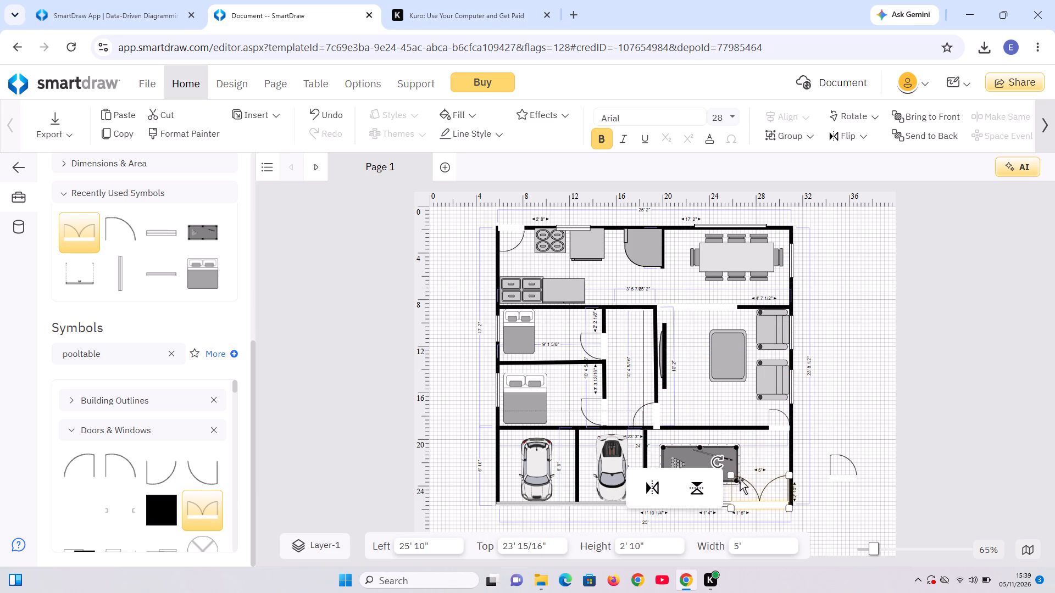
left_click_drag(729, 476, 739, 483)
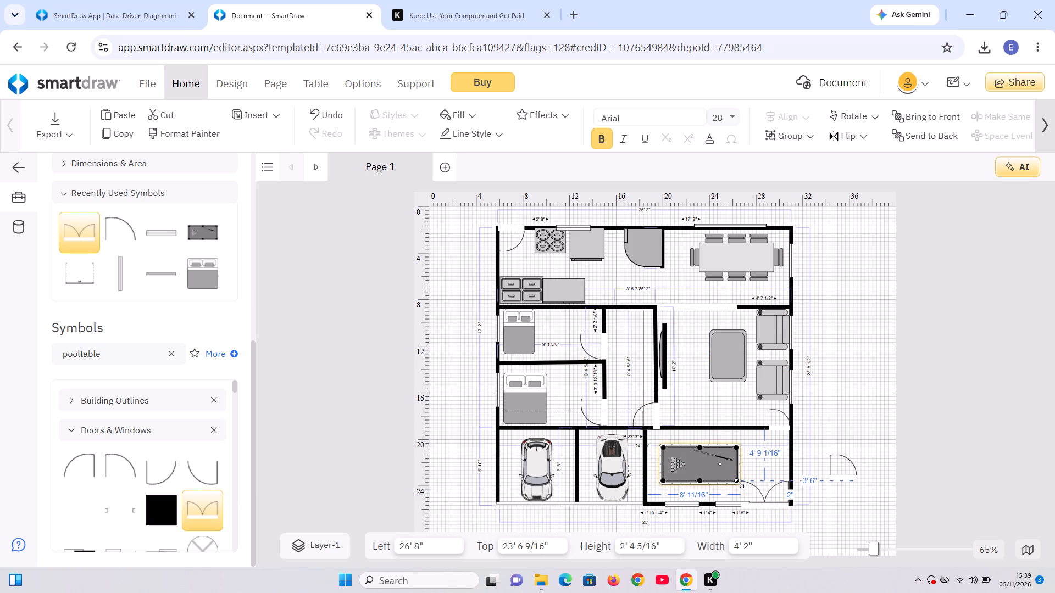
left_click_drag(739, 483, 743, 484)
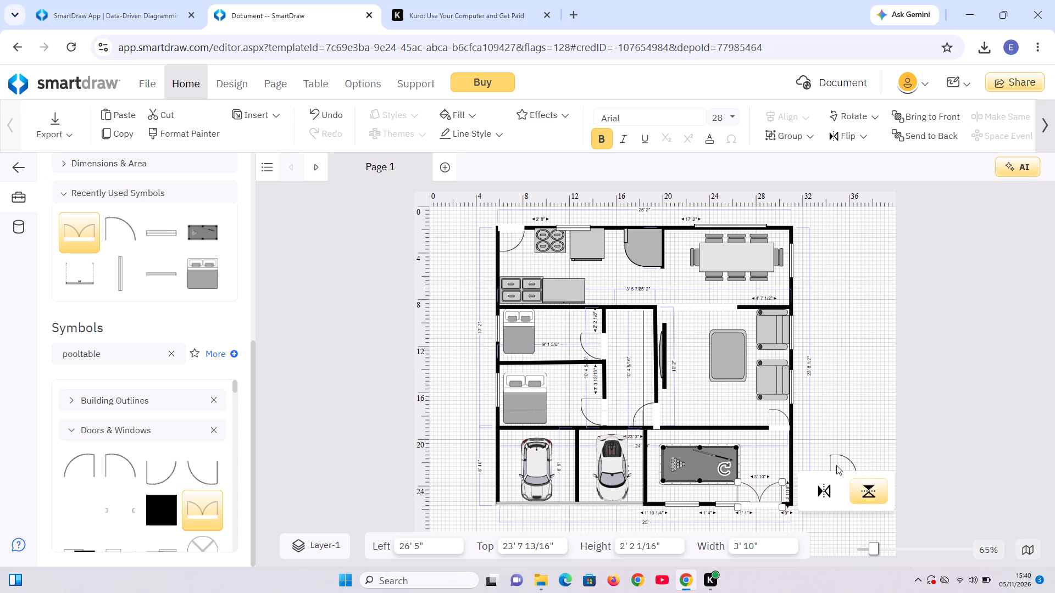
left_click(825, 417)
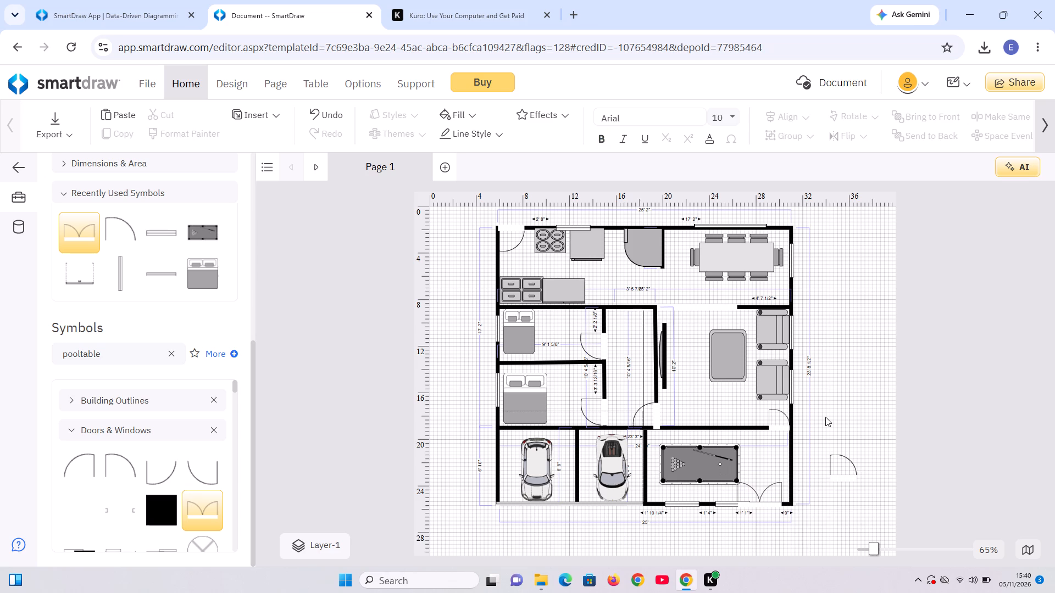
scroll(919, 365, "up", 1)
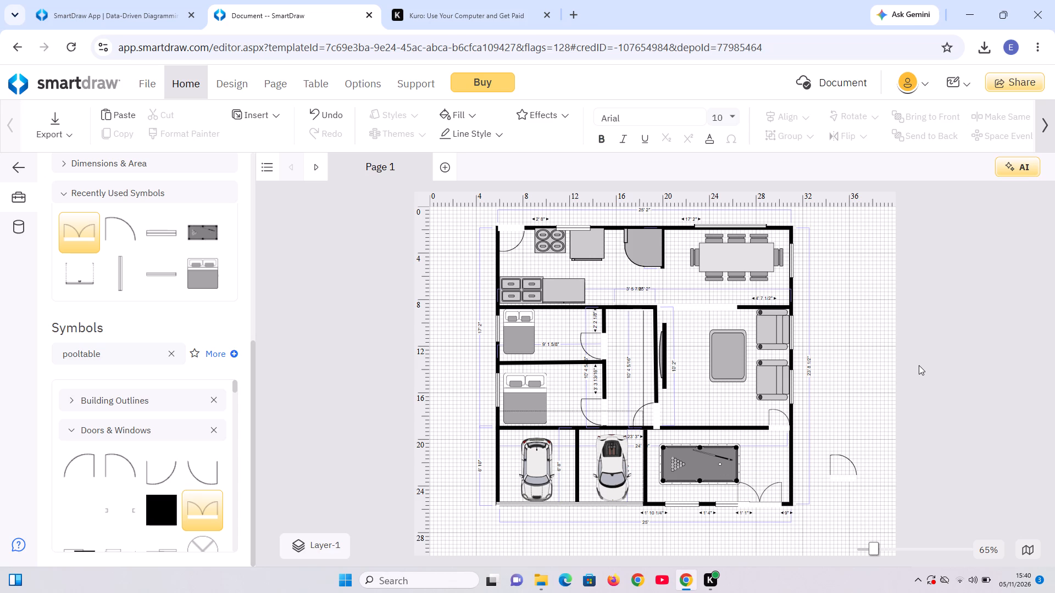
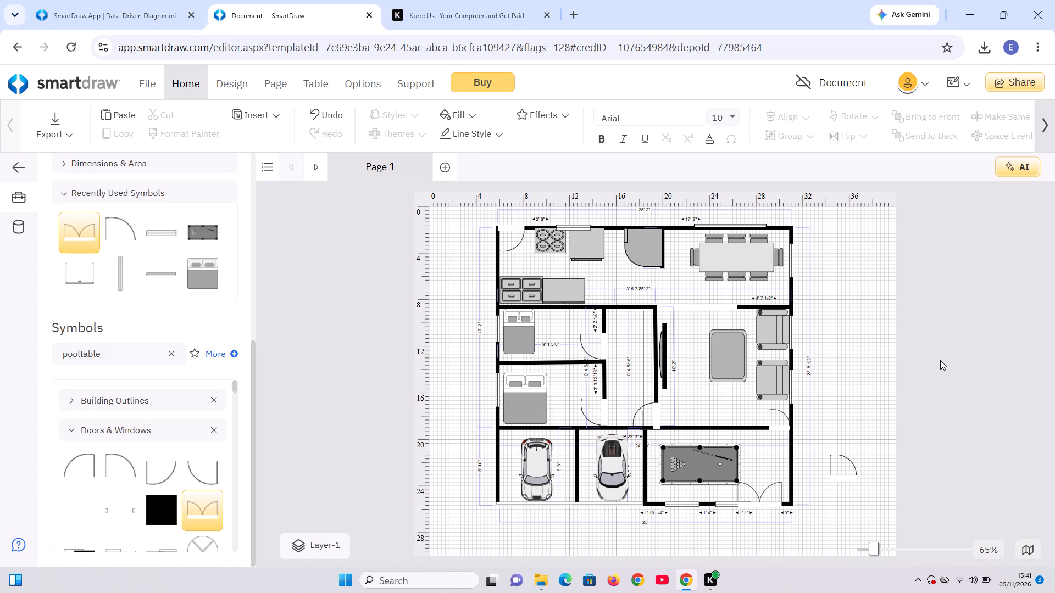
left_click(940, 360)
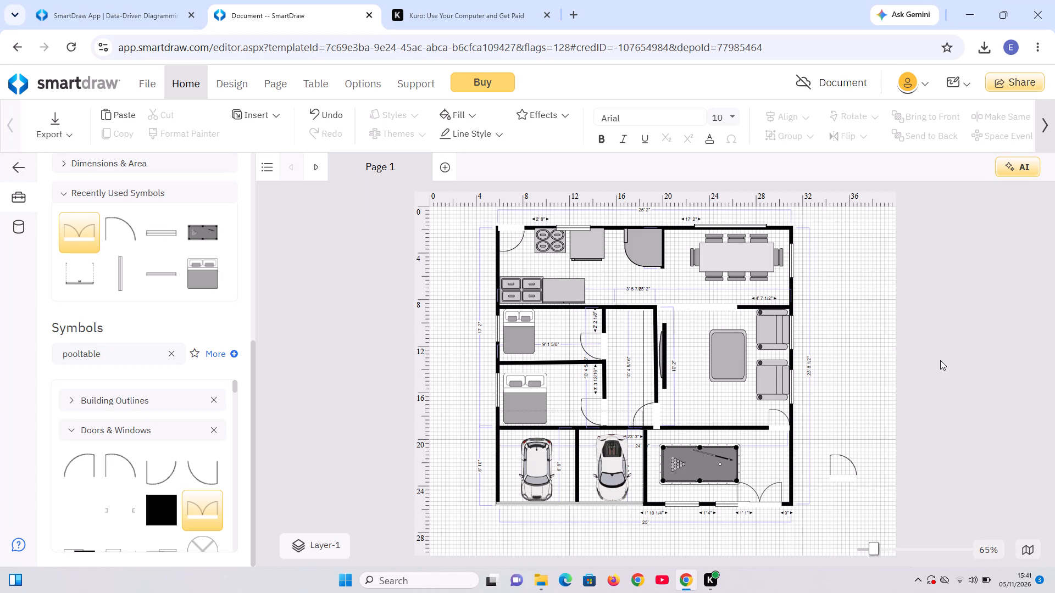